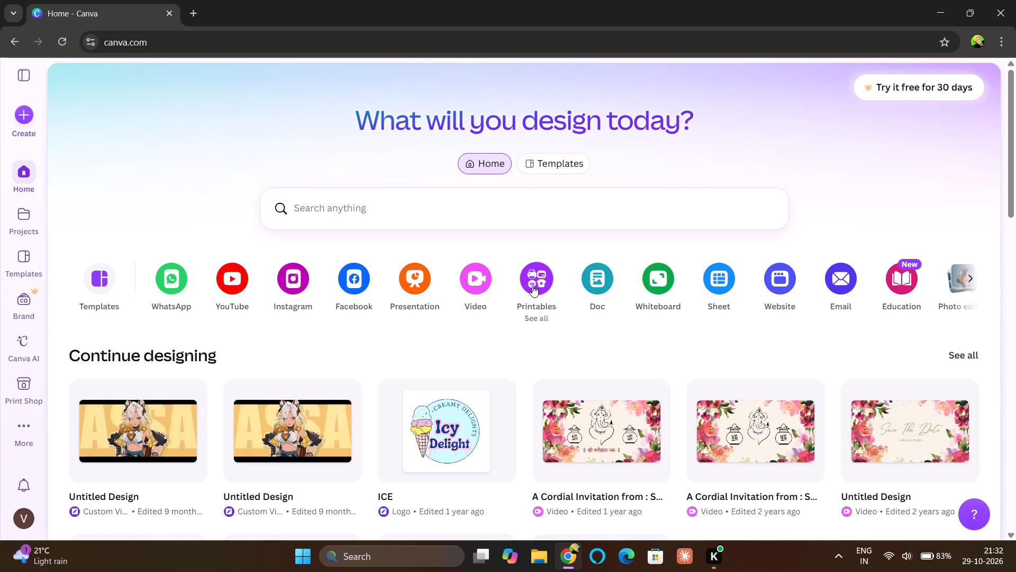
Create a new blank Poster (A2, Portrait) design from the printables category.
click(532, 285)
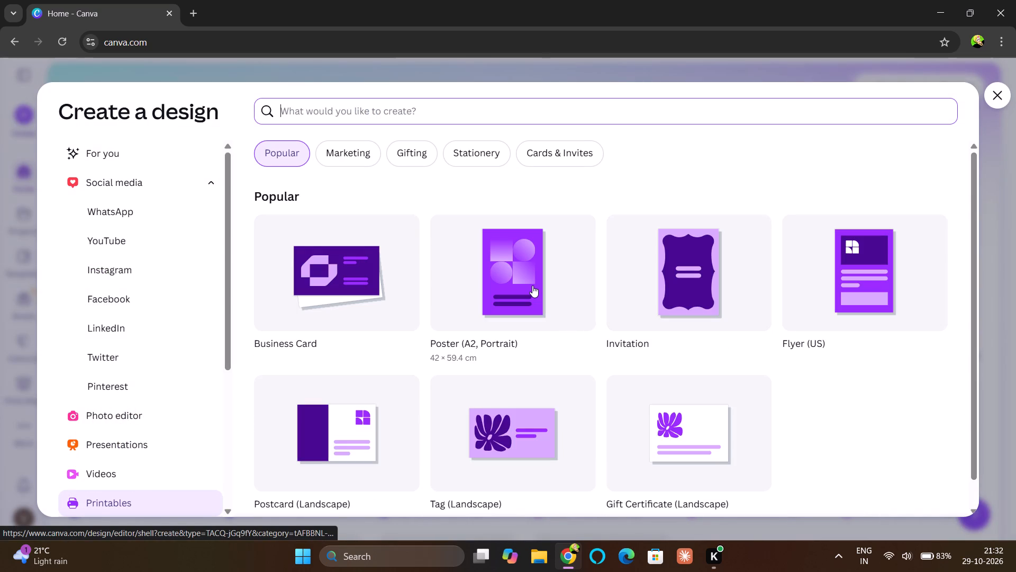
scroll(532, 285, down, 2)
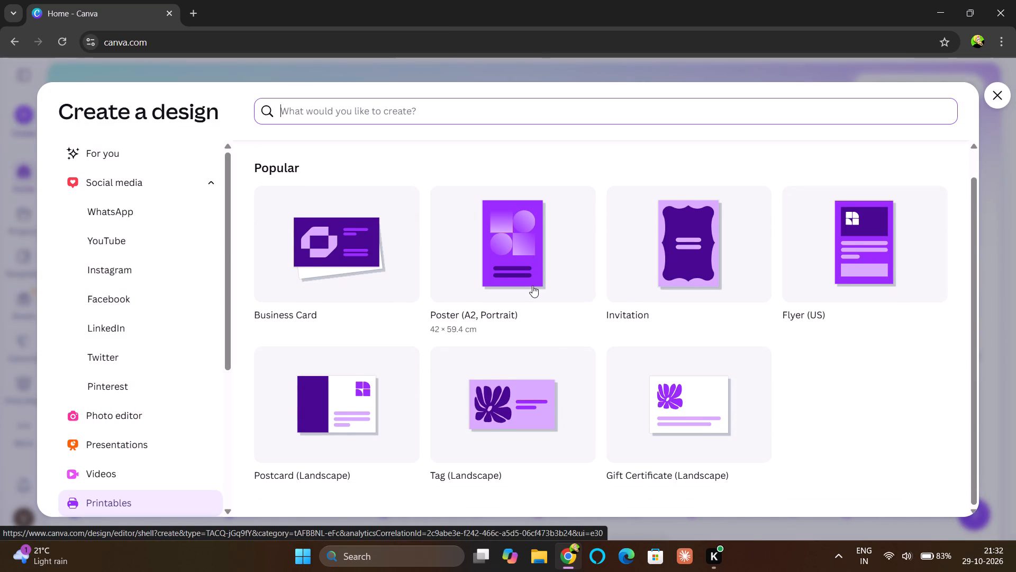
click(528, 264)
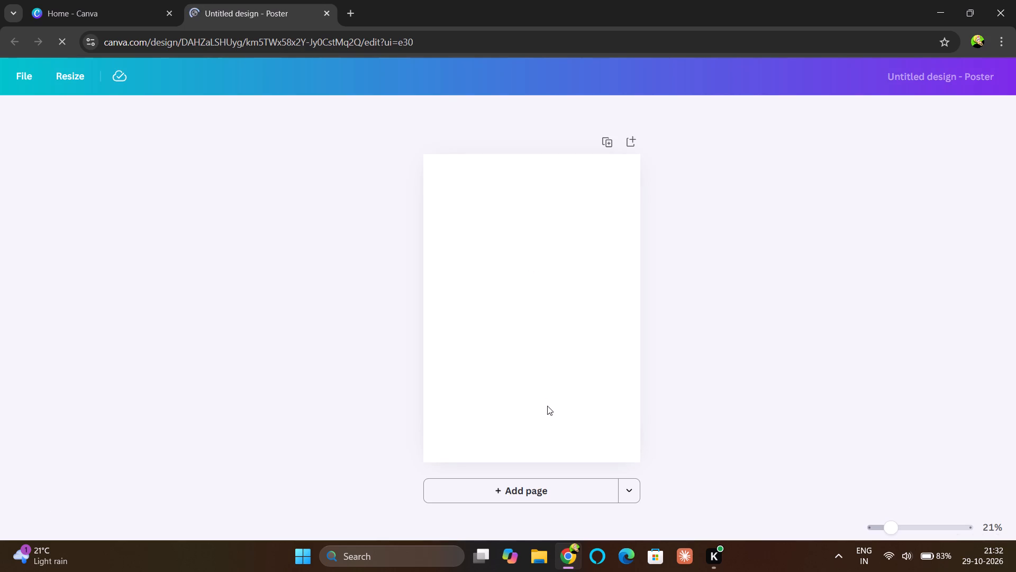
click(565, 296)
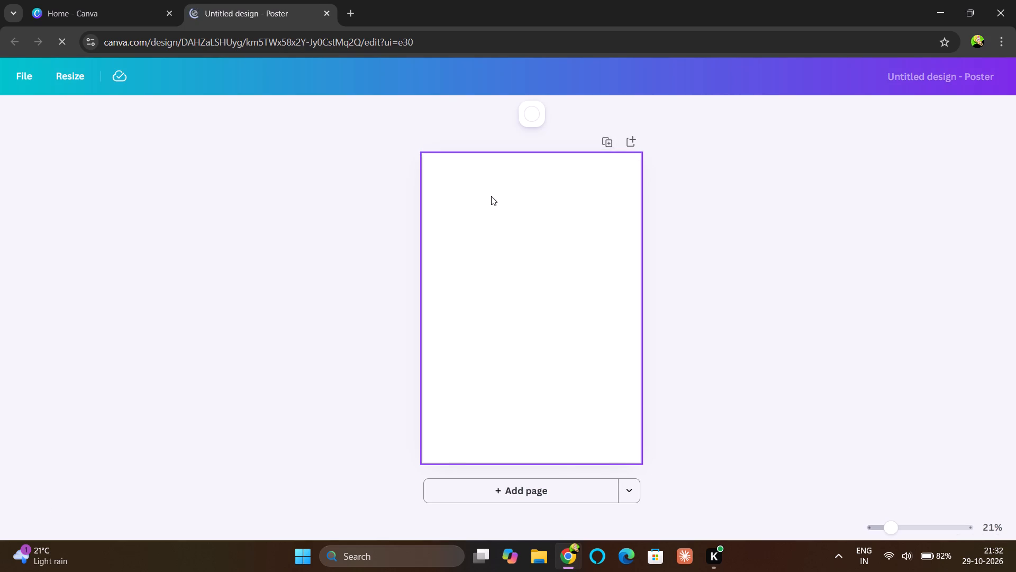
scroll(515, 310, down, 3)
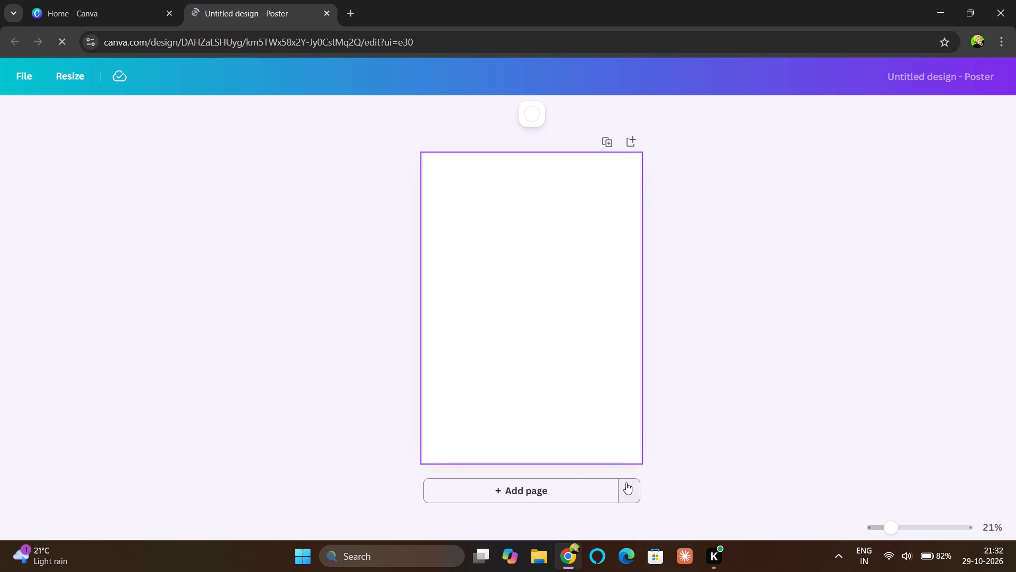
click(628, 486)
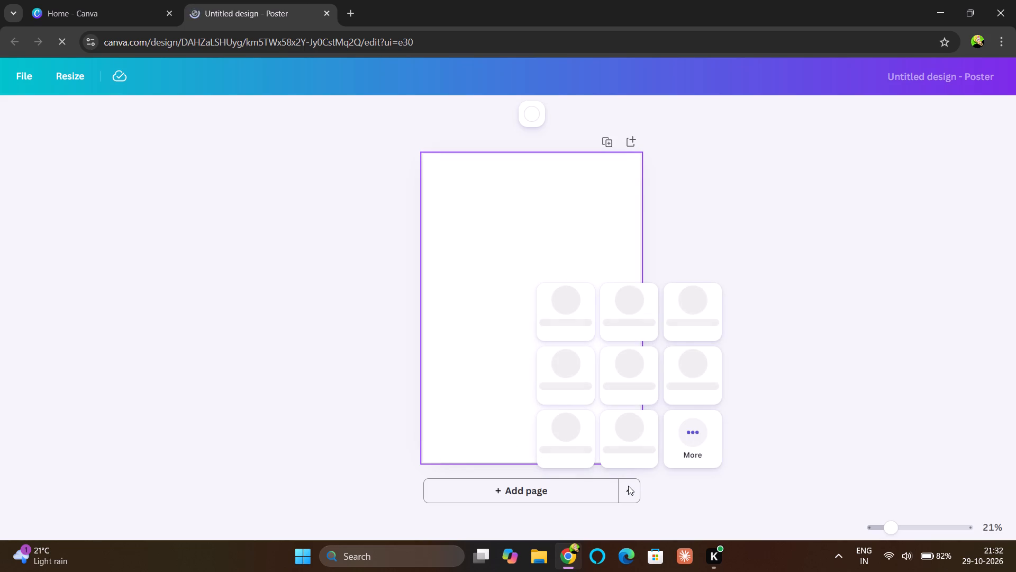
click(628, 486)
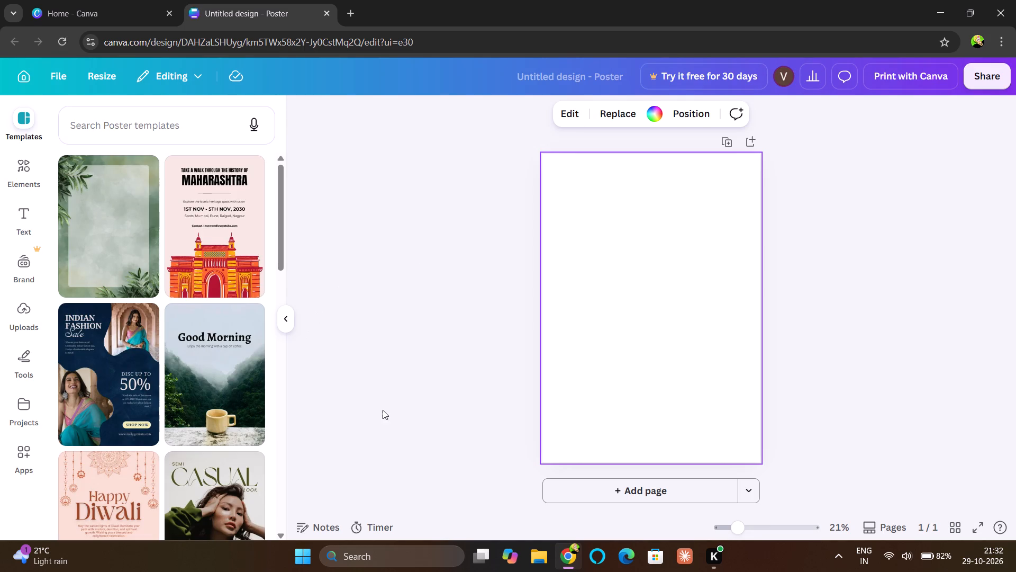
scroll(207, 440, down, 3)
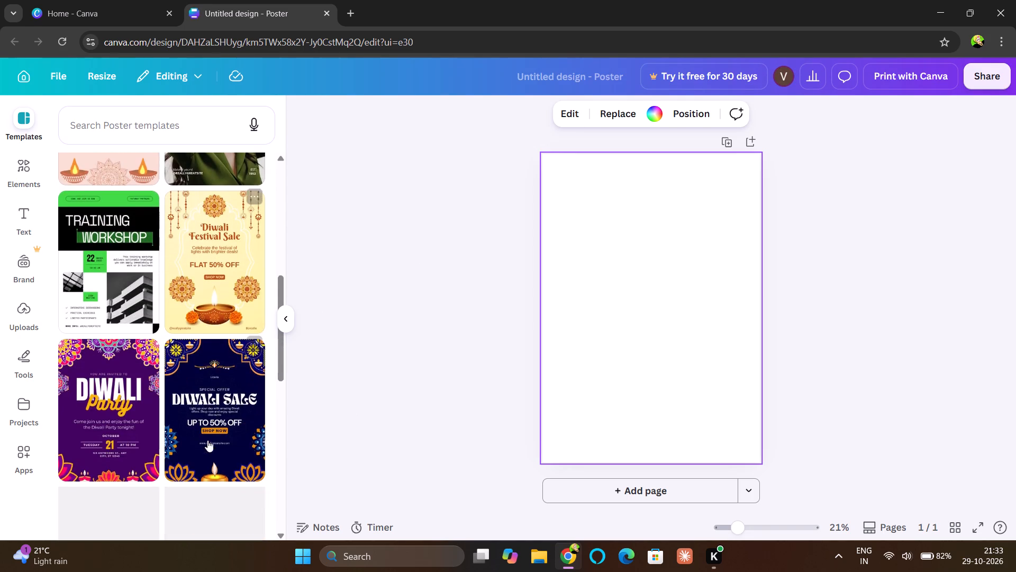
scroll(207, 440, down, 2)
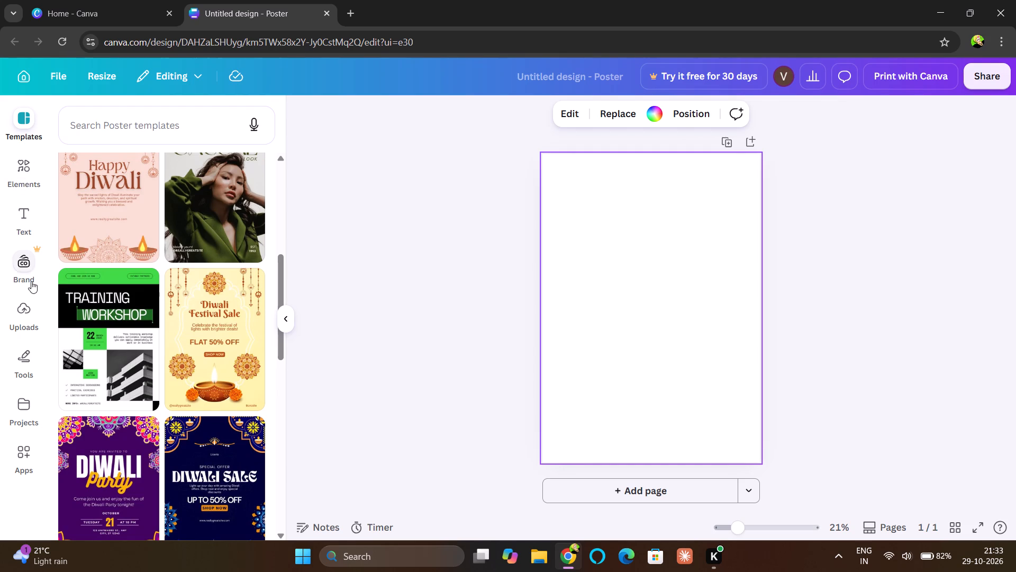
Search Google in a new browser tab for "nakana sister" and show the image results.
click(345, 5)
click(370, 48)
text(nakana sister)
key(Return)
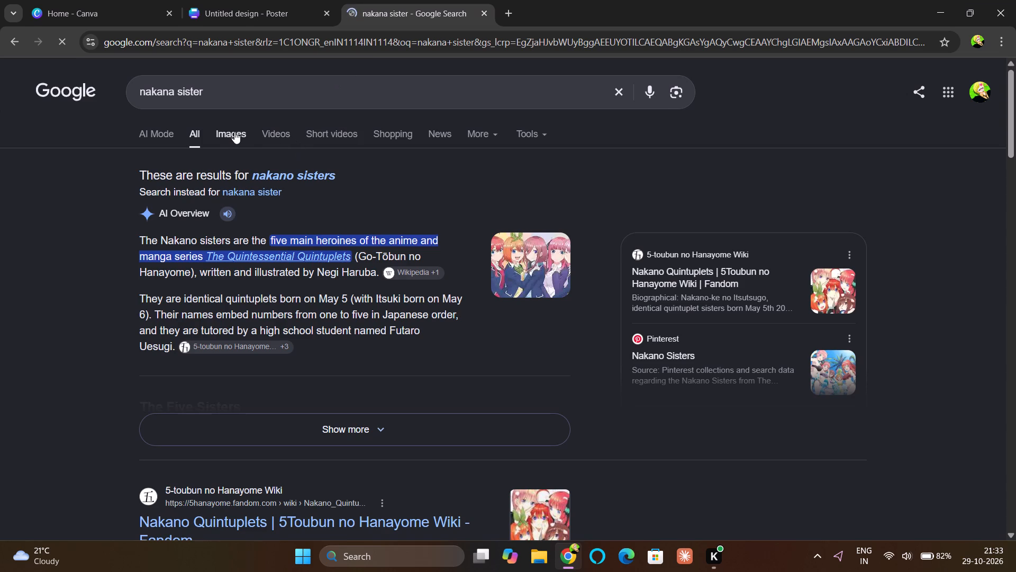
click(234, 132)
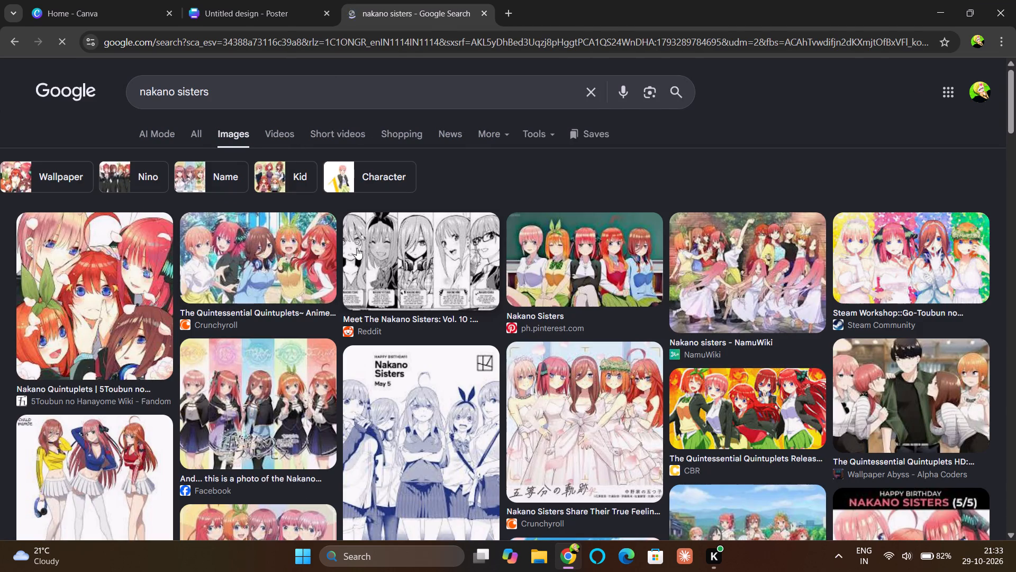
Refine the image search to "nakano sisters seprate photo".
click(460, 88)
key(space)
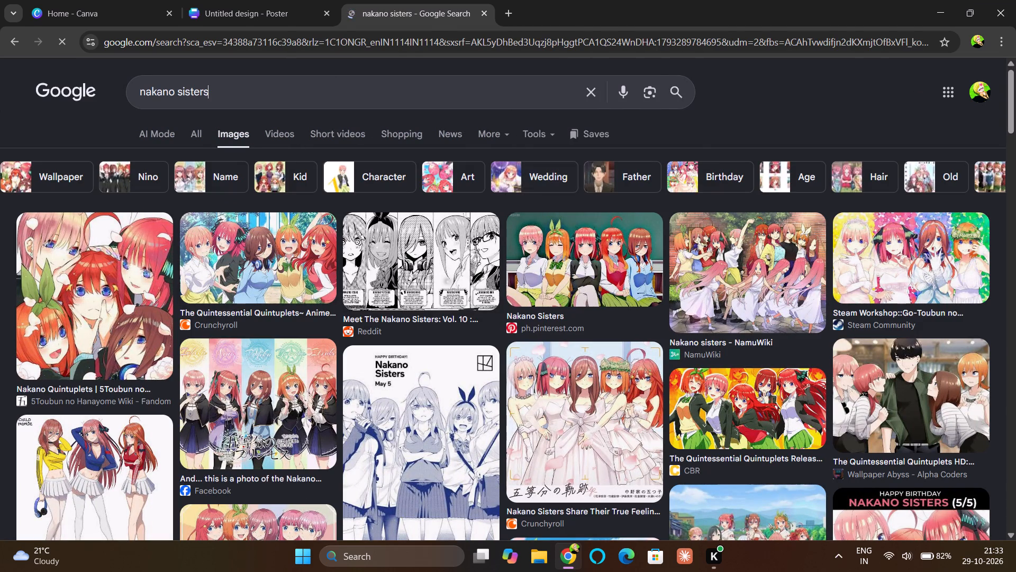
text(seprate photo)
key(Return)
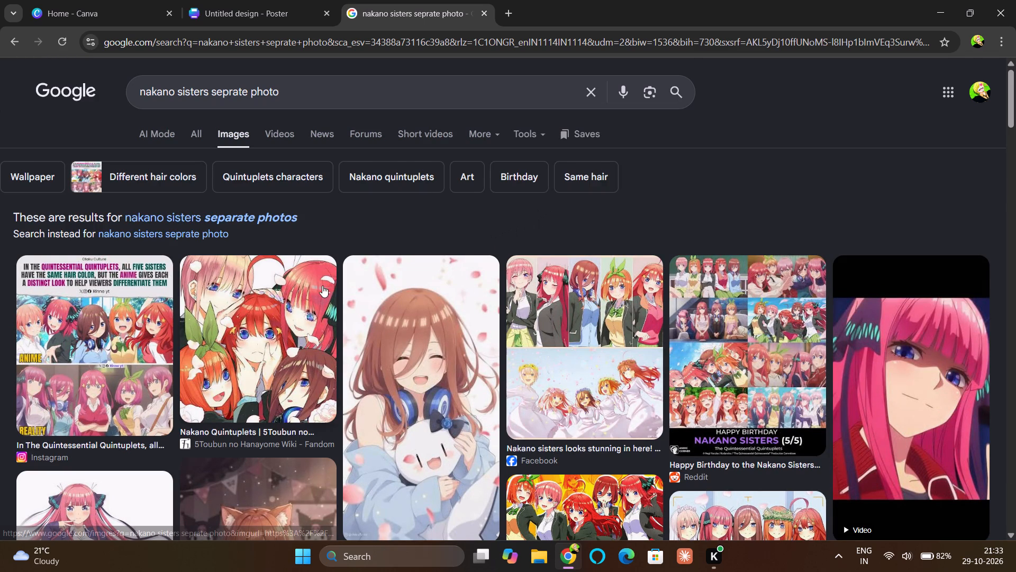
Look through the image results for separate pictures of the individual Nakano sisters, previewing the long pink-haired sister with butterfly ribbons.
scroll(322, 285, down, 4)
click(103, 291)
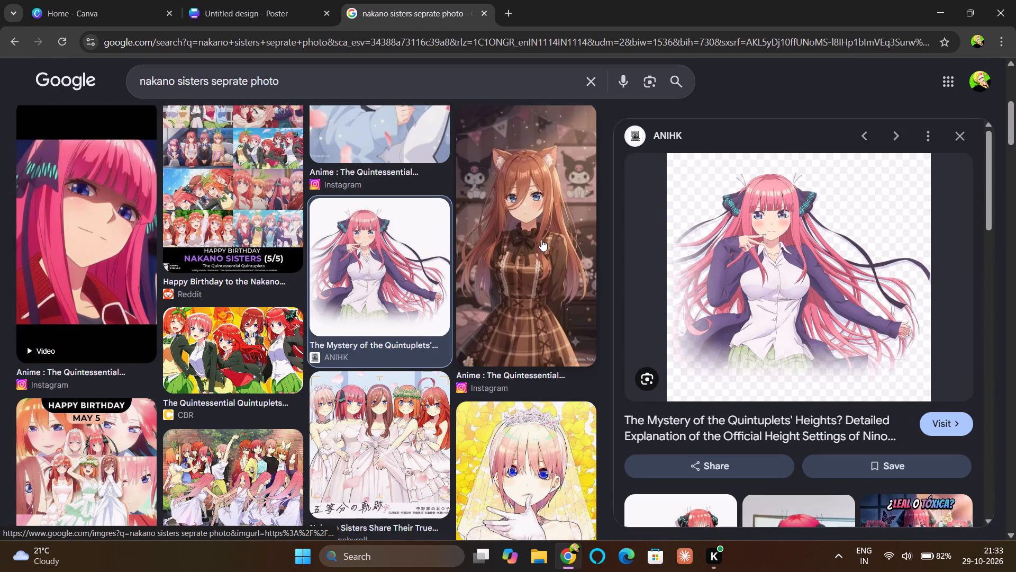
scroll(501, 299, down, 5)
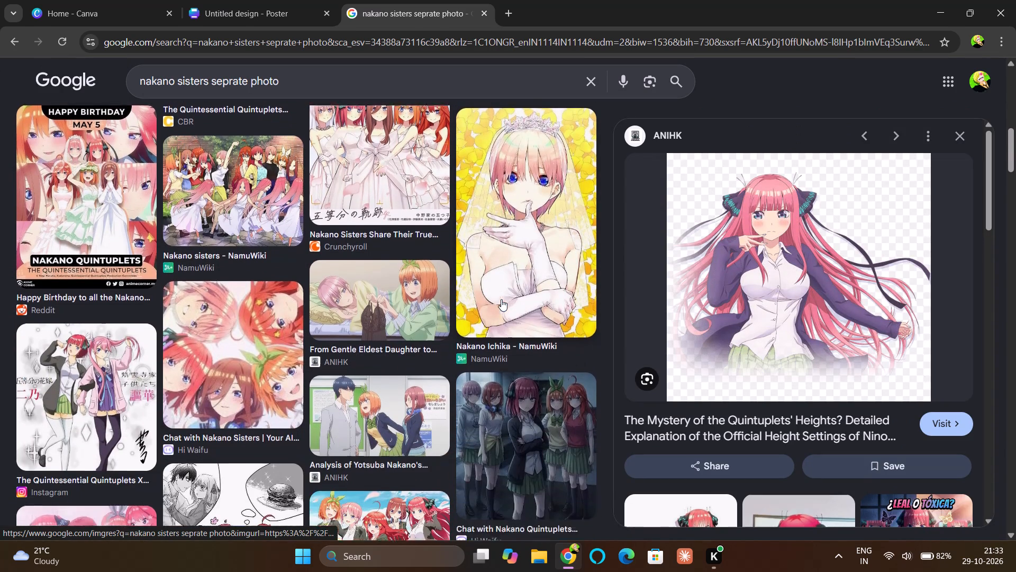
scroll(501, 299, down, 7)
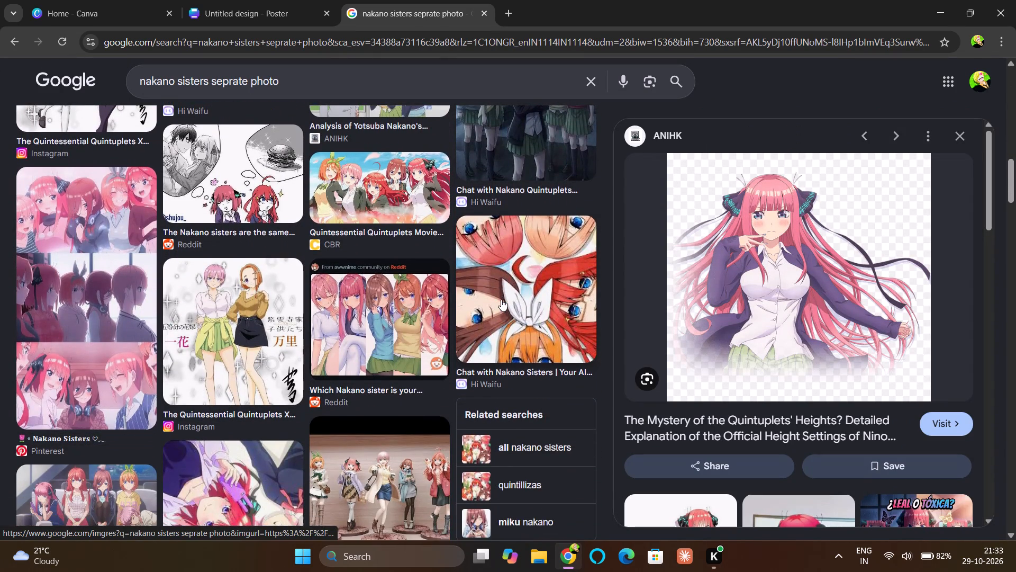
scroll(501, 299, down, 9)
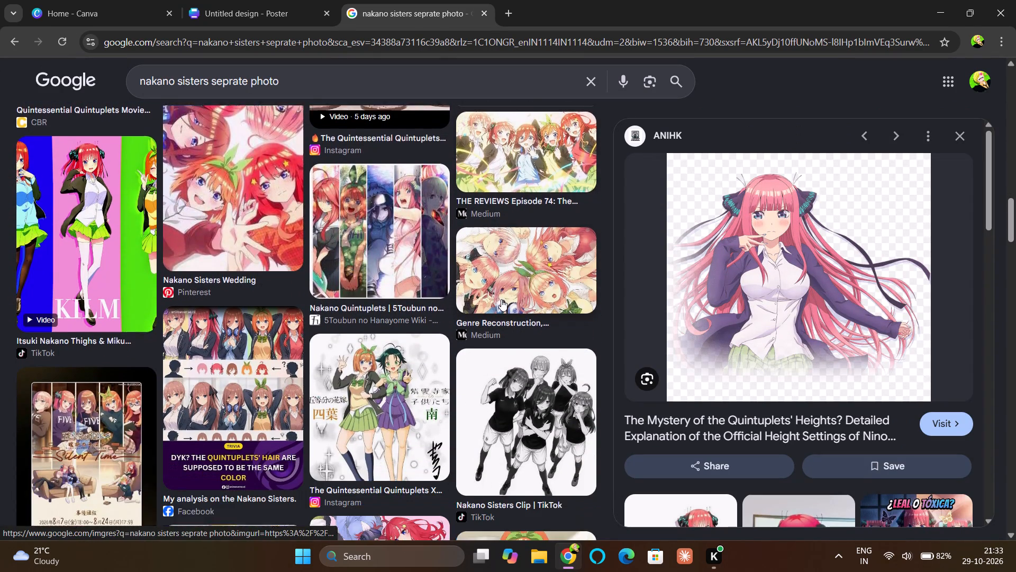
scroll(501, 299, down, 5)
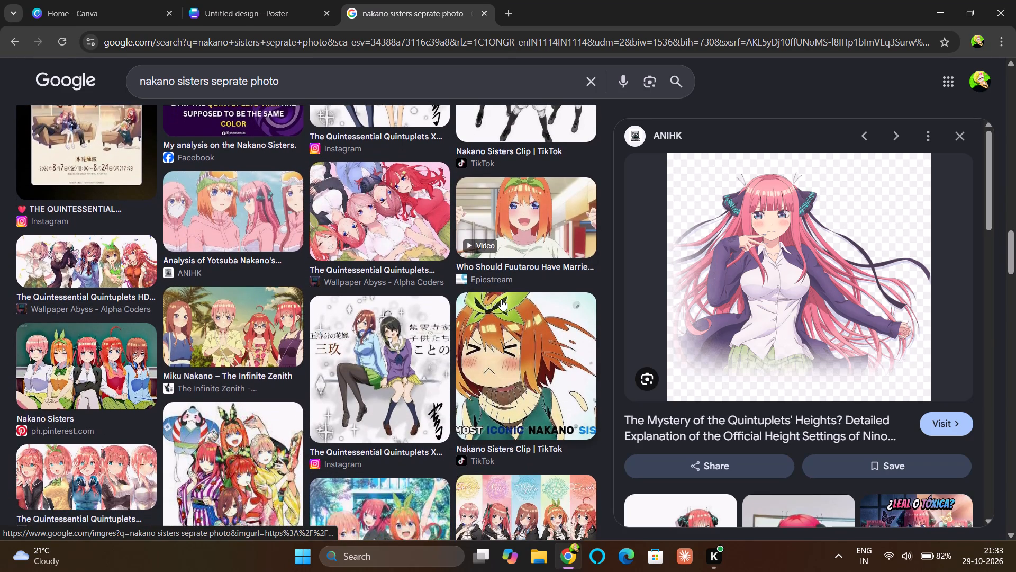
Replace the image search query with "miku photo" and run it.
click(404, 87)
key(BackSpace)
key(BackSpace)
key(BackSpace)
key(BackSpace)
key(BackSpace)
key(BackSpace)
key(BackSpace)
key(BackSpace)
key(BackSpace)
key(BackSpace)
key(BackSpace)
key(BackSpace)
key(BackSpace)
key(BackSpace)
key(BackSpace)
key(BackSpace)
key(BackSpace)
key(BackSpace)
key(BackSpace)
key(BackSpace)
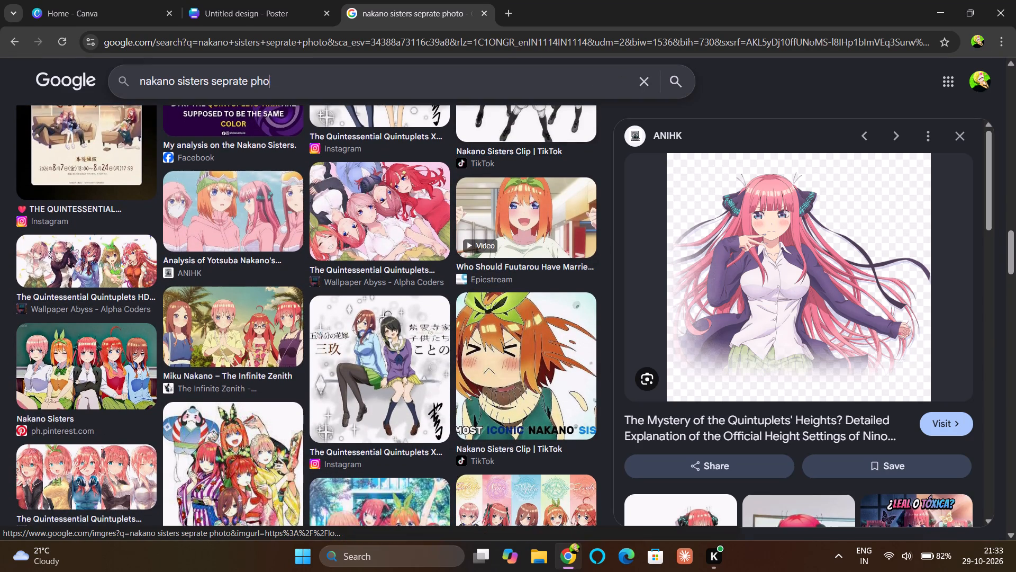
text(miku photo)
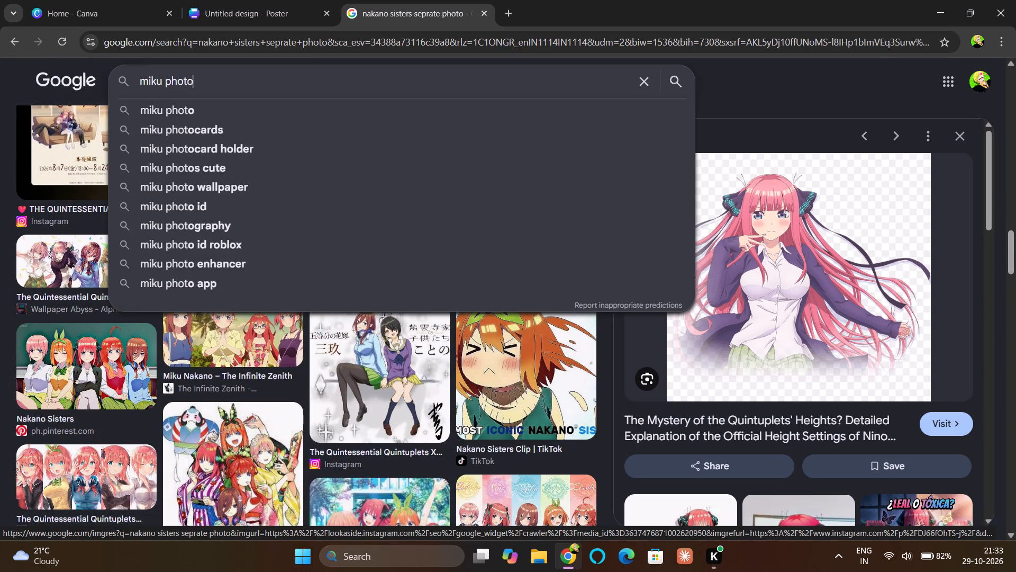
key(Return)
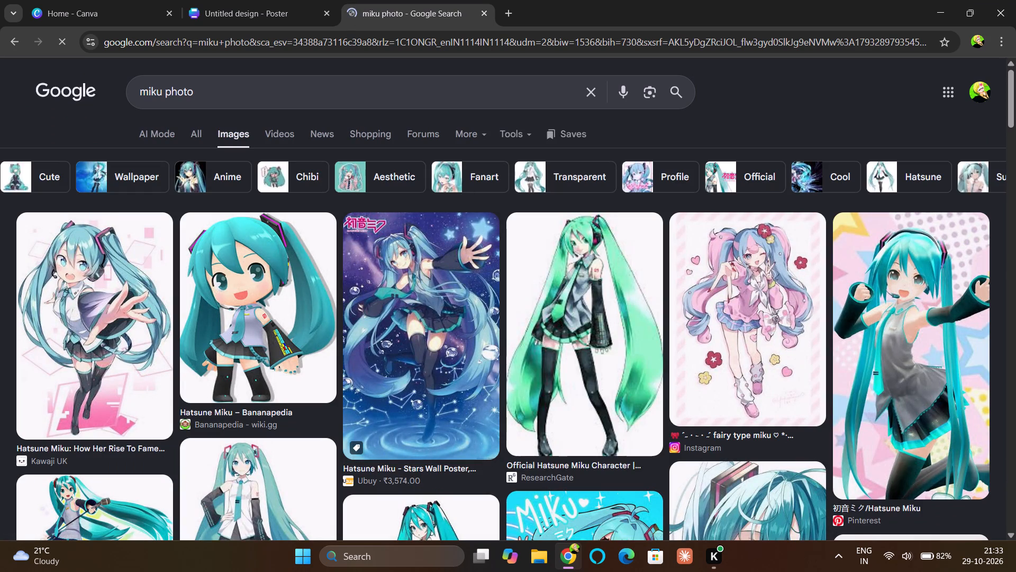
Refine the image search to "miku nakanno photo".
click(357, 99)
key(Left)
key(Left)
key(Left)
key(Left)
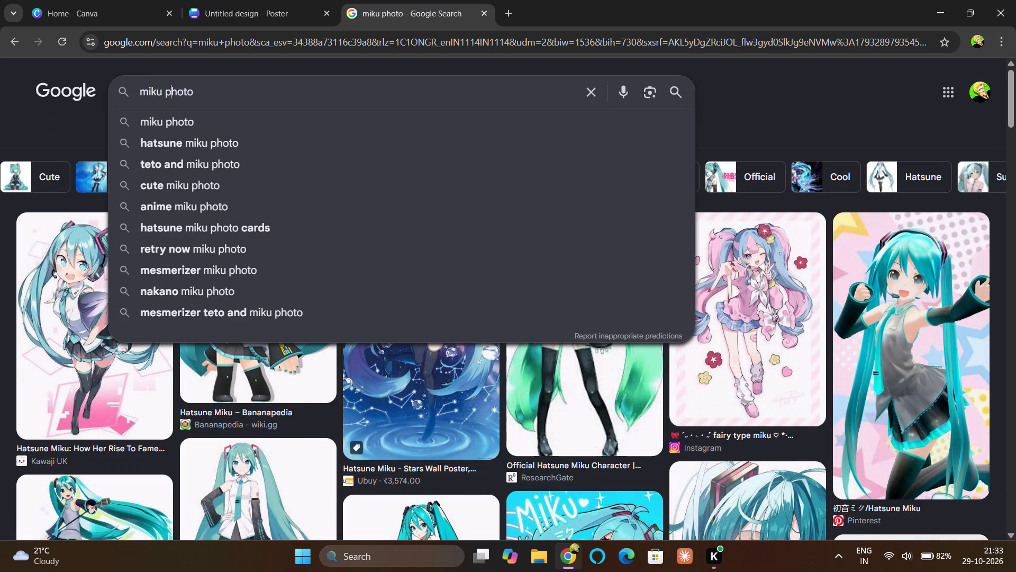
key(Left)
key(Left)
key(space)
text(nakanno)
key(Return)
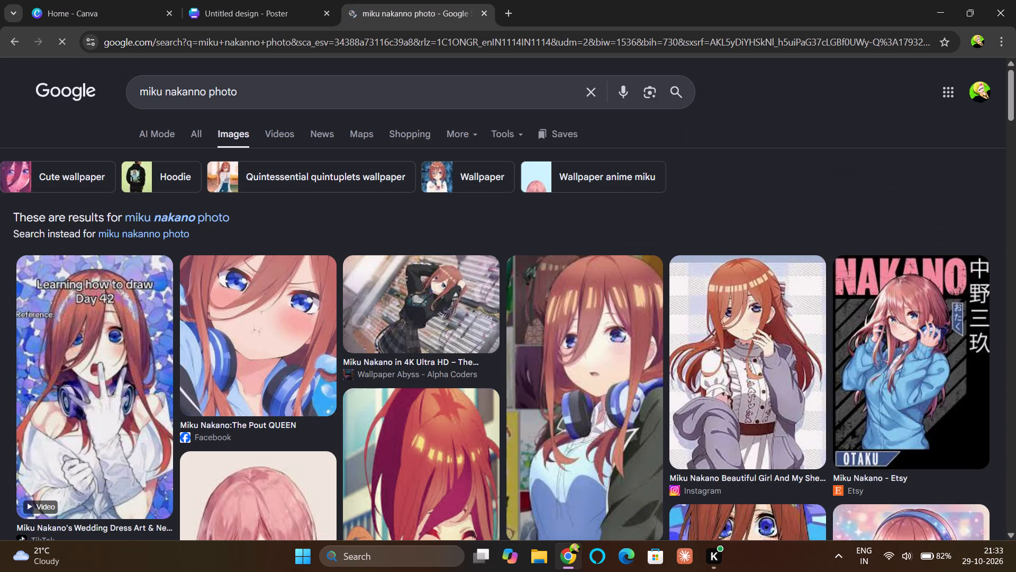
Save the pouting Miku Nakano profile picture from Anime Icons to Downloads as a JPEG named "miku 1".
scroll(427, 277, down, 1)
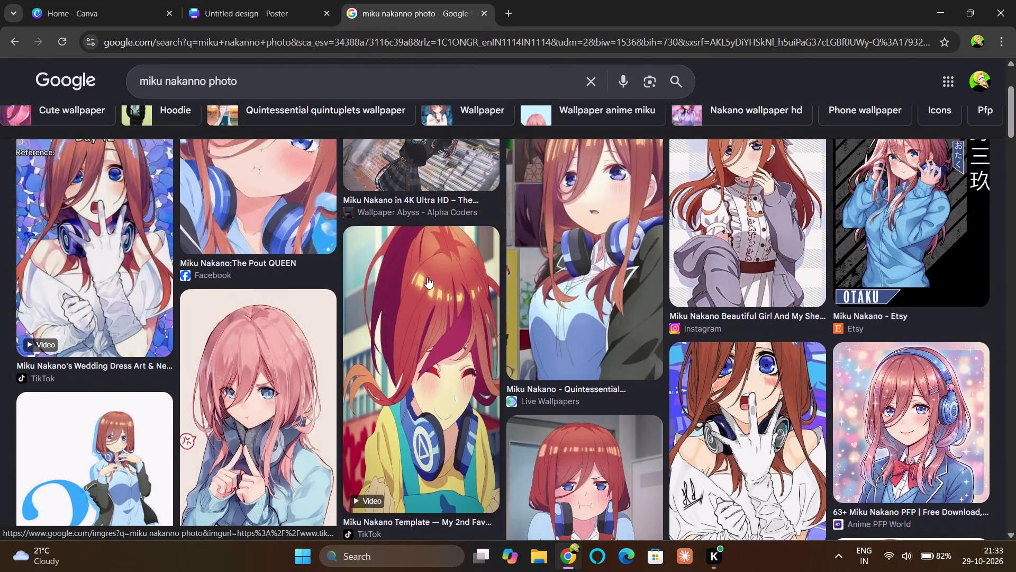
scroll(427, 277, down, 1)
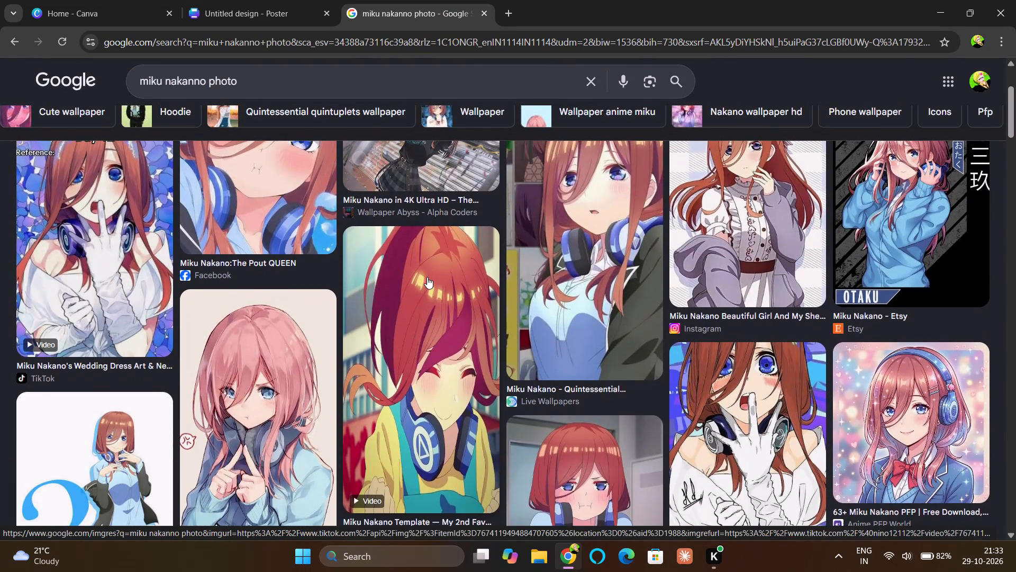
scroll(591, 405, down, 2)
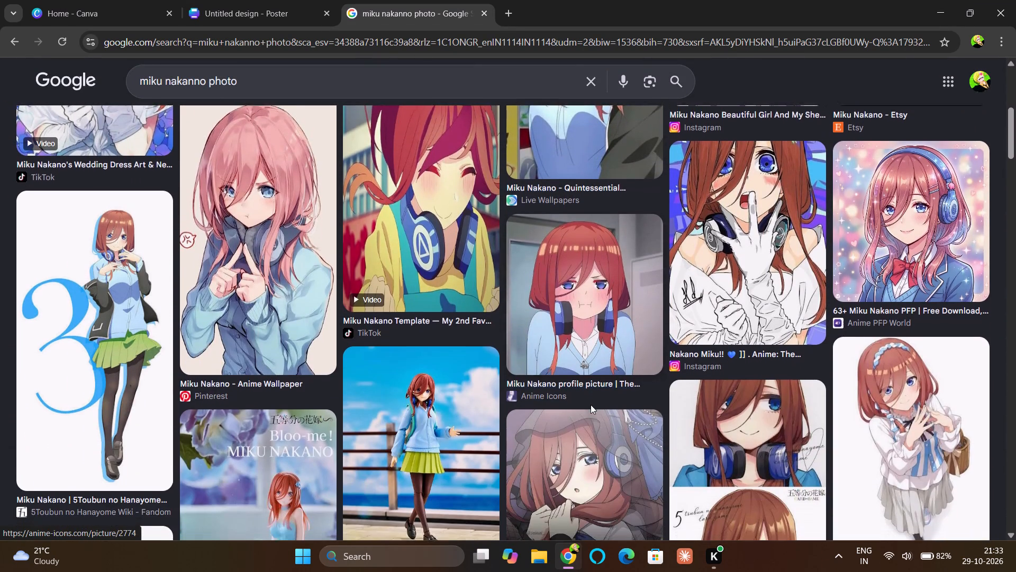
scroll(591, 405, down, 2)
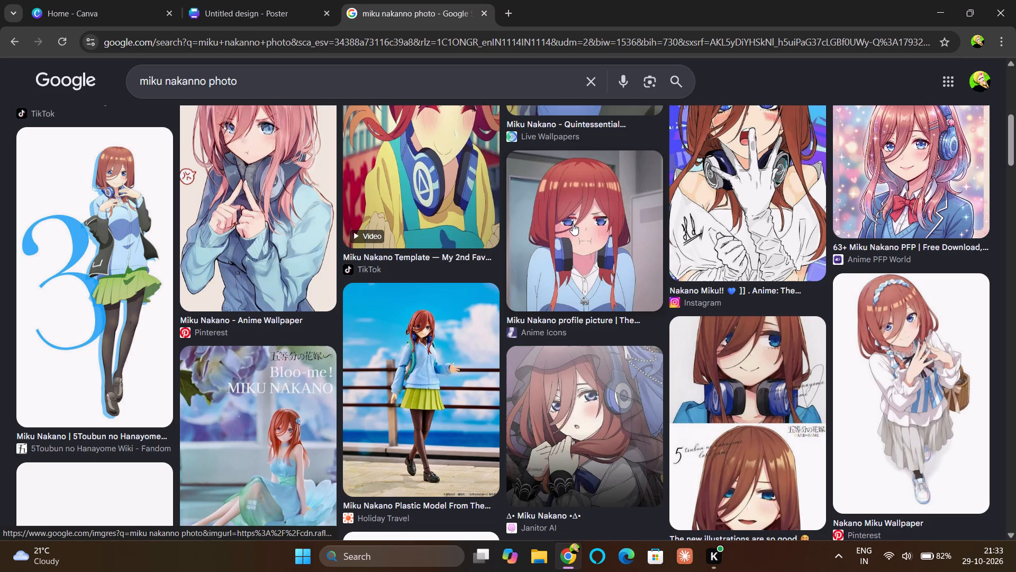
right_click(573, 224)
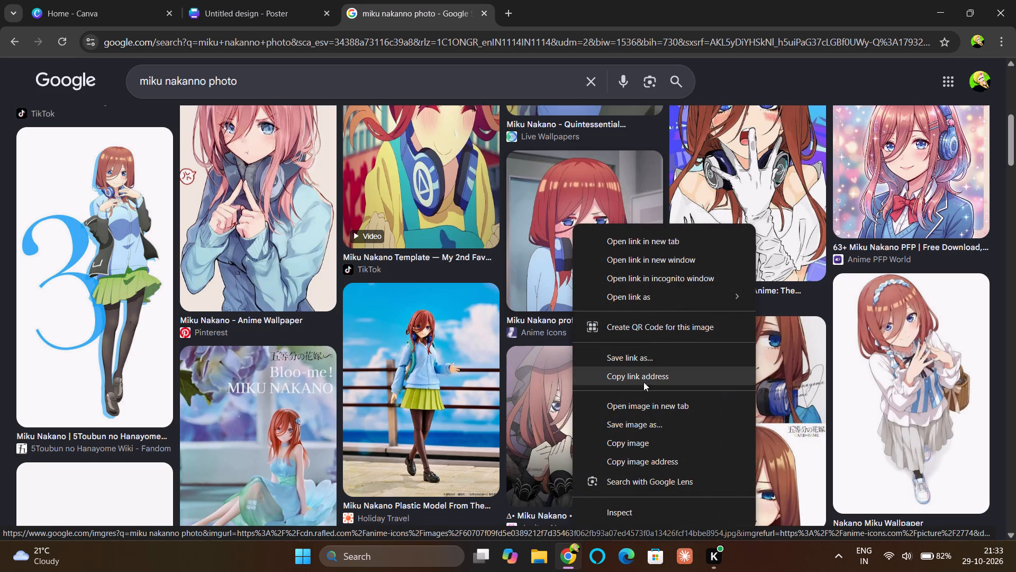
click(631, 419)
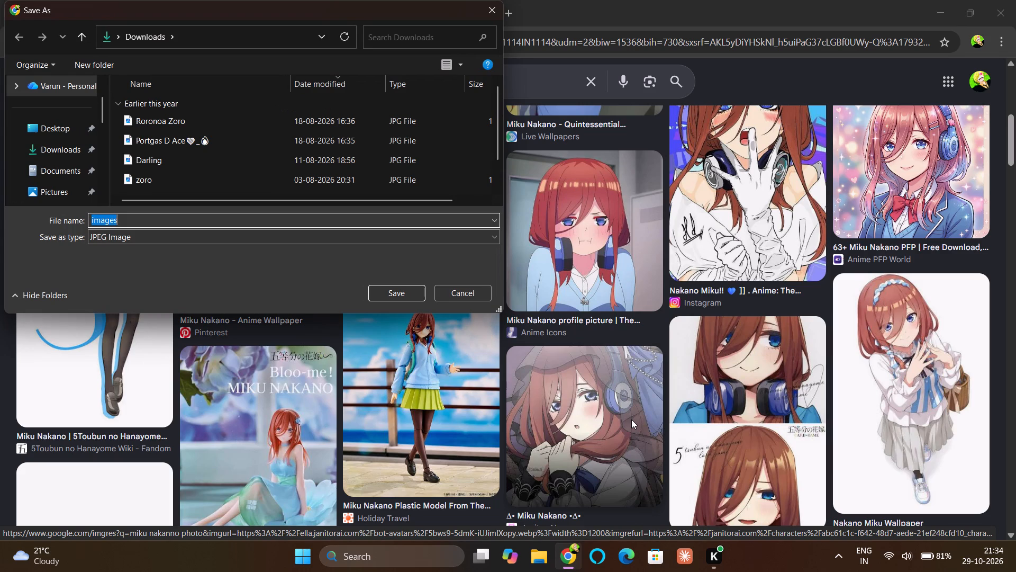
key(BackSpace)
text(miki)
key(BackSpace)
text(u 1)
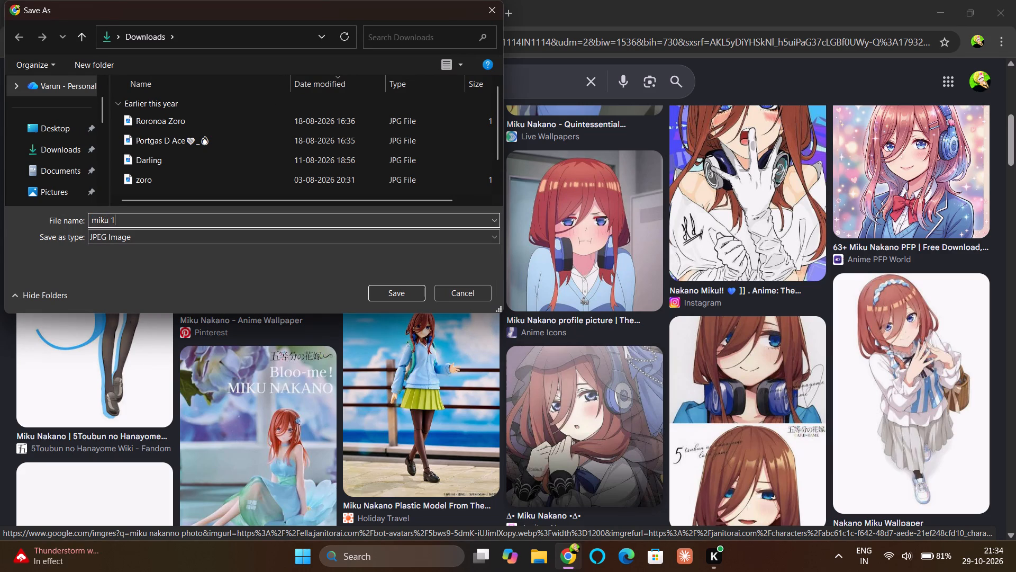
key(Return)
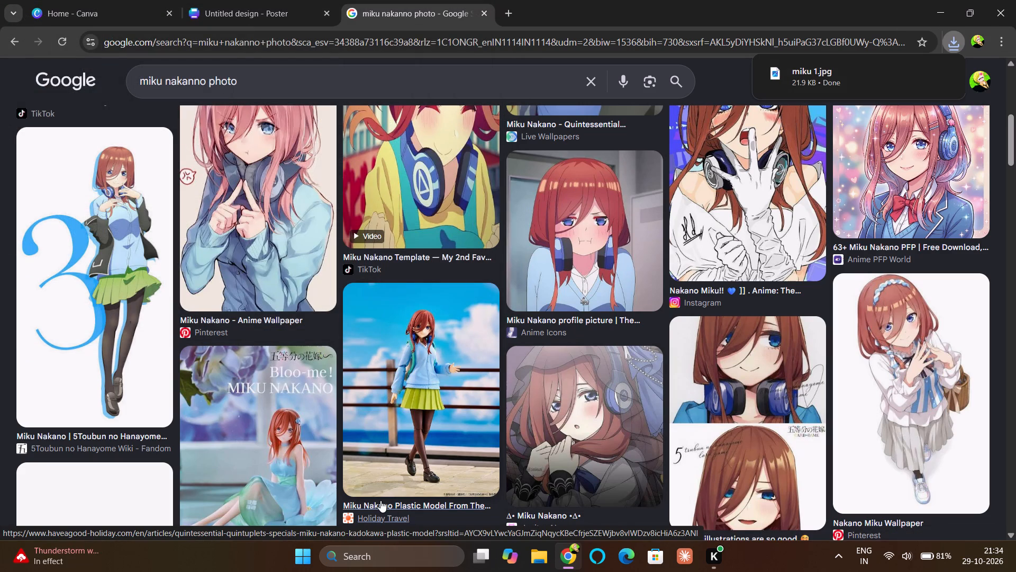
Save the picture of Miku Nakano pointing forward with headphones around her neck to Downloads as "miku 2".
scroll(389, 457, down, 5)
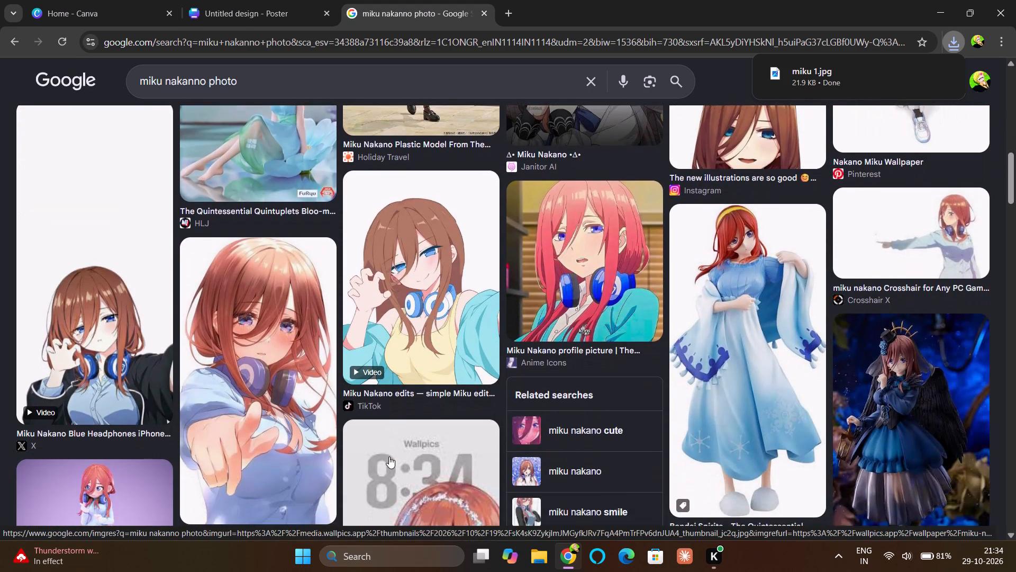
scroll(389, 457, down, 2)
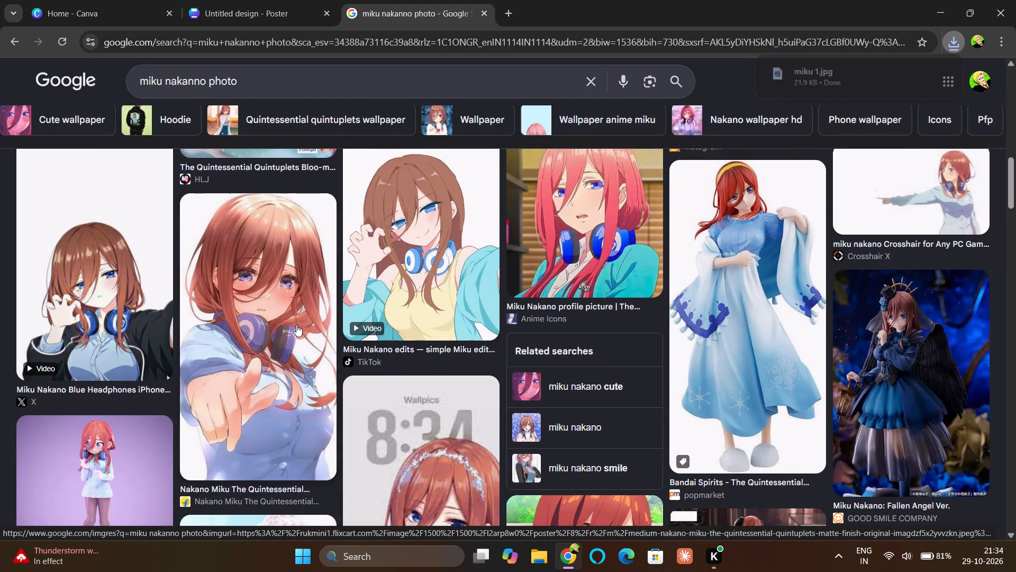
right_click(296, 325)
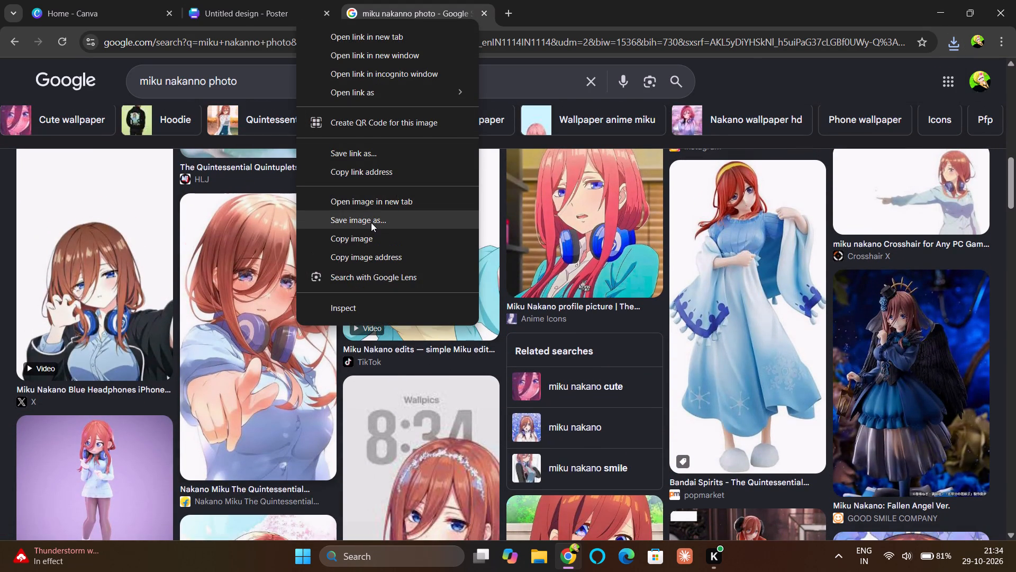
click(371, 222)
key(m)
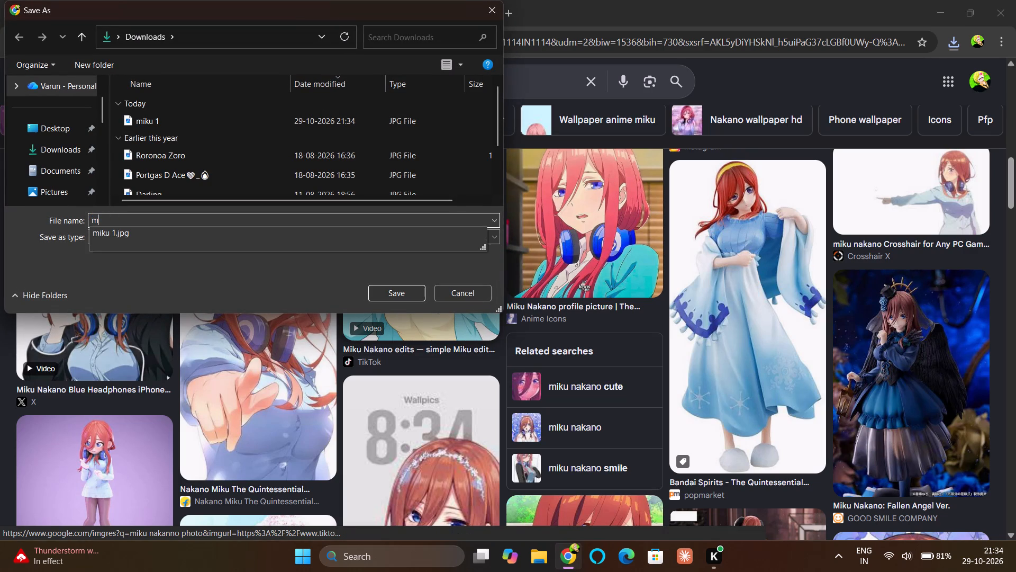
text(iku 2)
key(Return)
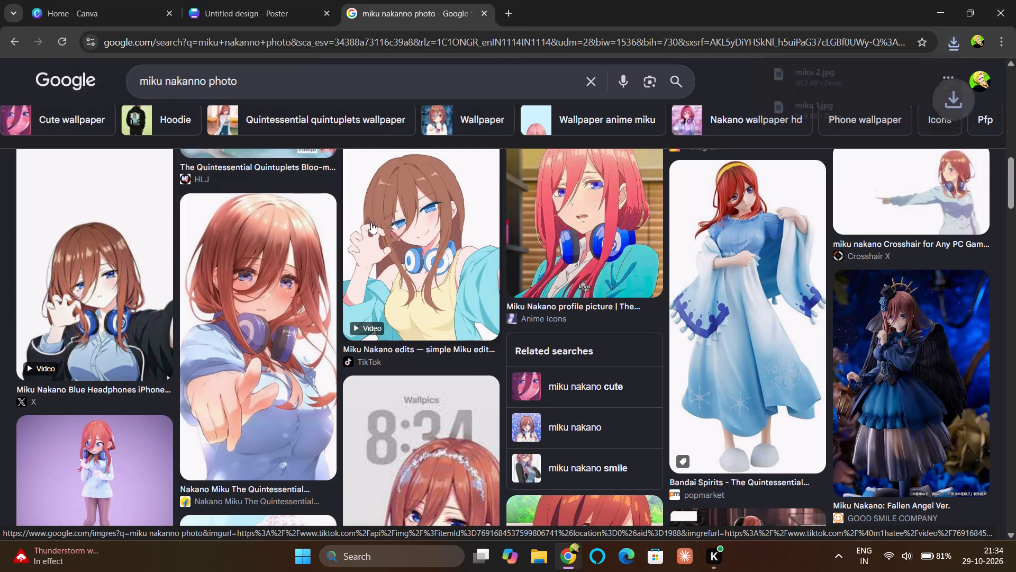
Search the web for "bgm remover" in a new tab and open the remove.bg site.
click(510, 8)
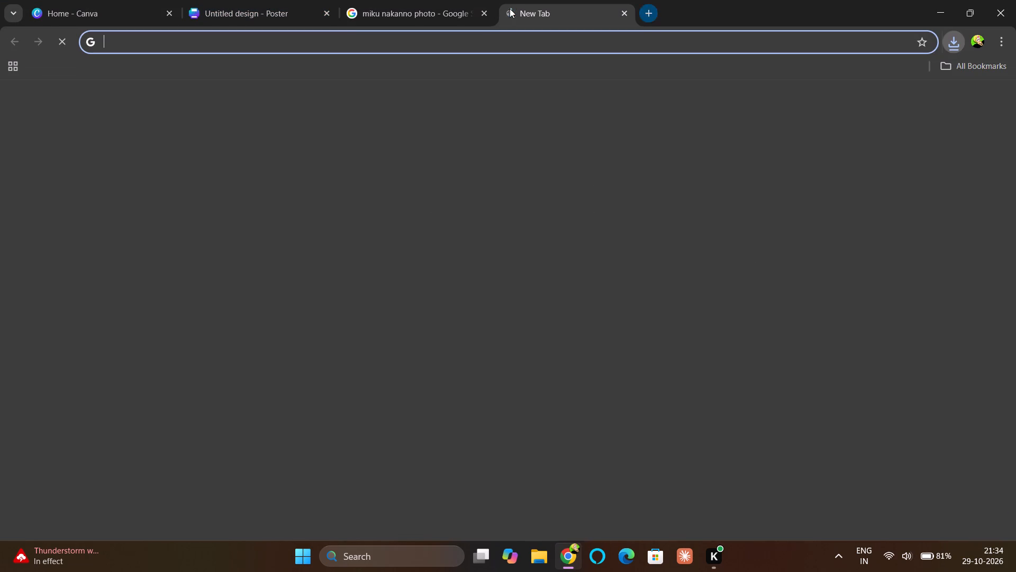
text(bgm r)
key(Return)
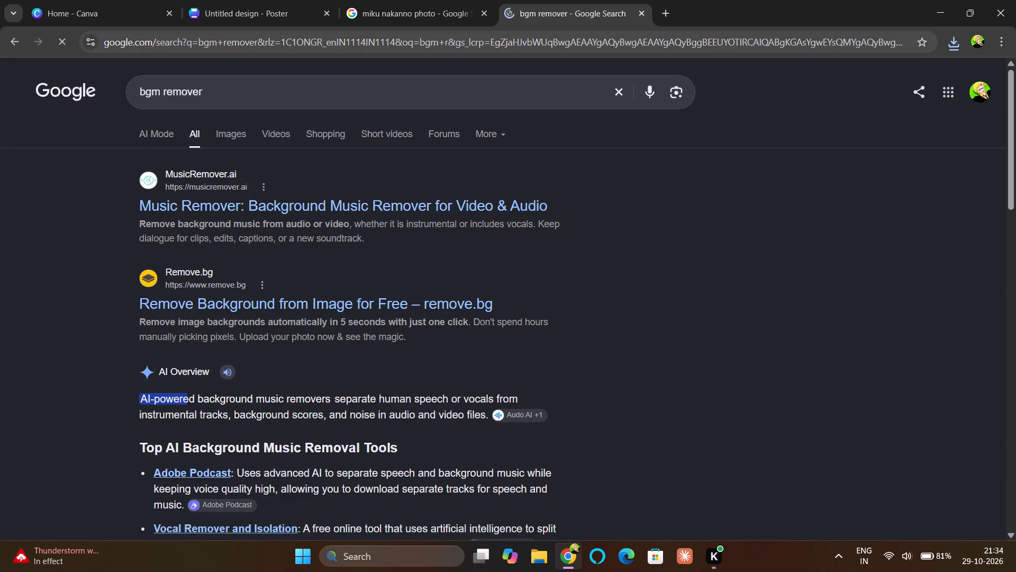
click(318, 302)
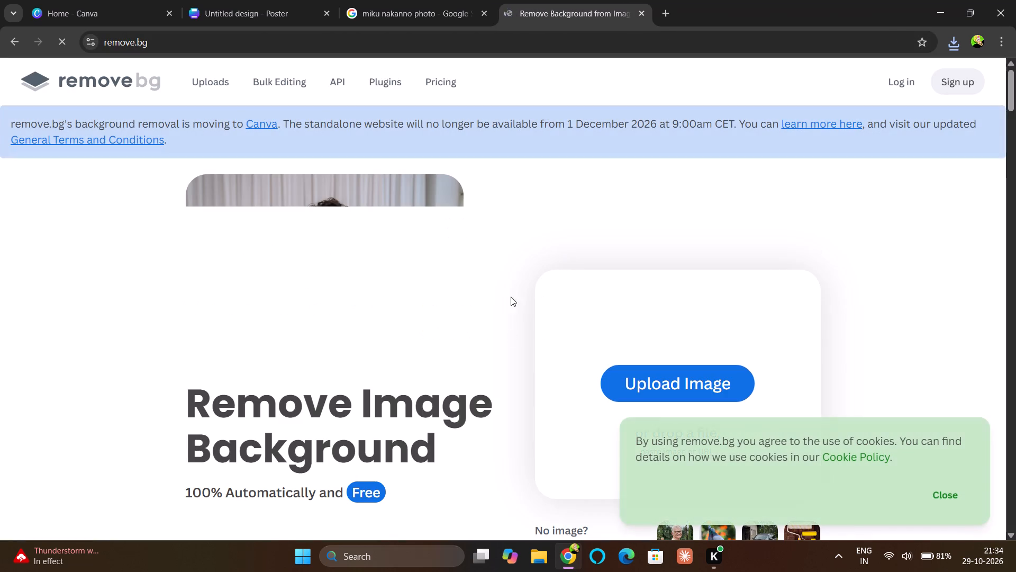
Upload "miku 1" from Downloads to remove.bg for background removal.
click(621, 375)
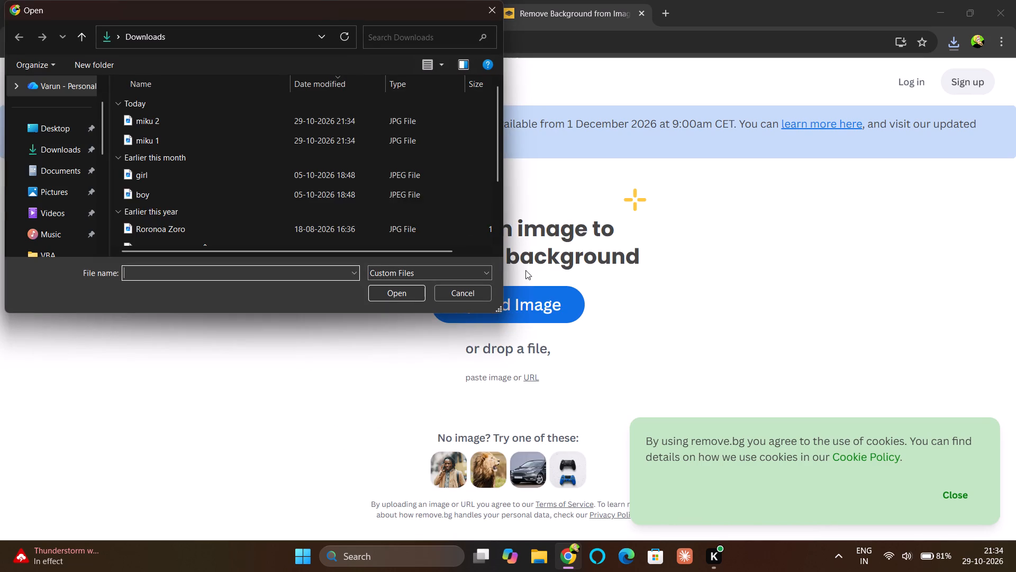
click(194, 137)
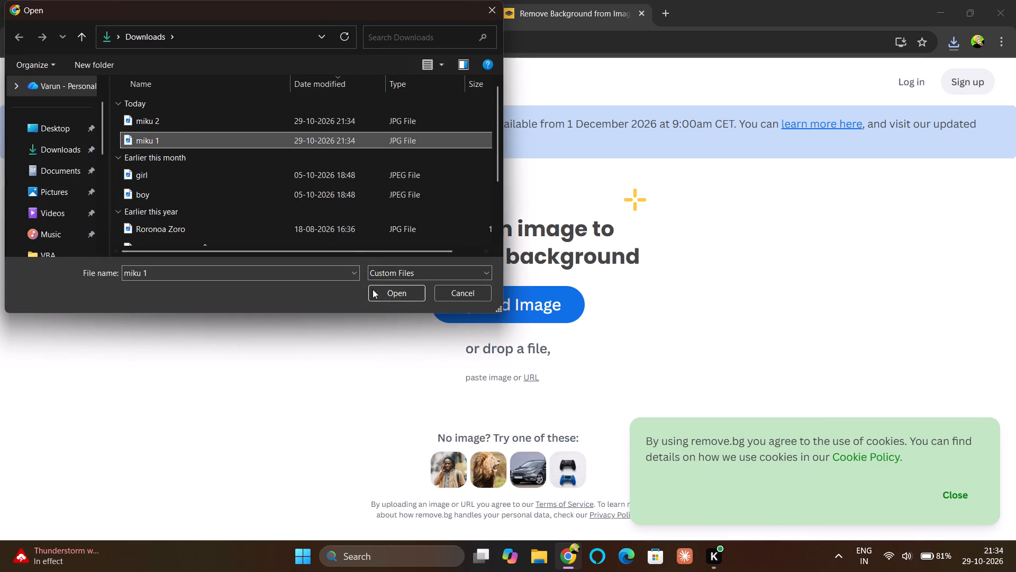
click(377, 292)
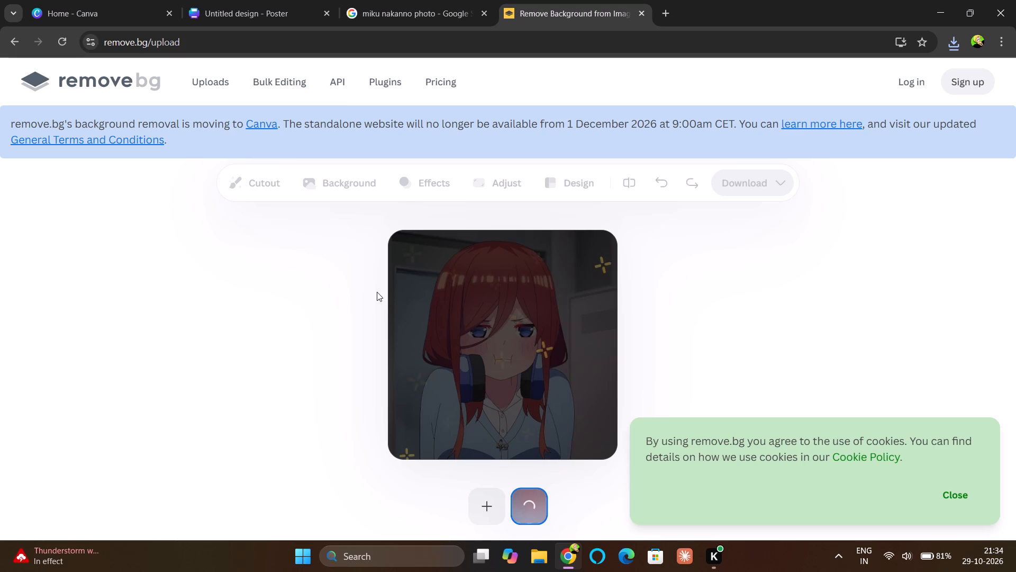
In the Canva poster, search the templates for "light blue background" and apply the Blue Gradient Geometric Background Poster.
click(240, 14)
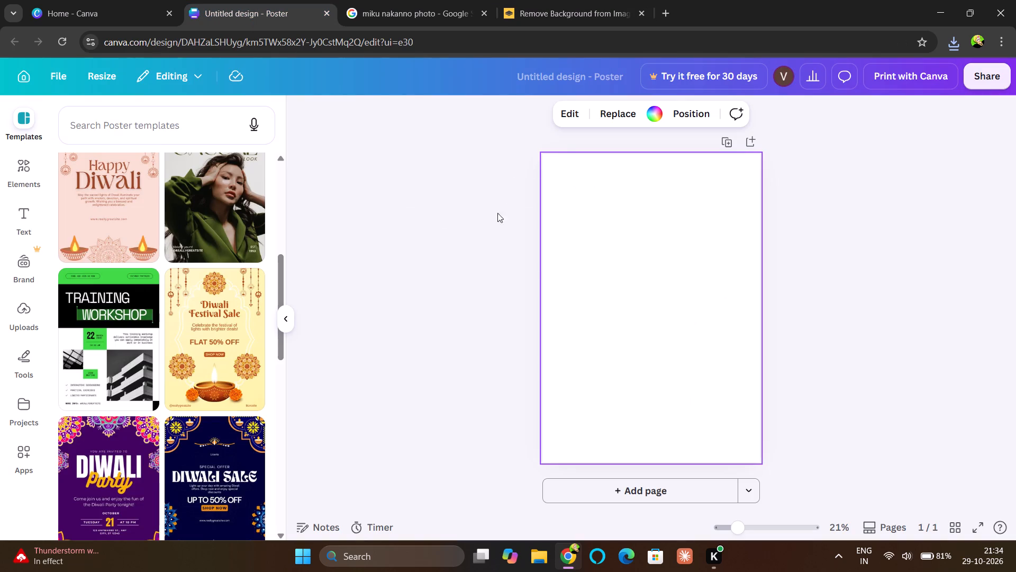
click(181, 133)
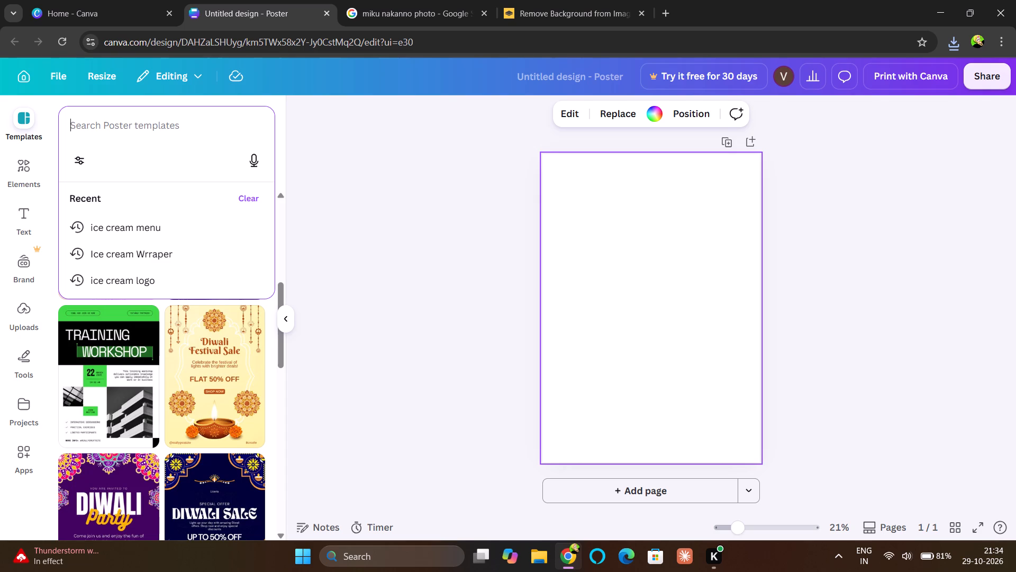
text(light)
key(space)
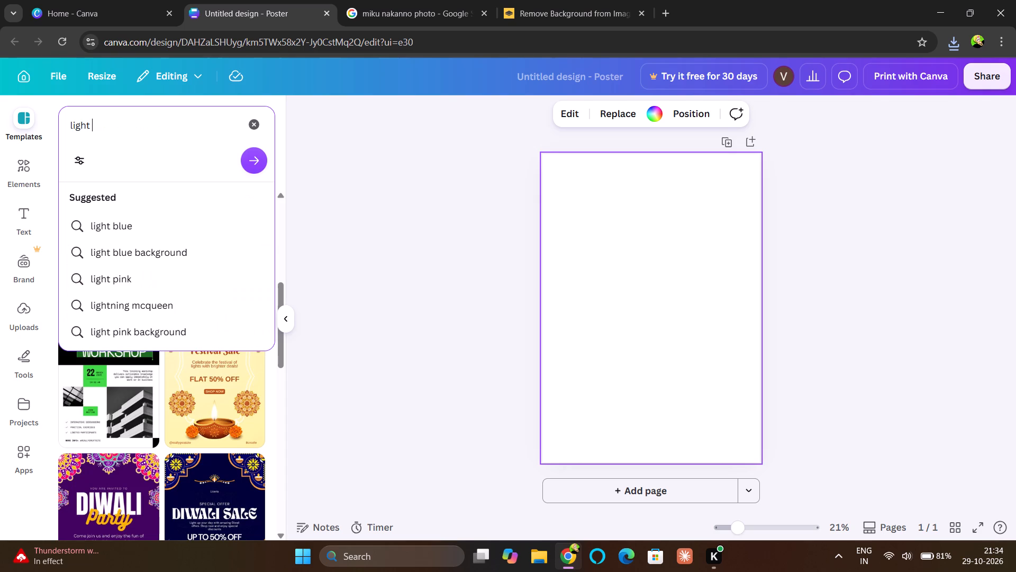
text(warm)
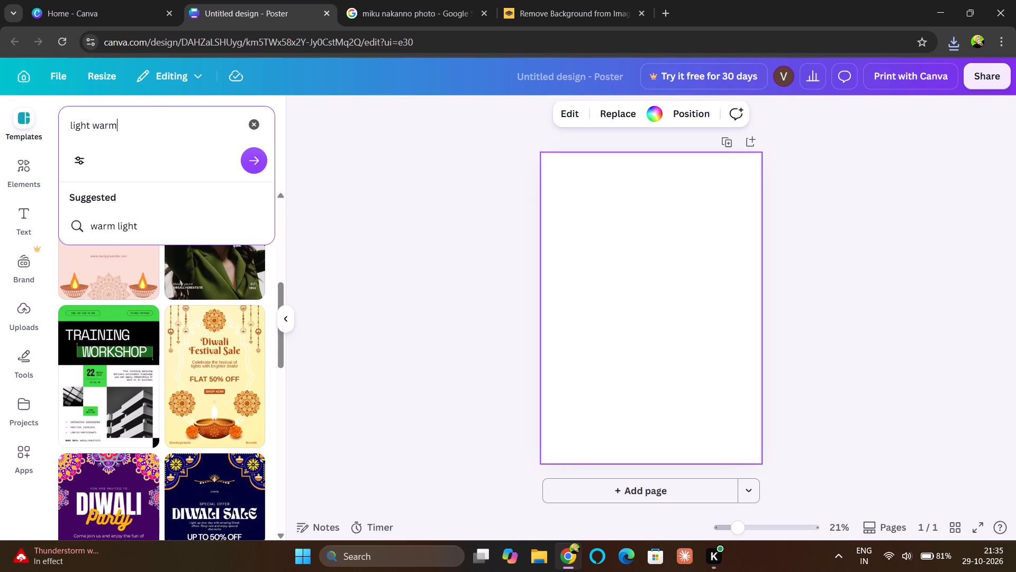
key(BackSpace)
key(BackSpace)
key(BackSpace)
text(orm)
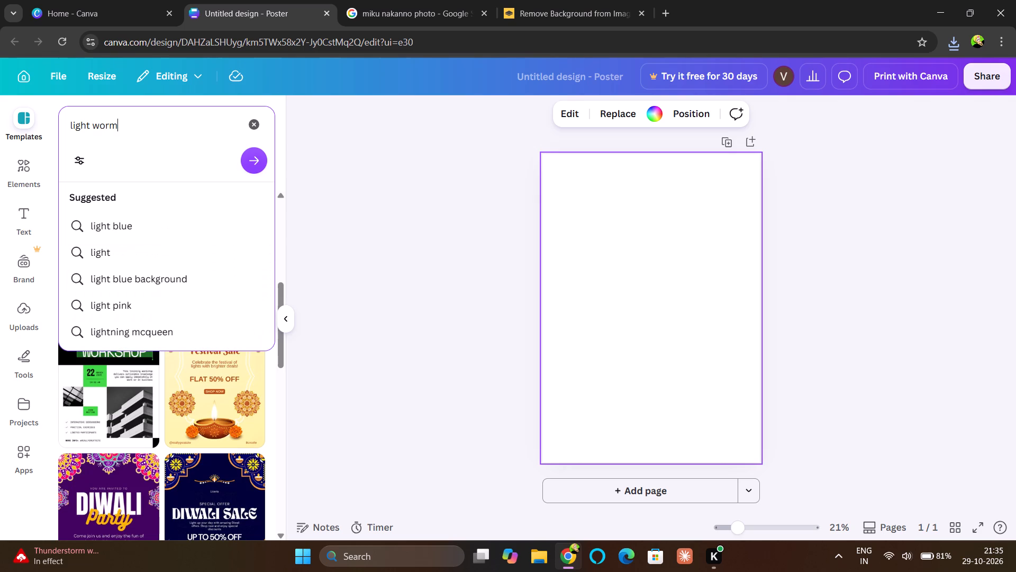
key(BackSpace)
key(BackSpace)
key(BackSpace)
key(BackSpace)
text(backgro)
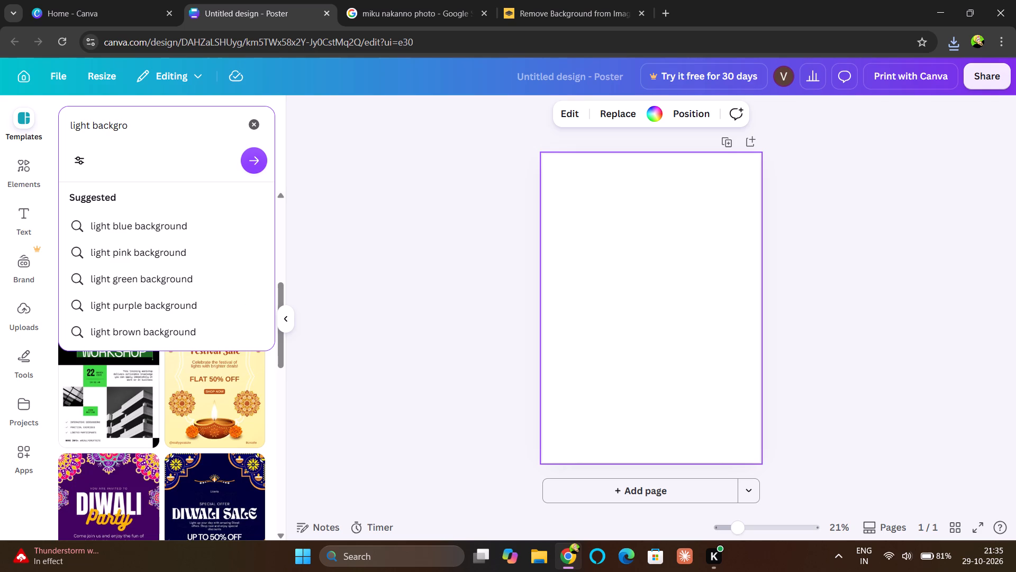
key(Down)
key(Down)
key(Down)
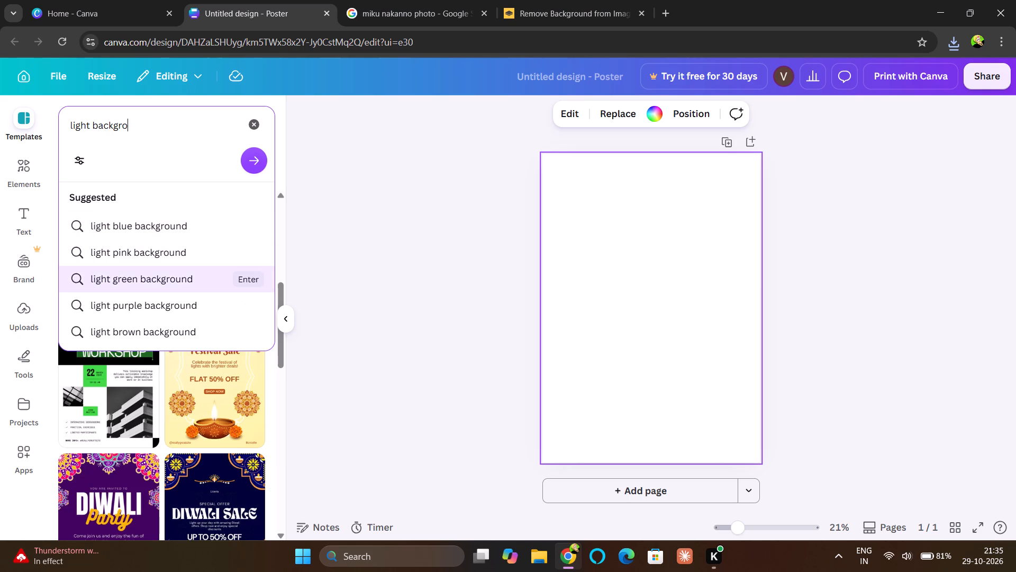
key(Up)
key(Up)
key(Return)
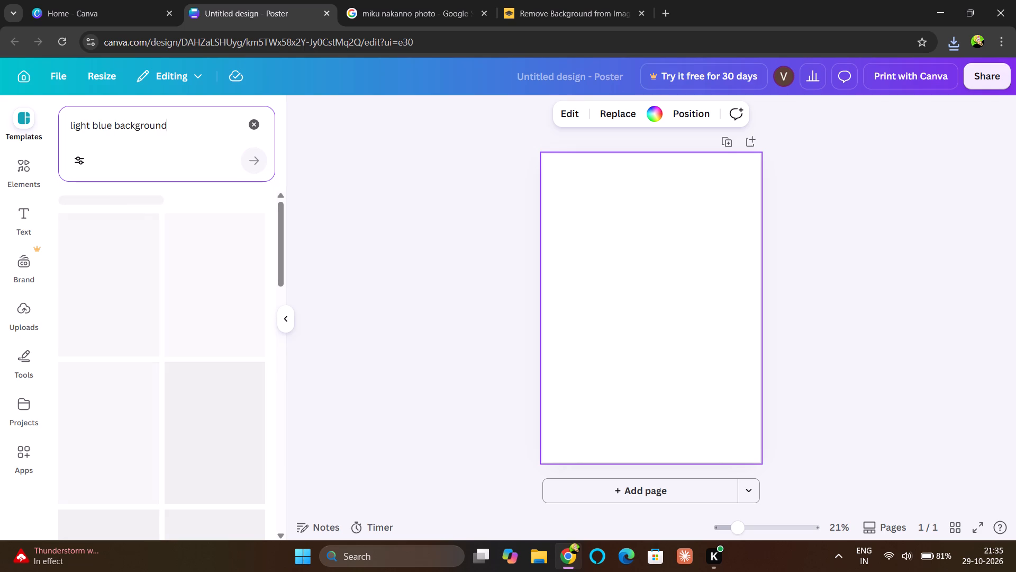
click(202, 259)
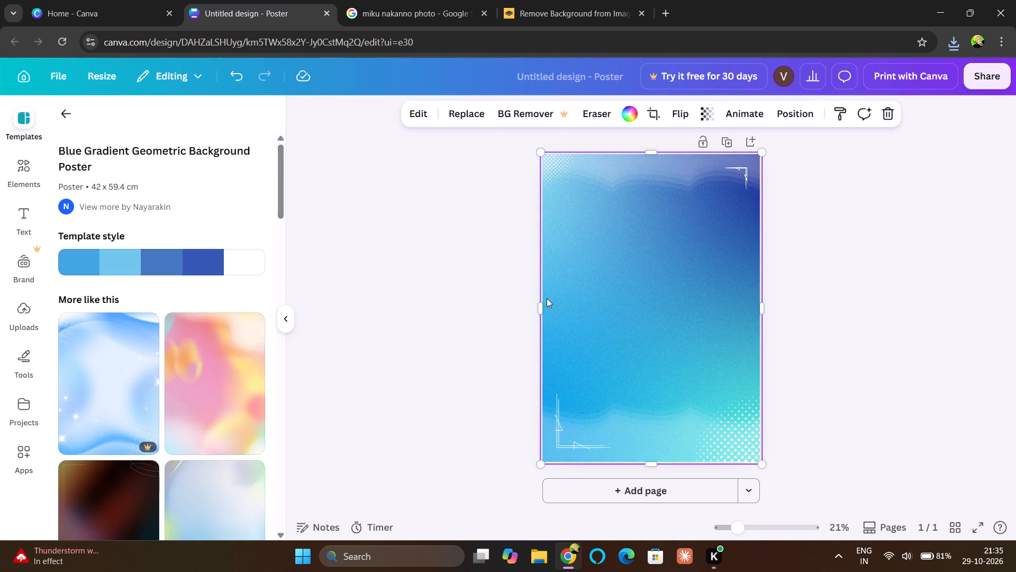
Download the remove.bg result for "miku 1" as the free 447 x 447 preview.
click(547, 12)
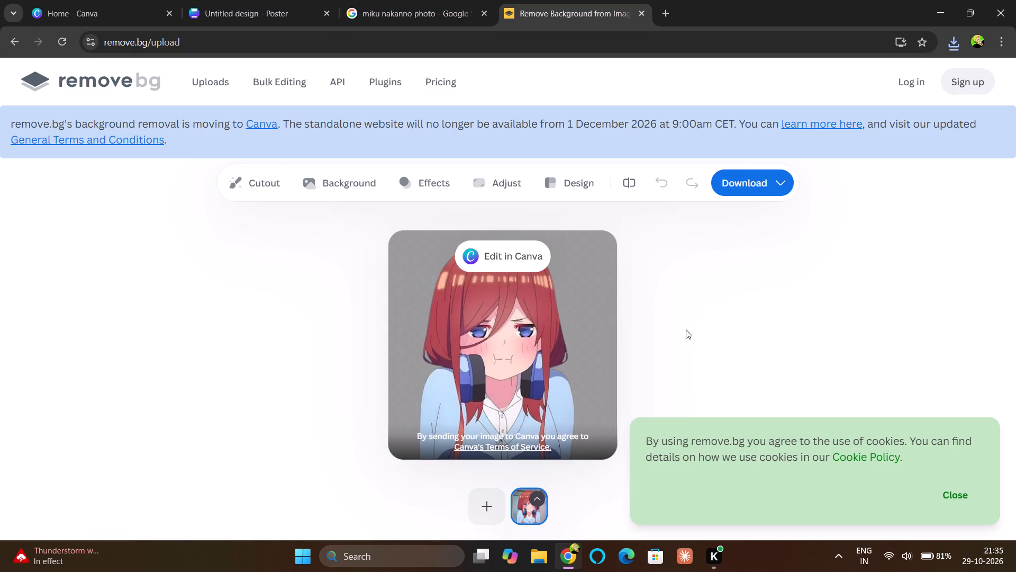
scroll(686, 329, down, 2)
click(743, 190)
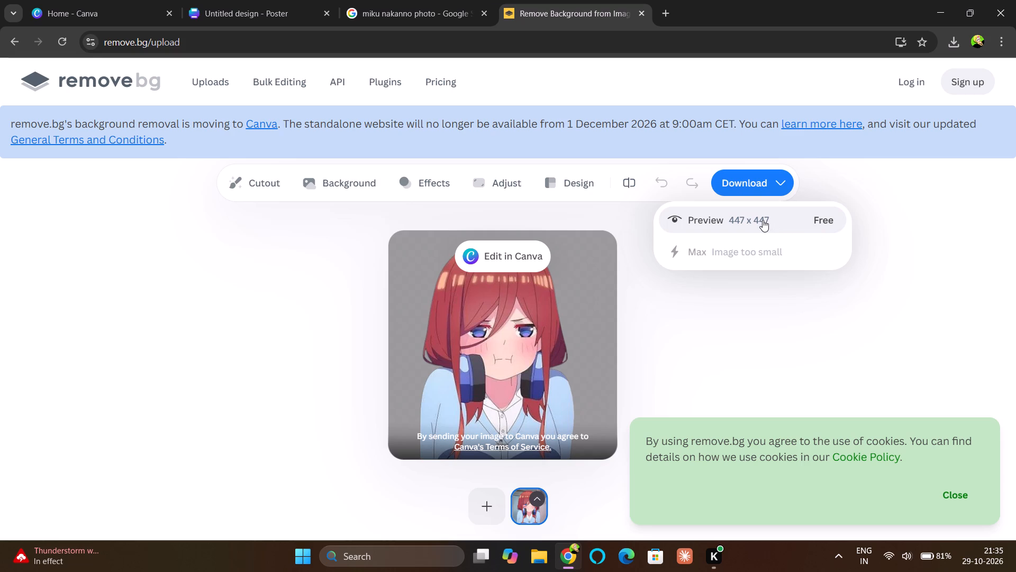
click(763, 220)
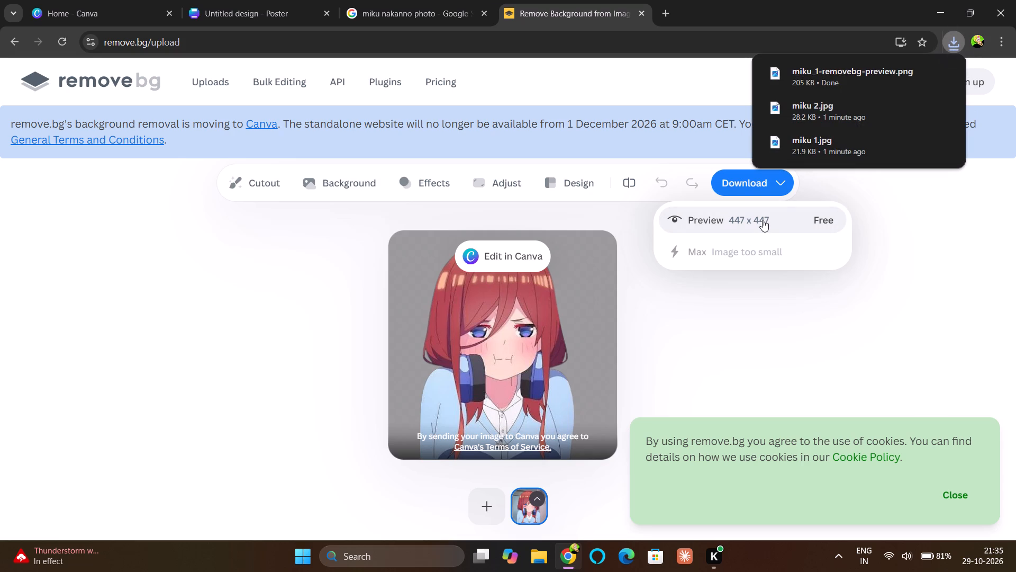
Upload "miku_1-removebg-preview" from Downloads to the Canva poster's uploads and dismiss the app-connection suggestion.
click(275, 2)
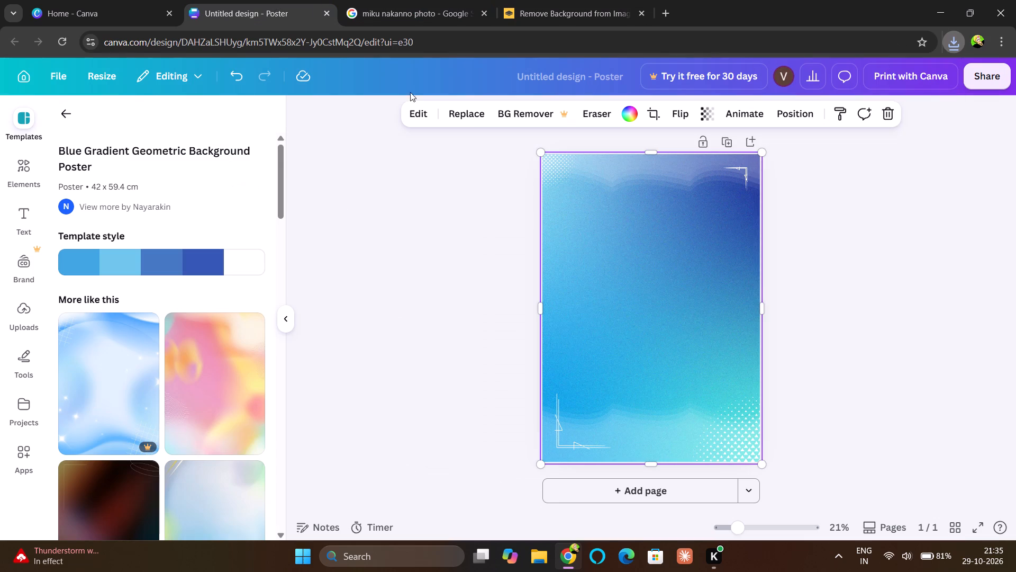
click(660, 278)
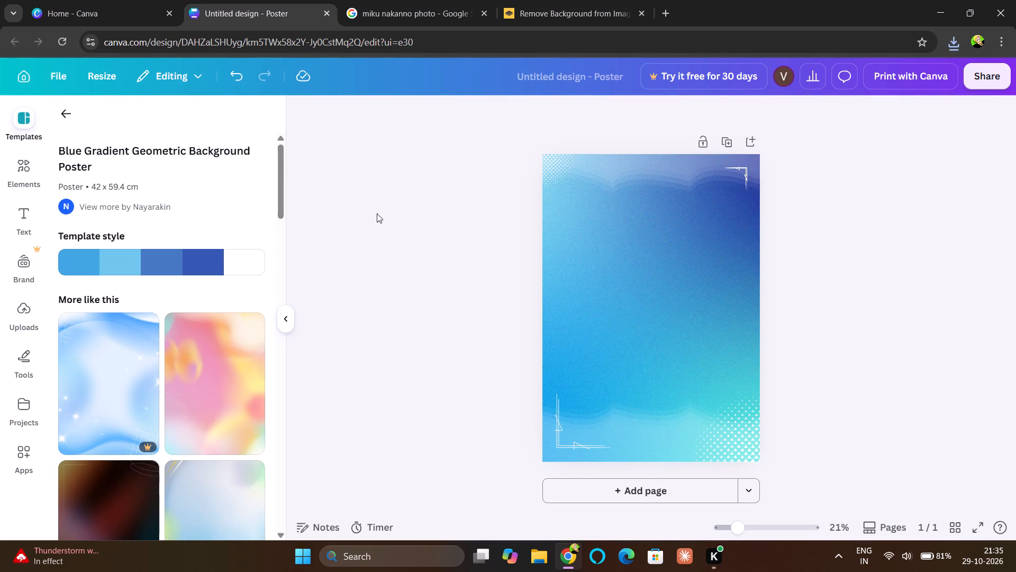
click(17, 315)
click(193, 164)
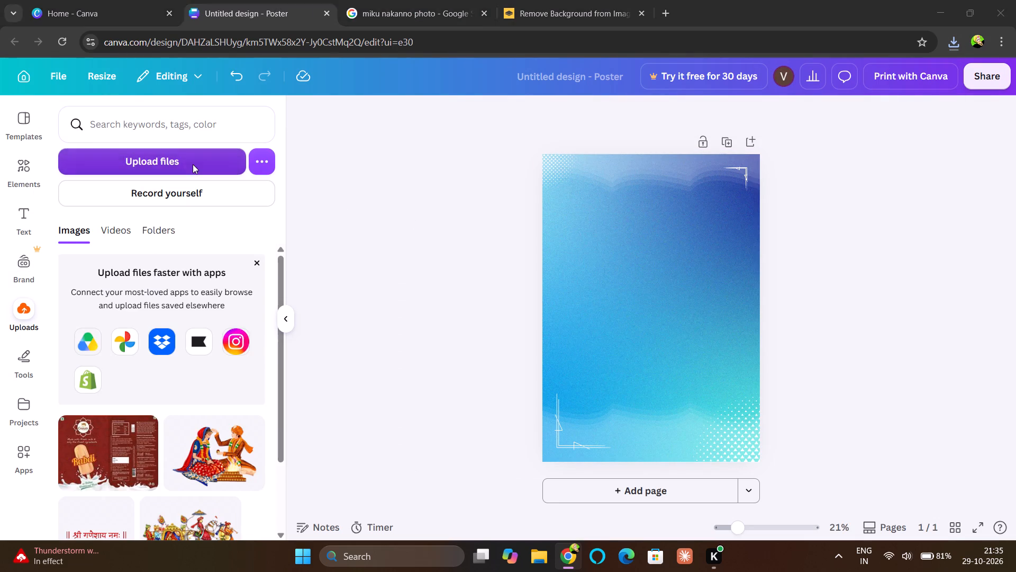
click(173, 114)
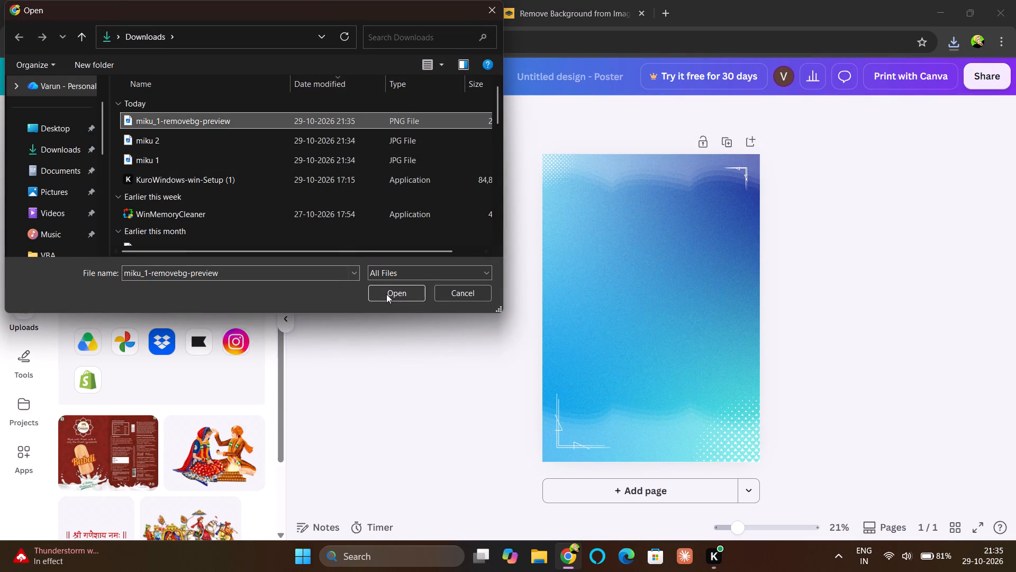
click(387, 294)
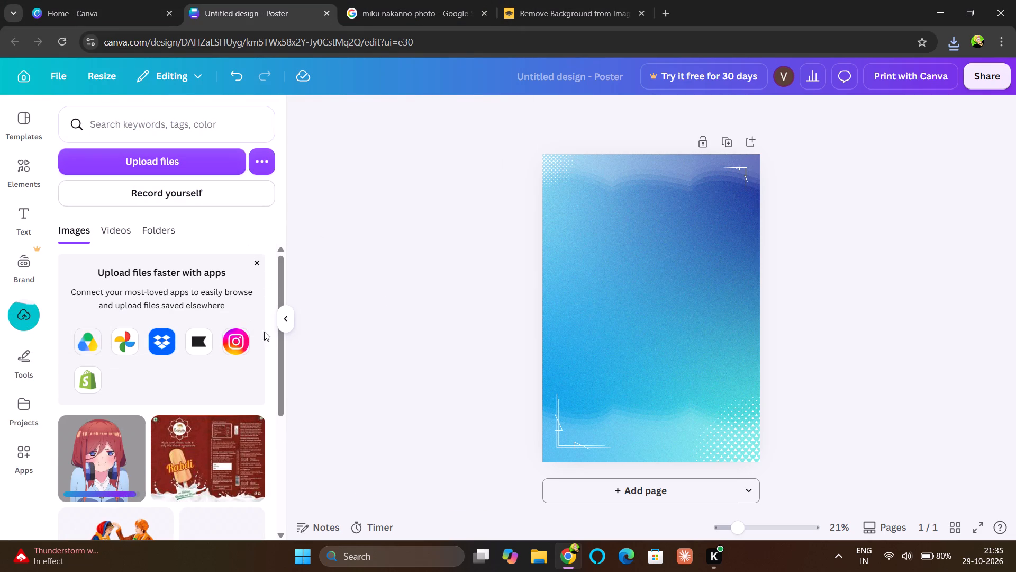
click(251, 263)
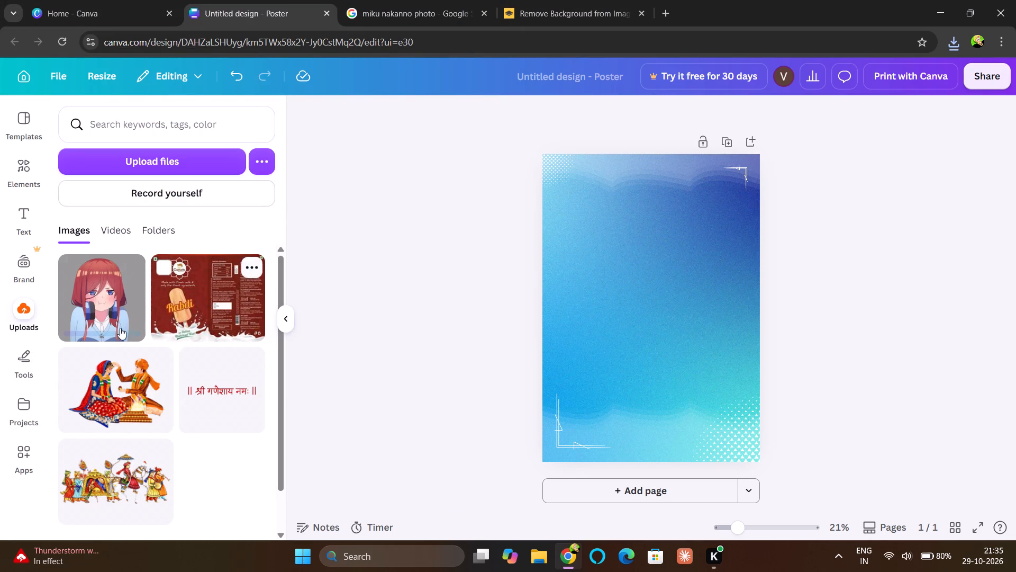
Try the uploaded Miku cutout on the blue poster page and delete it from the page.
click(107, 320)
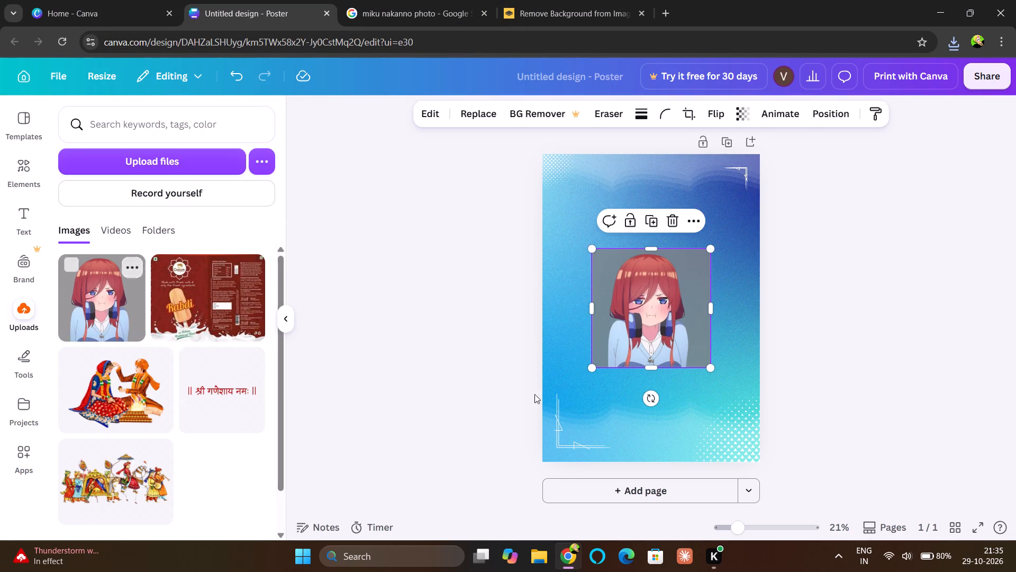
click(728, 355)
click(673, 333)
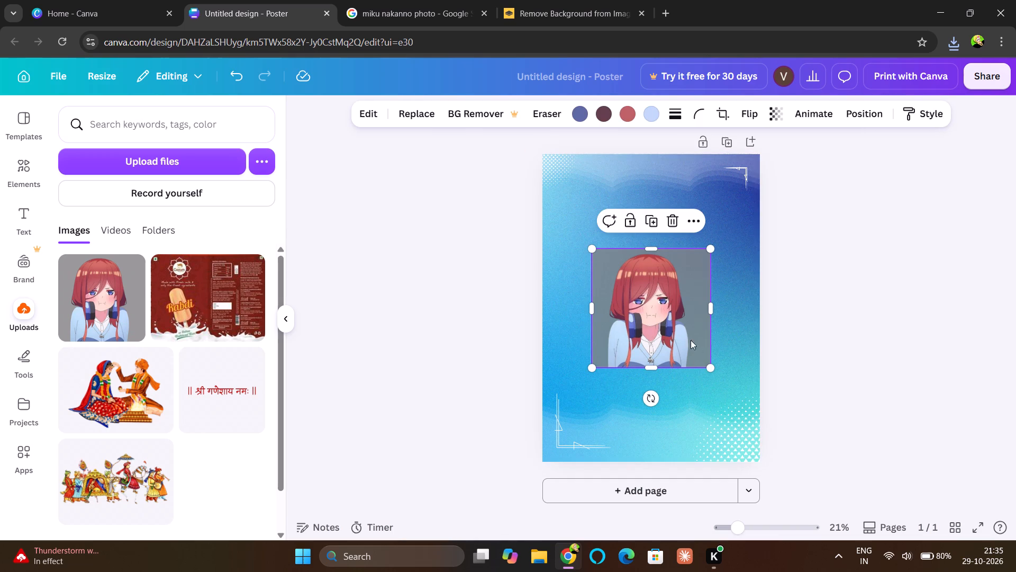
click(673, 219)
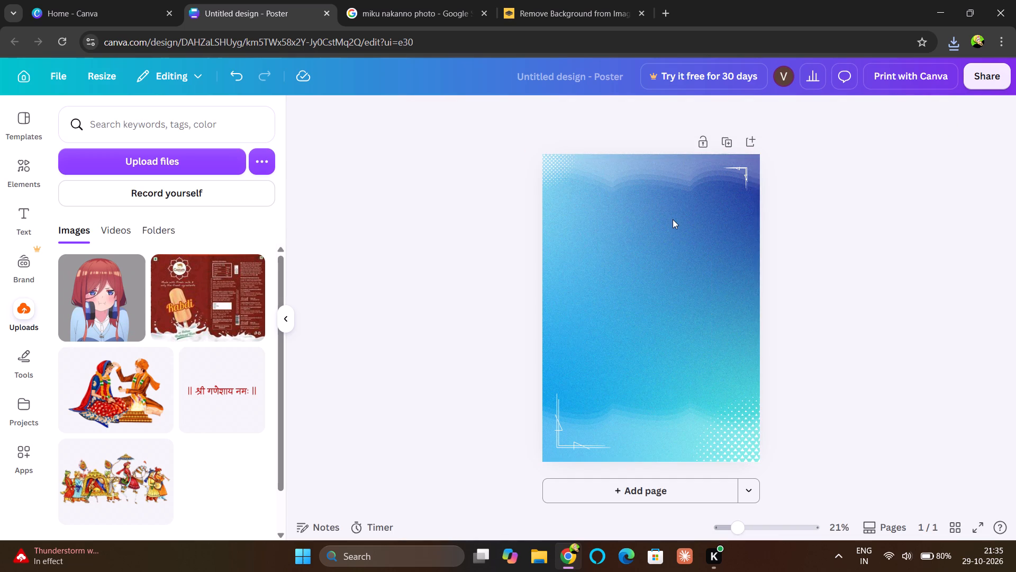
Switch to the Google Images results and search for "miku nakanno photo png".
click(429, 0)
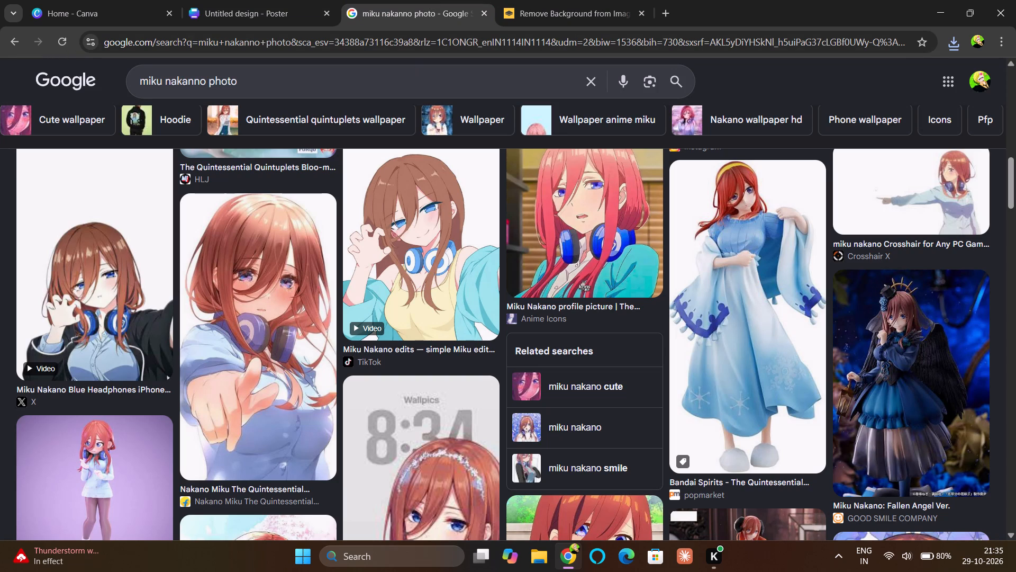
click(409, 78)
key(space)
text(pn)
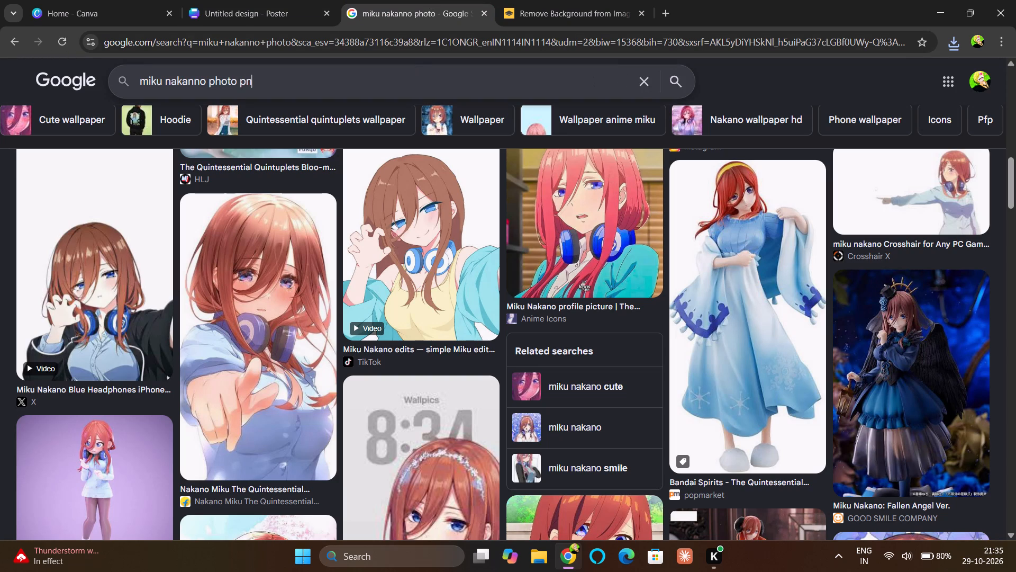
key(g)
key(Return)
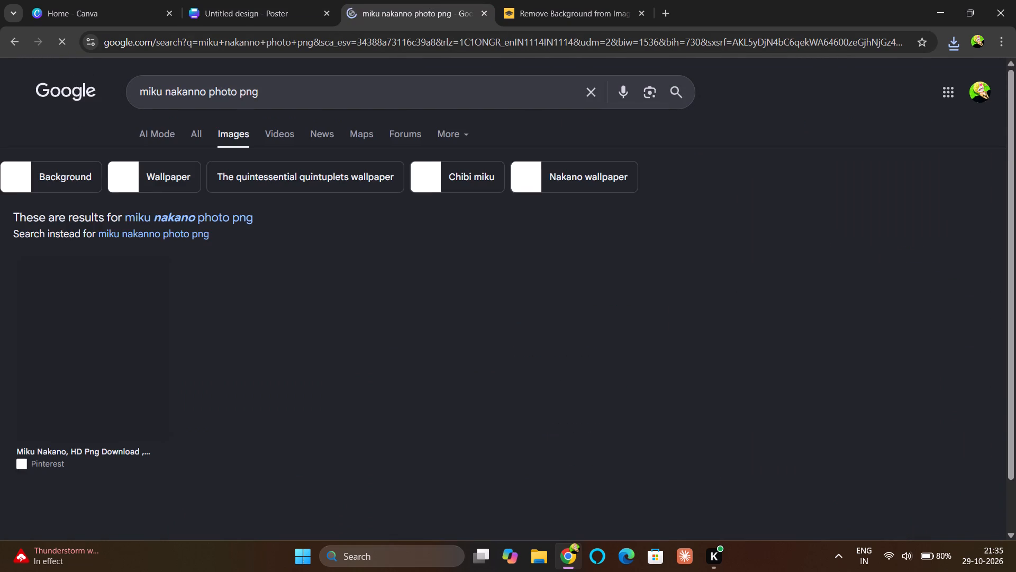
Browse the PNG results and save the full-body "miku nakano" Pinterest picture to Downloads under its suggested name.
scroll(360, 284, down, 3)
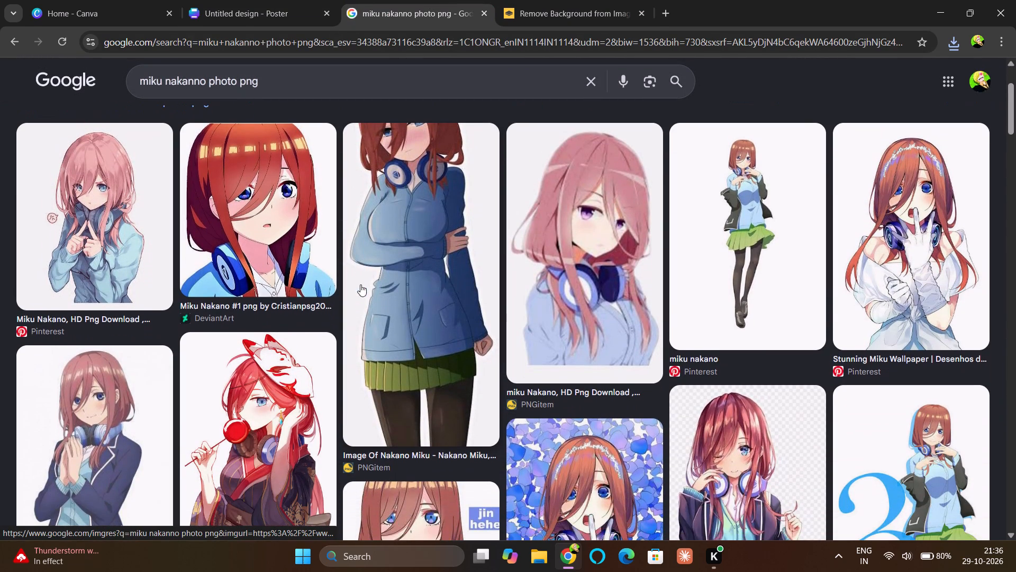
click(425, 293)
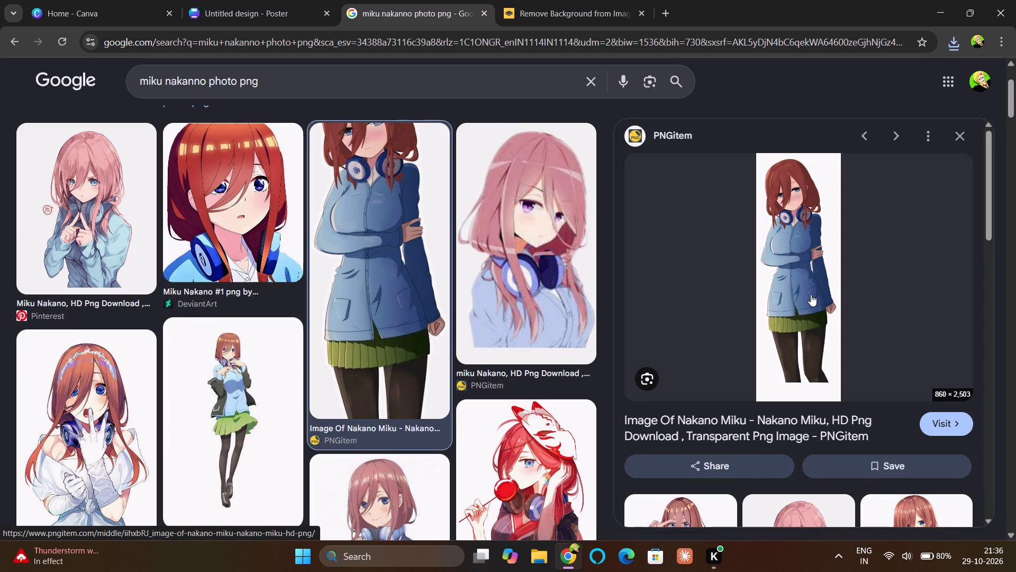
scroll(584, 350, down, 1)
click(246, 312)
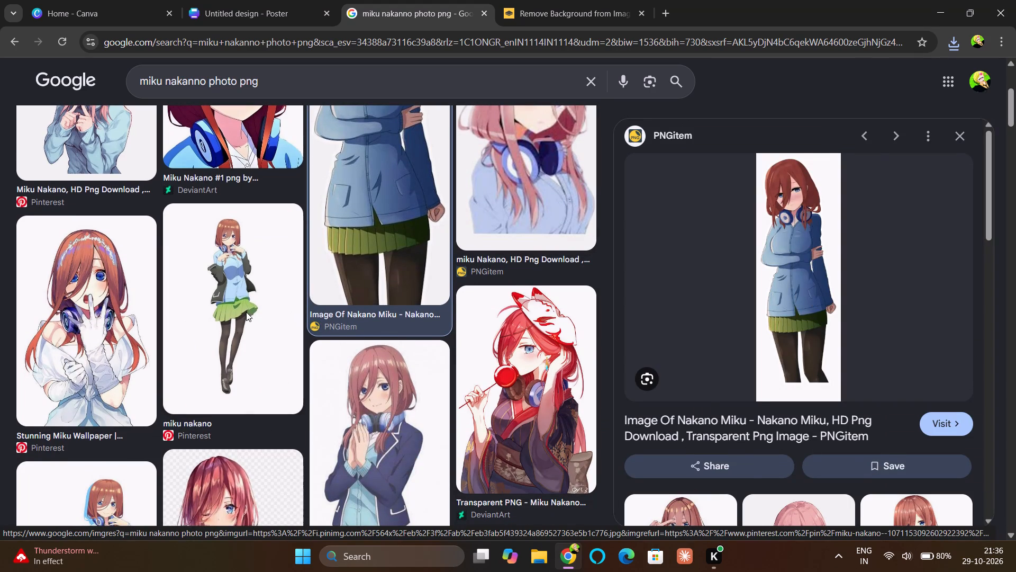
right_click(773, 338)
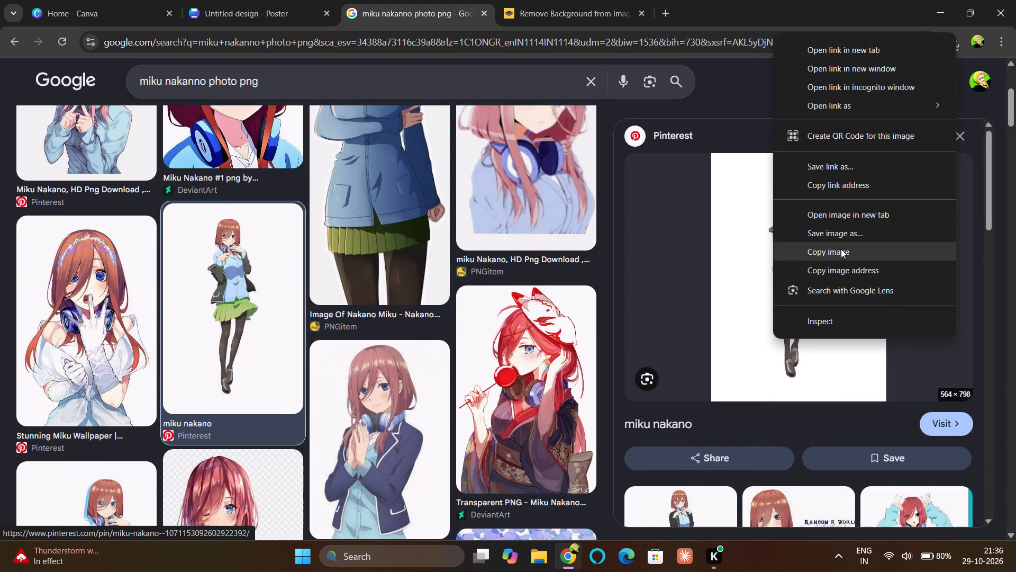
click(844, 234)
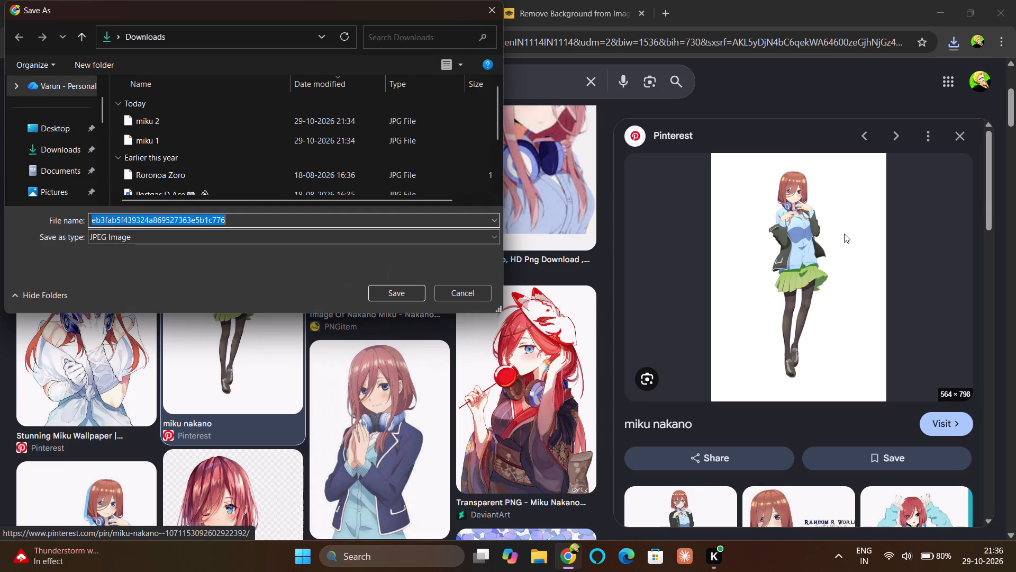
key(Return)
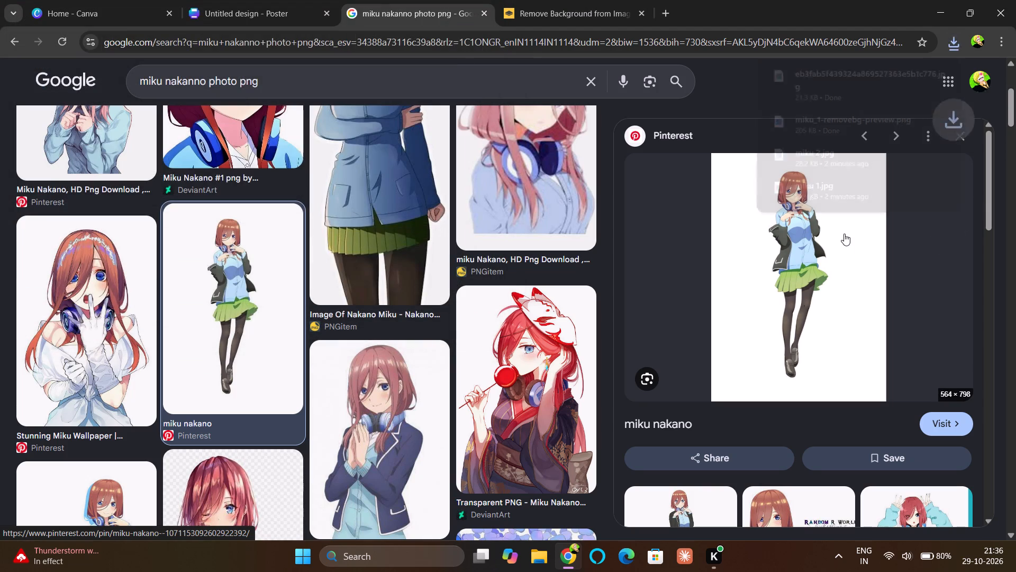
Save the "Stunning Miku Wallpaper" picture from the results to Downloads under its suggested name.
right_click(79, 337)
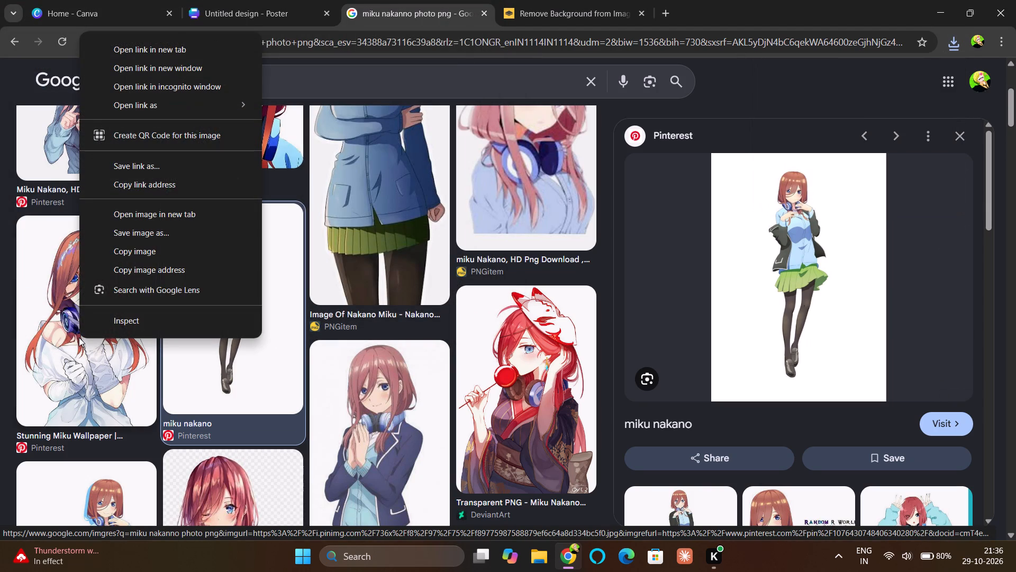
click(156, 238)
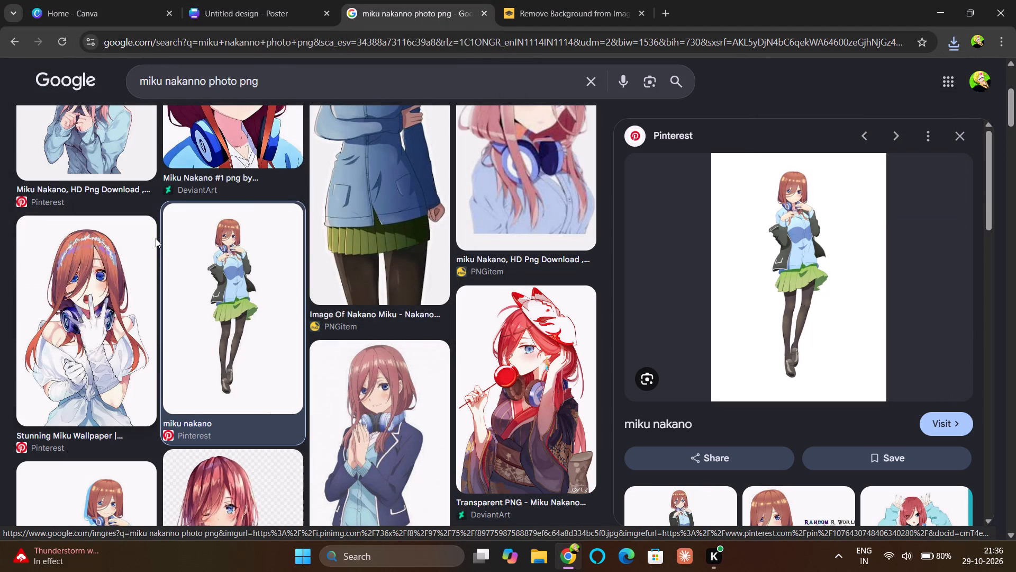
key(Return)
Save the "Miku Nakano #1 png" DeviantArt picture to Downloads under its suggested name.
scroll(380, 231, up, 1)
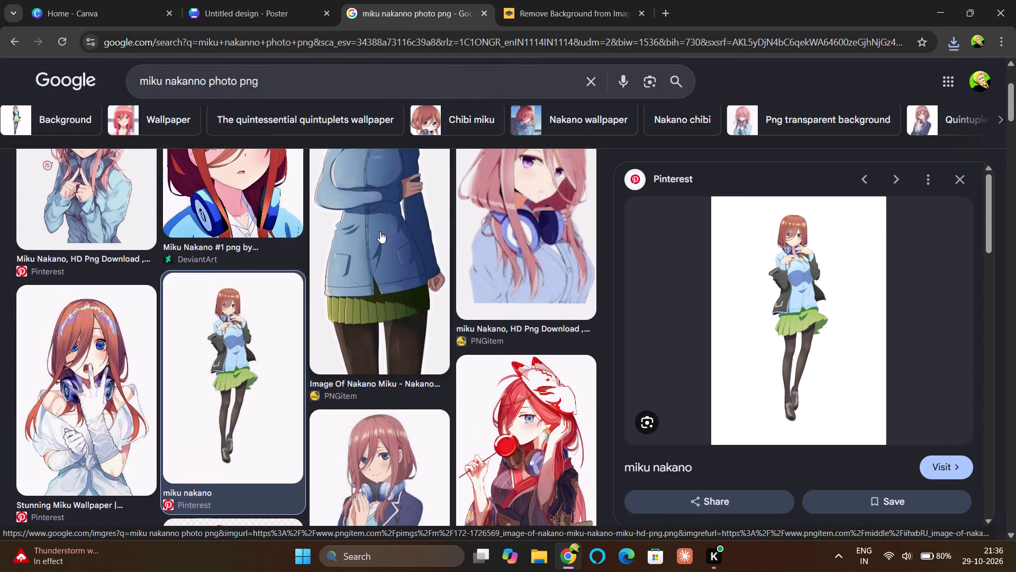
scroll(380, 231, up, 4)
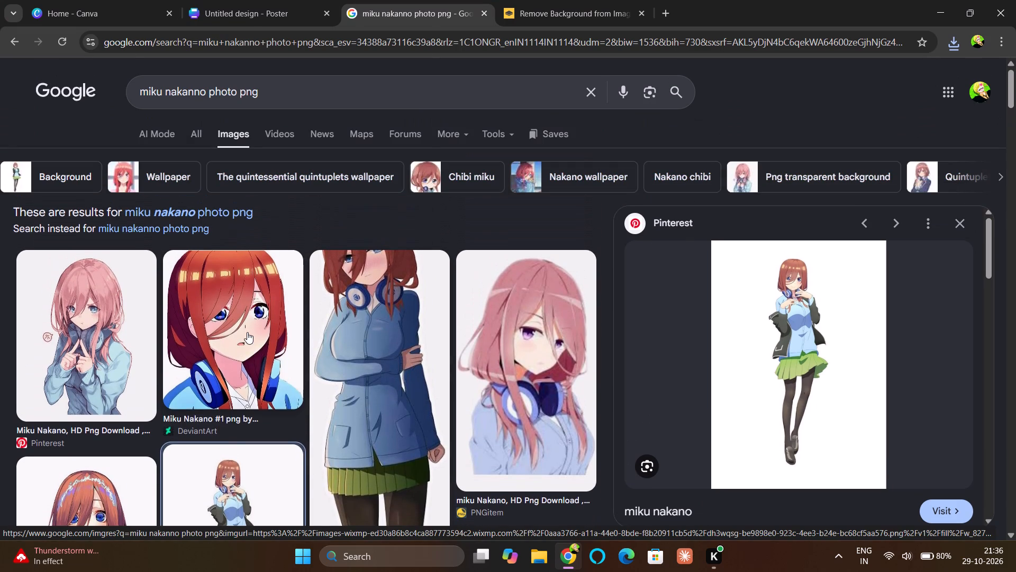
right_click(247, 332)
click(327, 233)
key(Return)
key(Return)
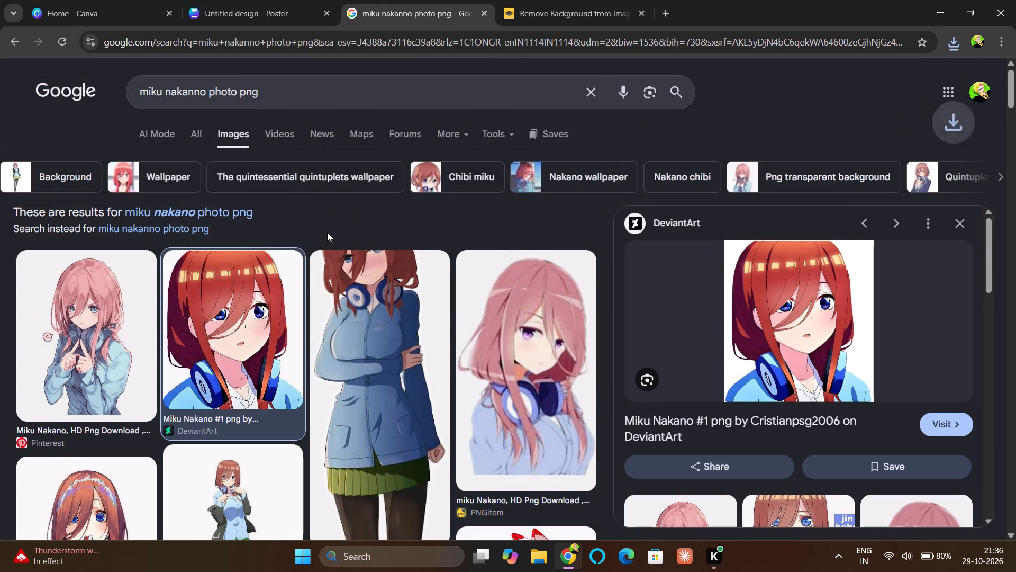
Save the pink-haired "Miku Nakano, HD Png Download" Pinterest picture to Downloads as "images (2)".
right_click(128, 307)
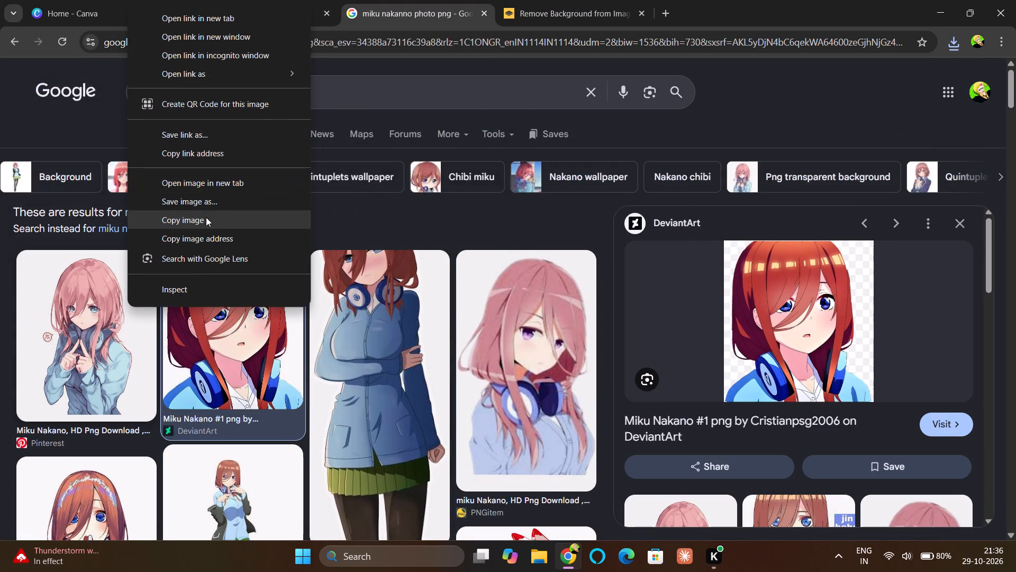
click(212, 209)
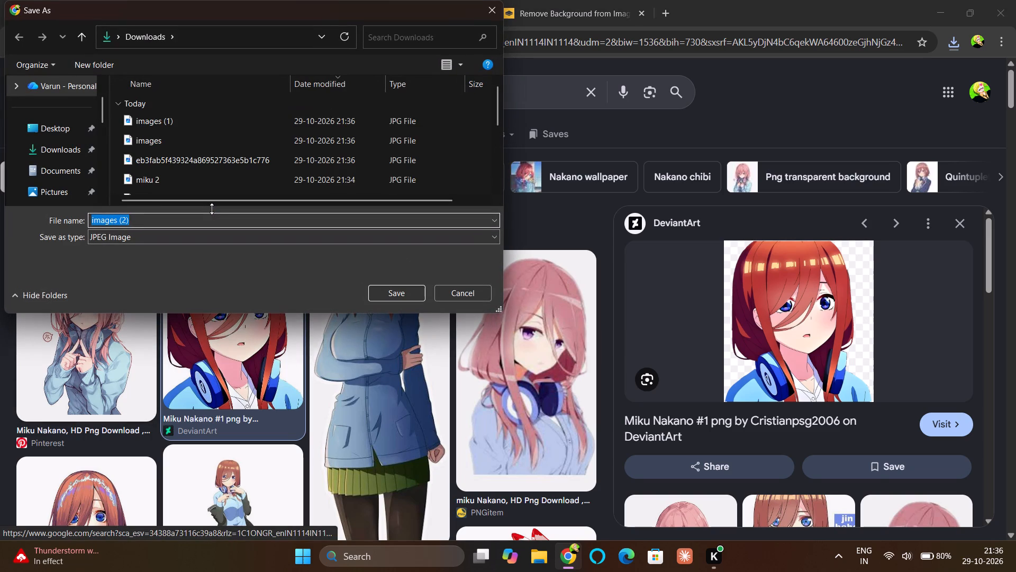
key(Return)
Save the full-body Miku picture with the large blue 3 to Downloads under its suggested name.
scroll(288, 371, down, 4)
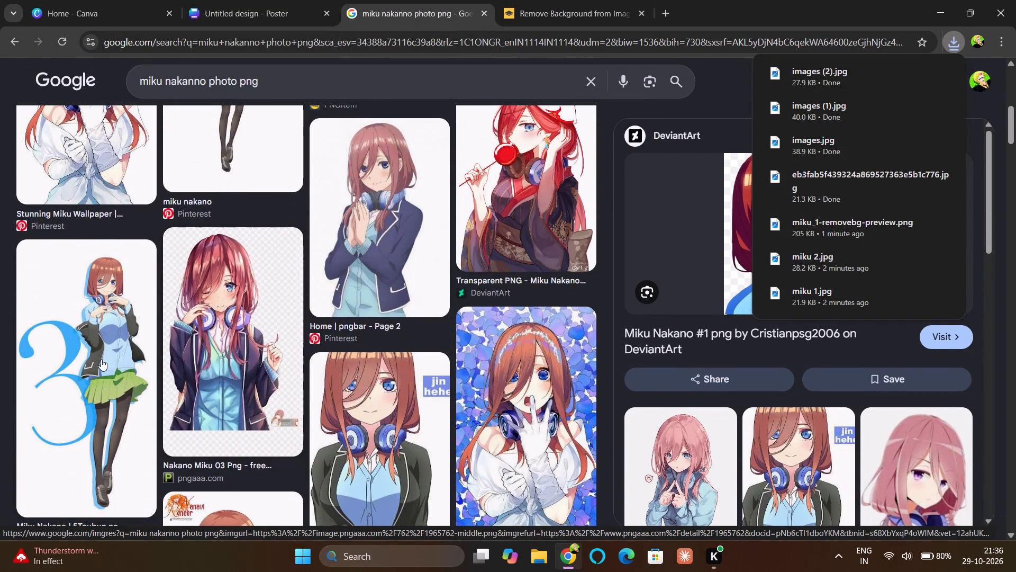
right_click(99, 360)
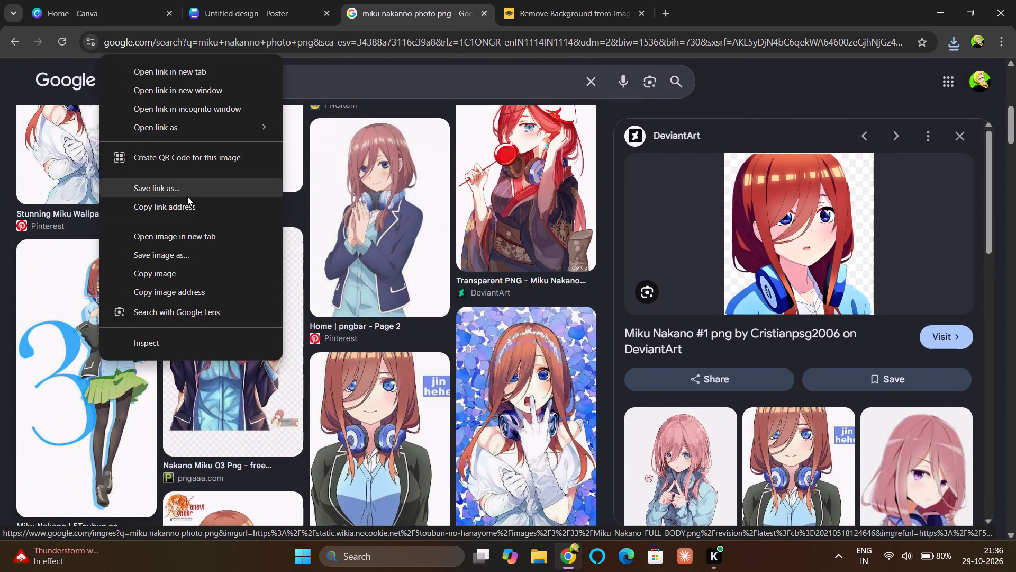
click(181, 258)
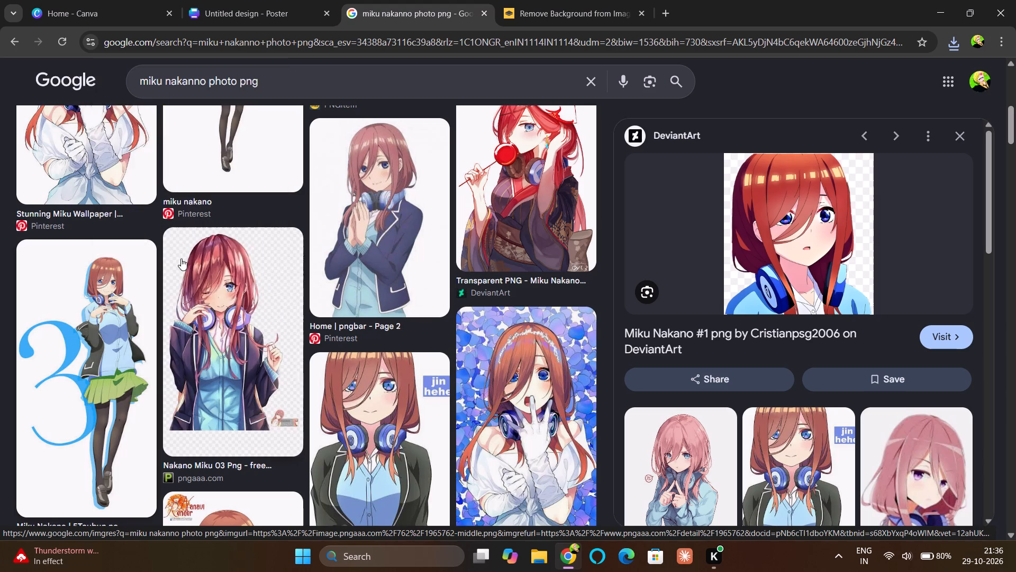
key(Return)
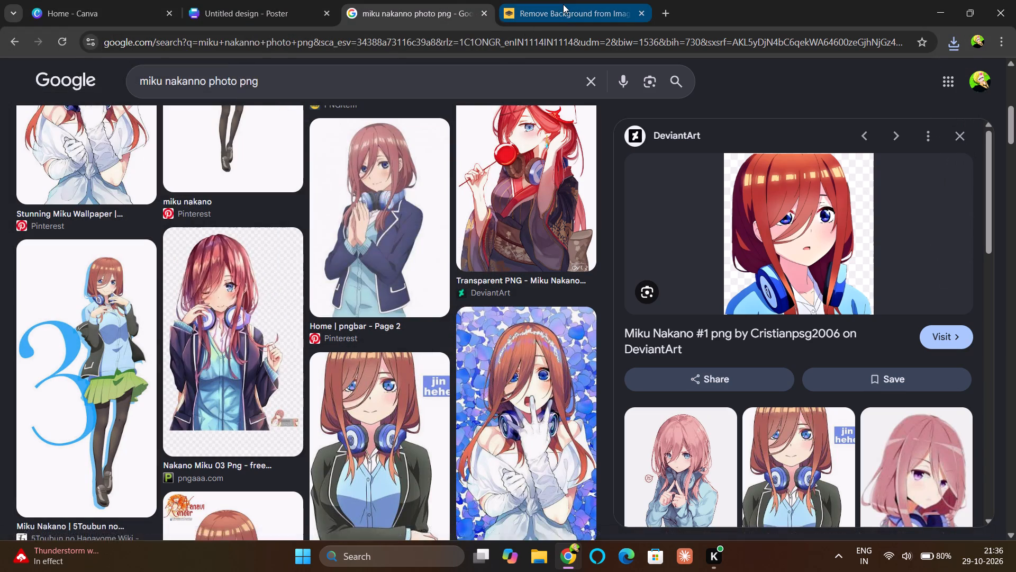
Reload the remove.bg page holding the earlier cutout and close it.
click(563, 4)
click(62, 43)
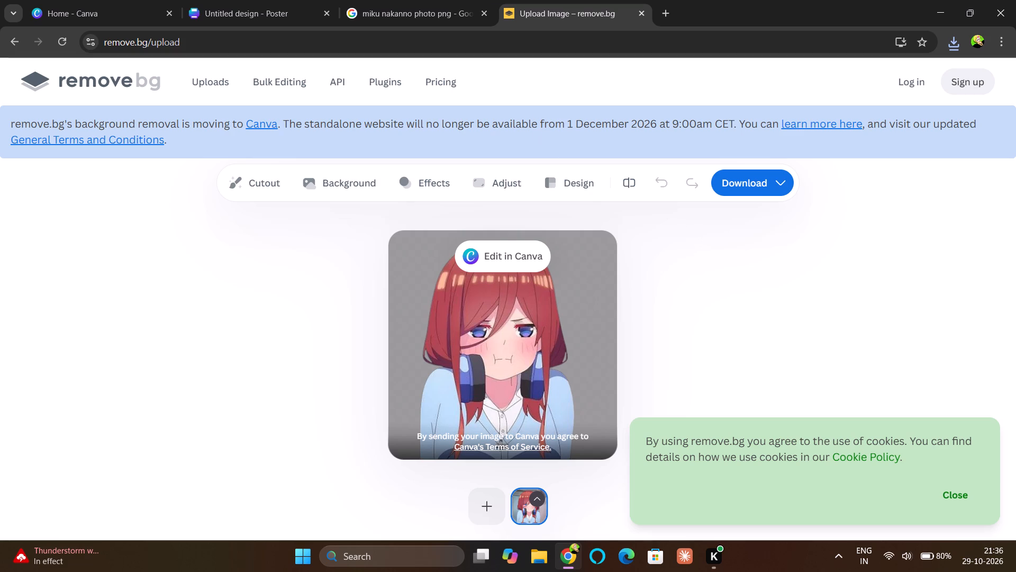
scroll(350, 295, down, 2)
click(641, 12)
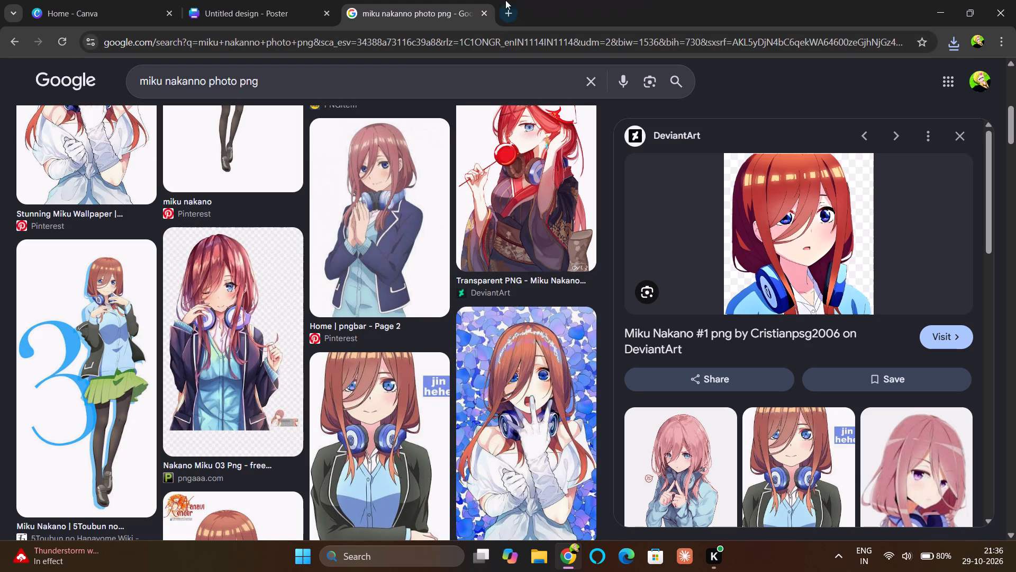
Search Google for "bgm remover" on a new page and open the remove.bg site.
click(510, 11)
click(475, 43)
text(bg)
key(Return)
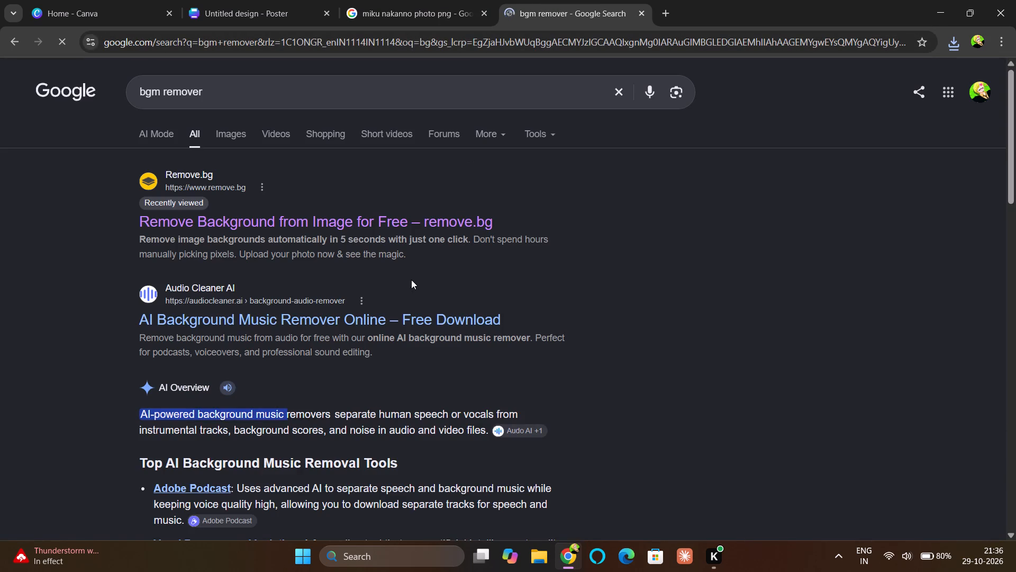
click(357, 223)
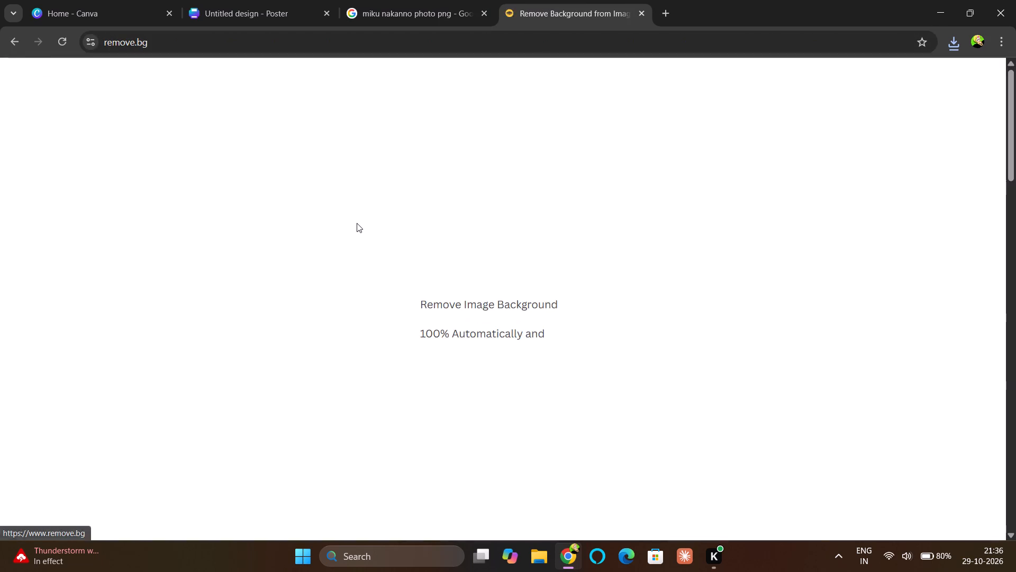
Upload "images (3)" from Downloads to remove.bg for background removal.
click(675, 374)
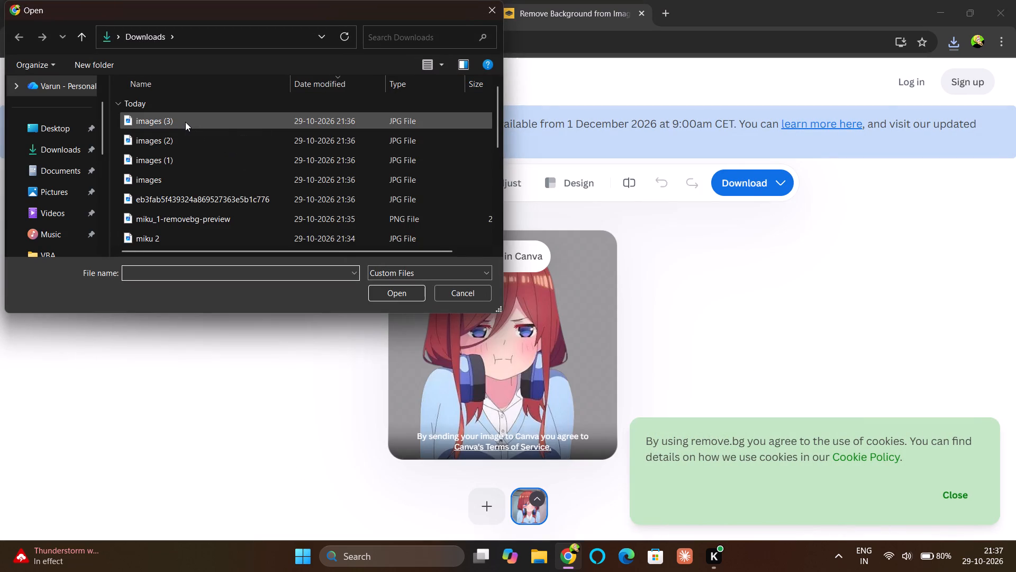
shift+click(185, 122)
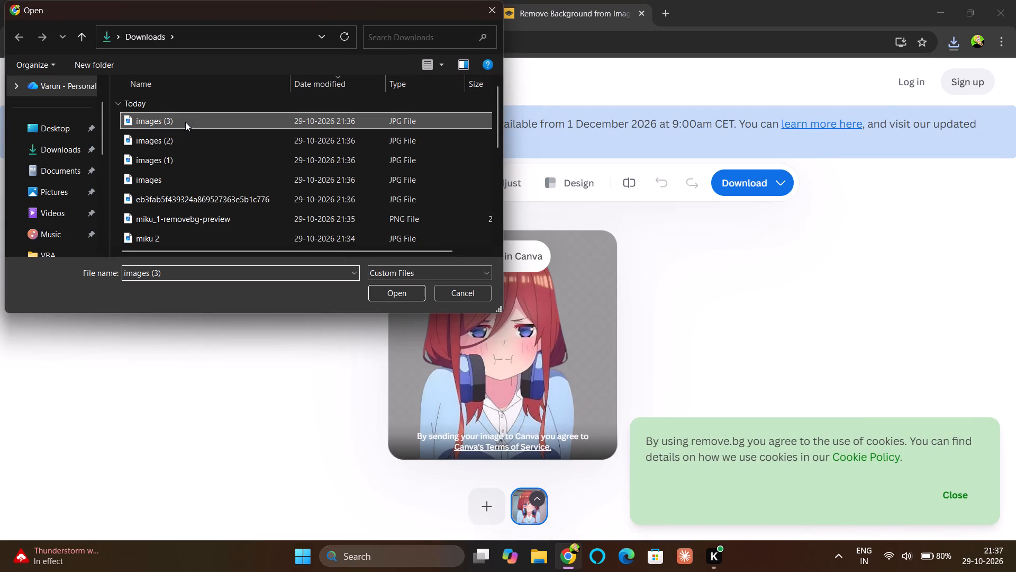
shift+click(175, 141)
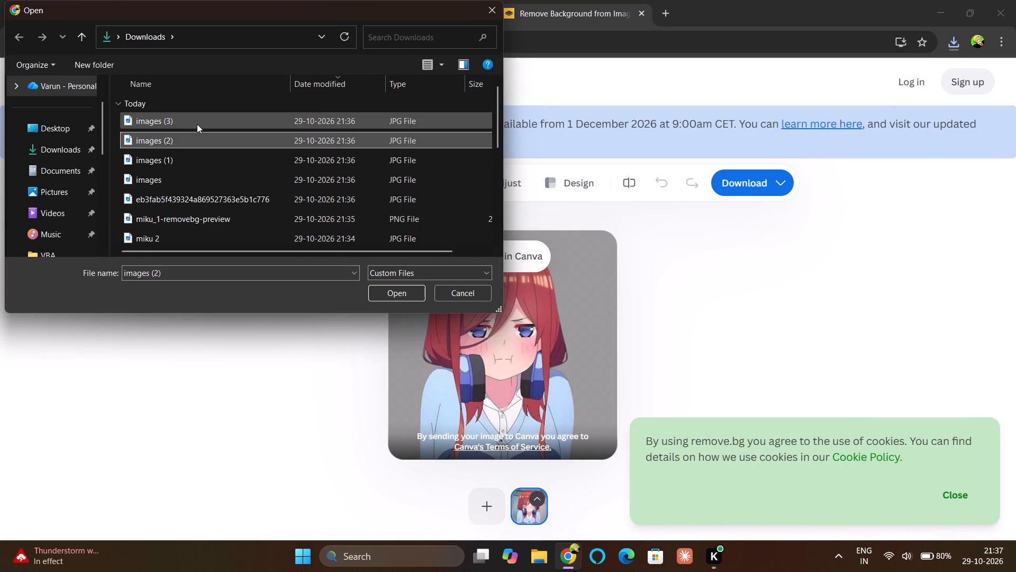
click(197, 124)
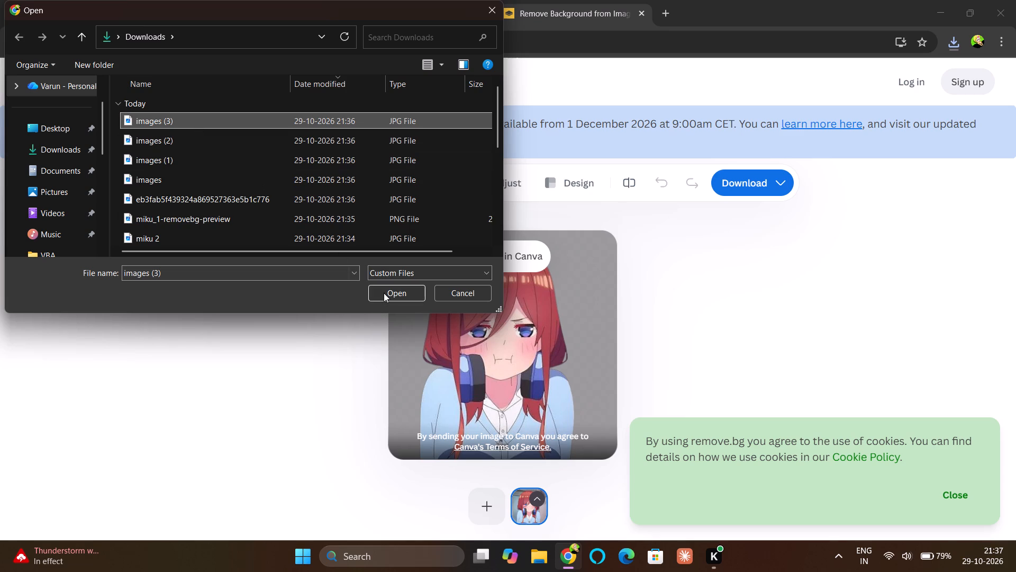
click(384, 292)
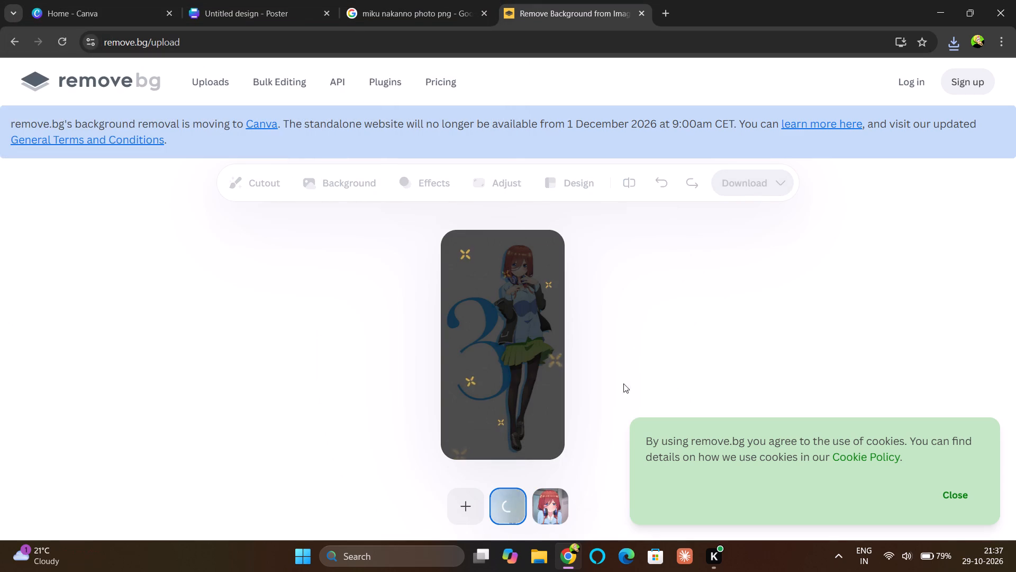
Download the remove.bg result for "images (3)" as the free 327 x 611 preview.
scroll(672, 327, down, 1)
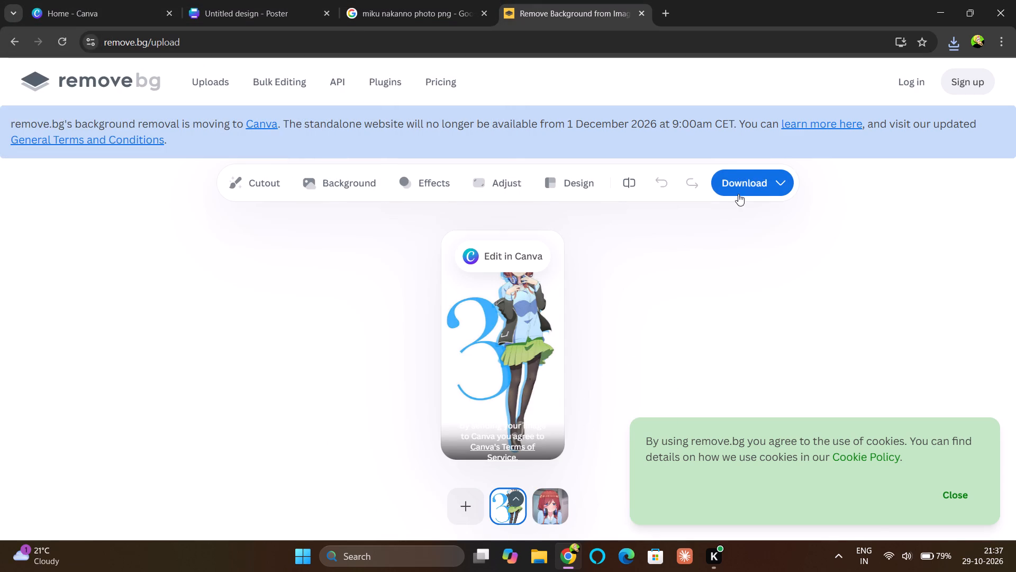
click(752, 181)
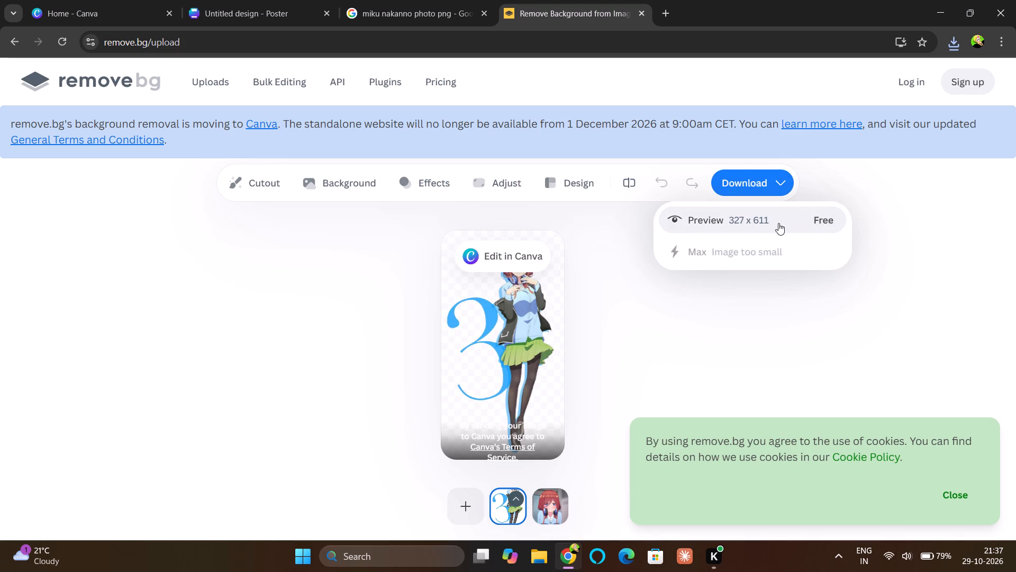
click(772, 225)
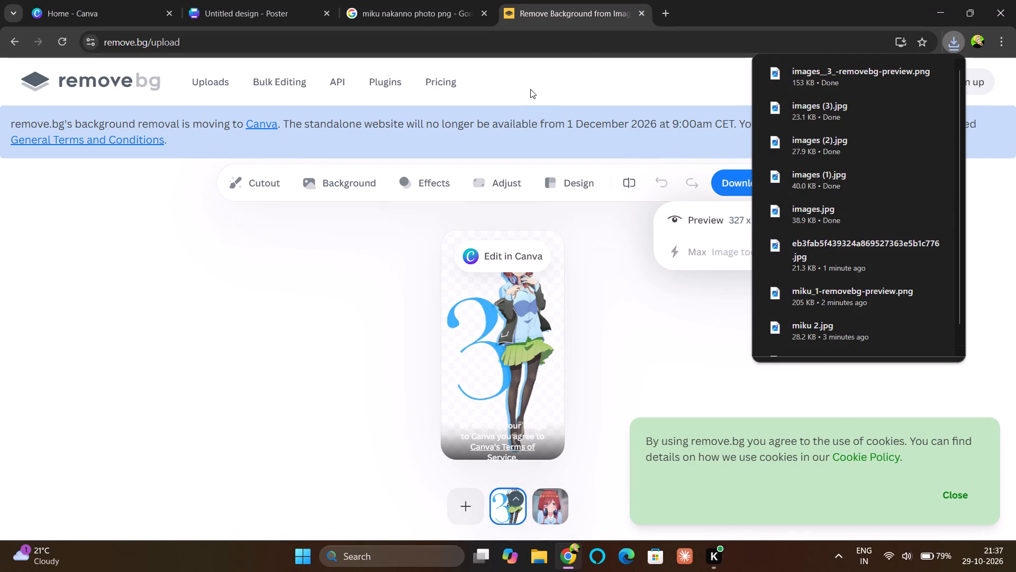
Upload the cutout file "images__3_-removebg-preview" from Downloads to the Canva poster's image uploads.
click(279, 5)
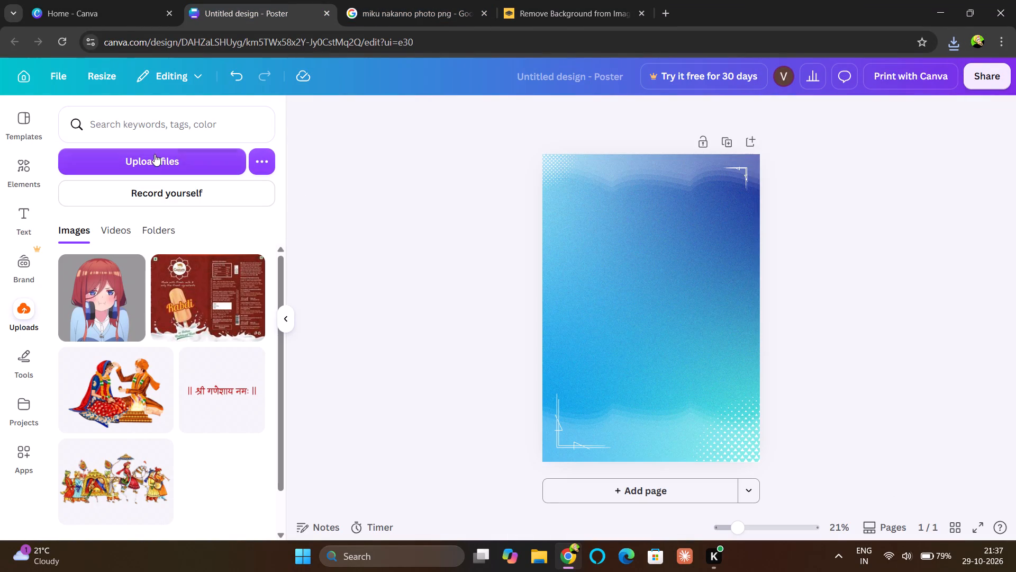
click(156, 163)
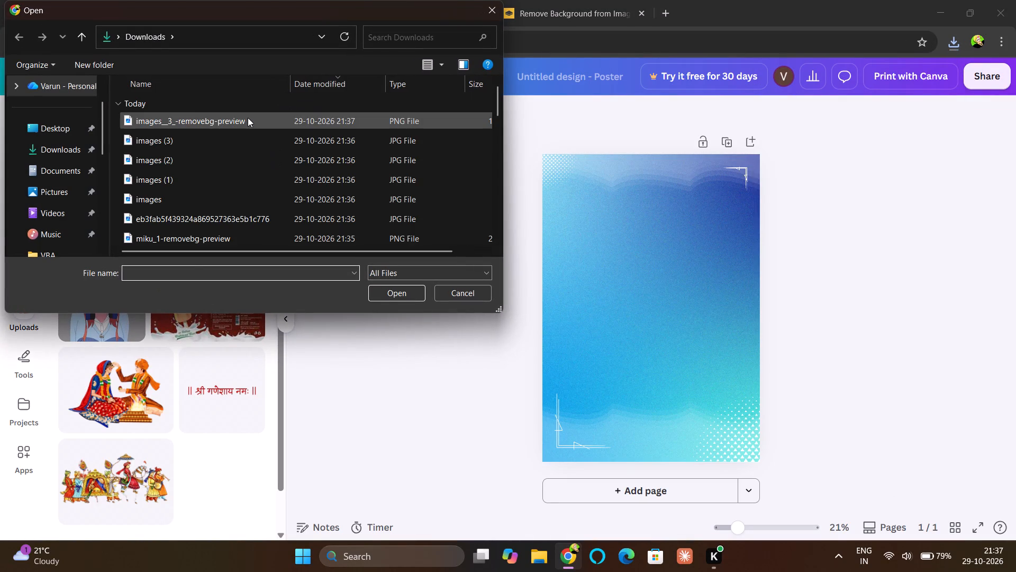
click(248, 118)
click(400, 291)
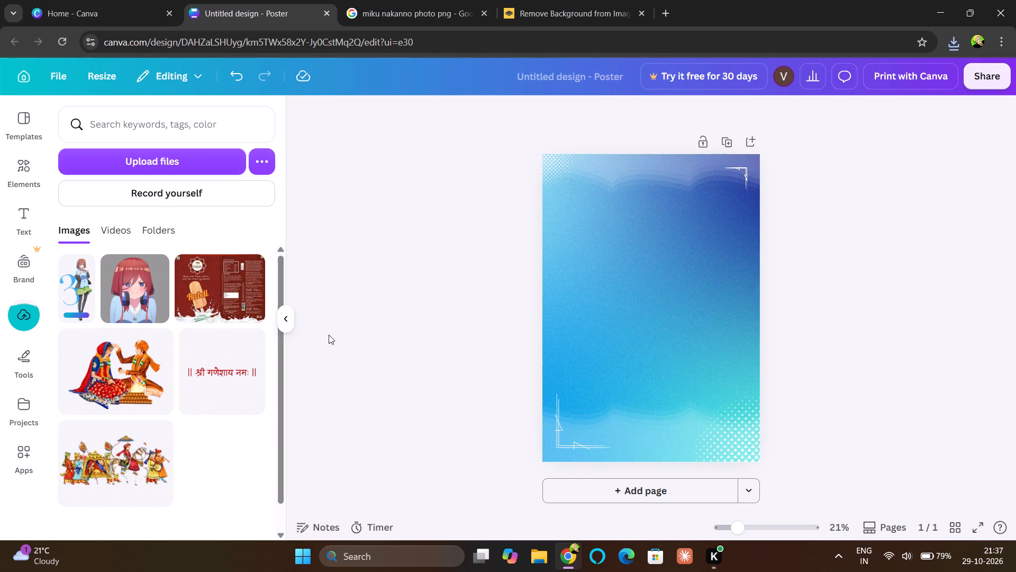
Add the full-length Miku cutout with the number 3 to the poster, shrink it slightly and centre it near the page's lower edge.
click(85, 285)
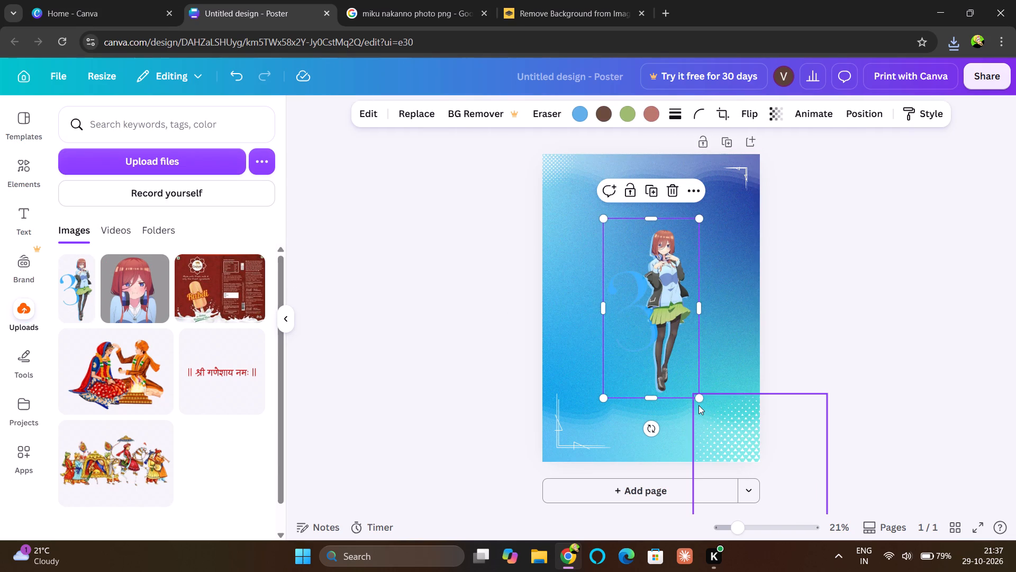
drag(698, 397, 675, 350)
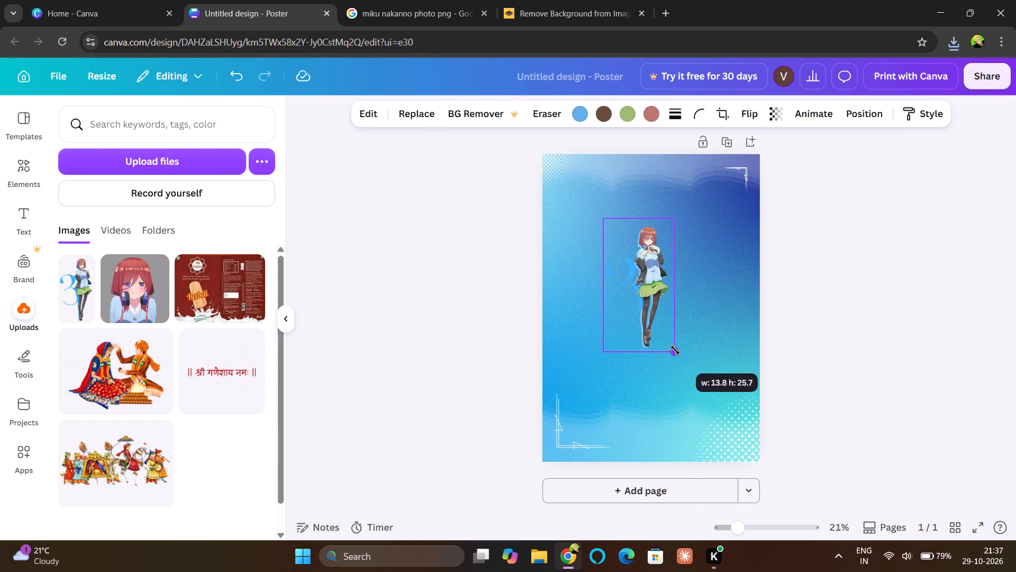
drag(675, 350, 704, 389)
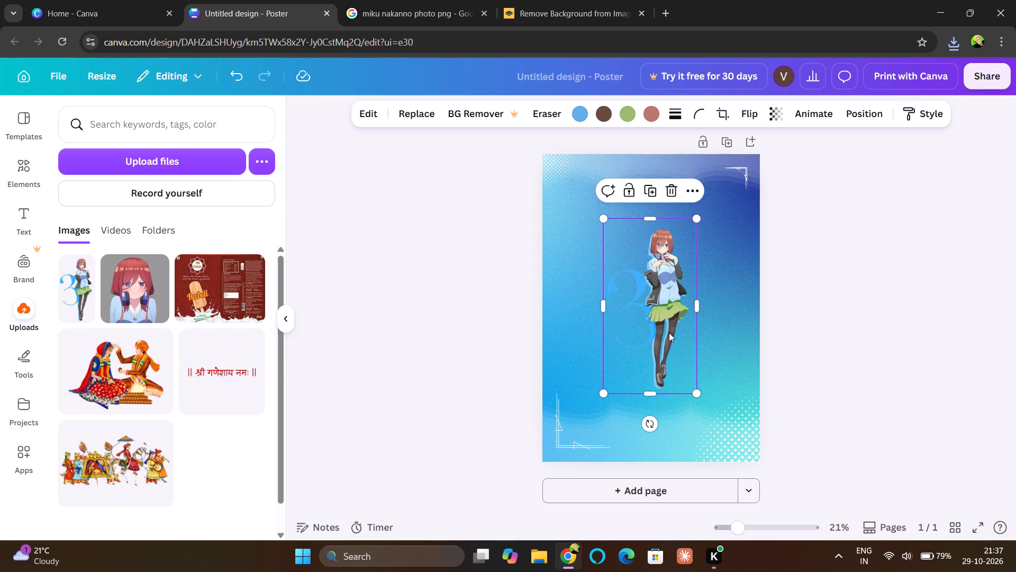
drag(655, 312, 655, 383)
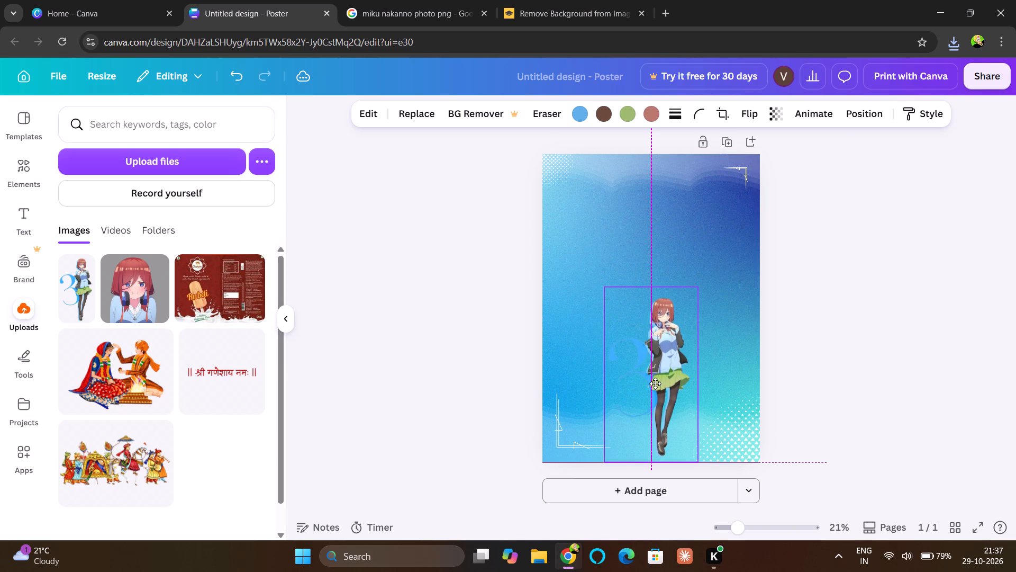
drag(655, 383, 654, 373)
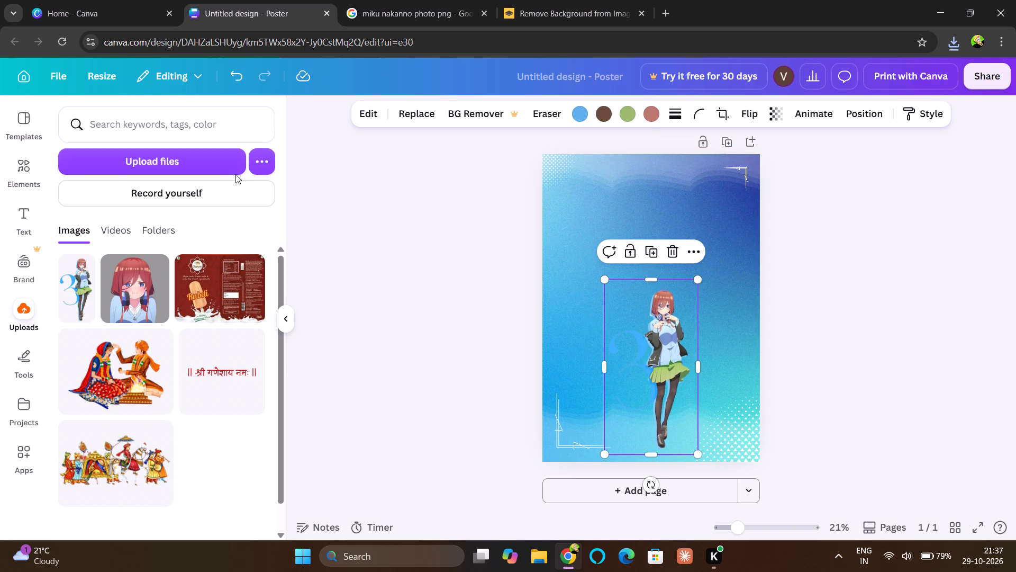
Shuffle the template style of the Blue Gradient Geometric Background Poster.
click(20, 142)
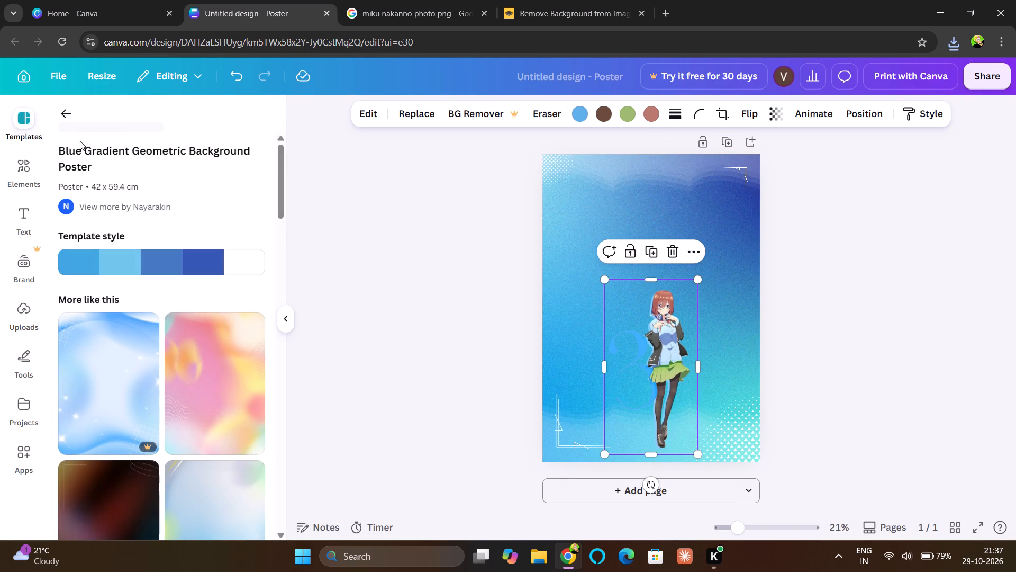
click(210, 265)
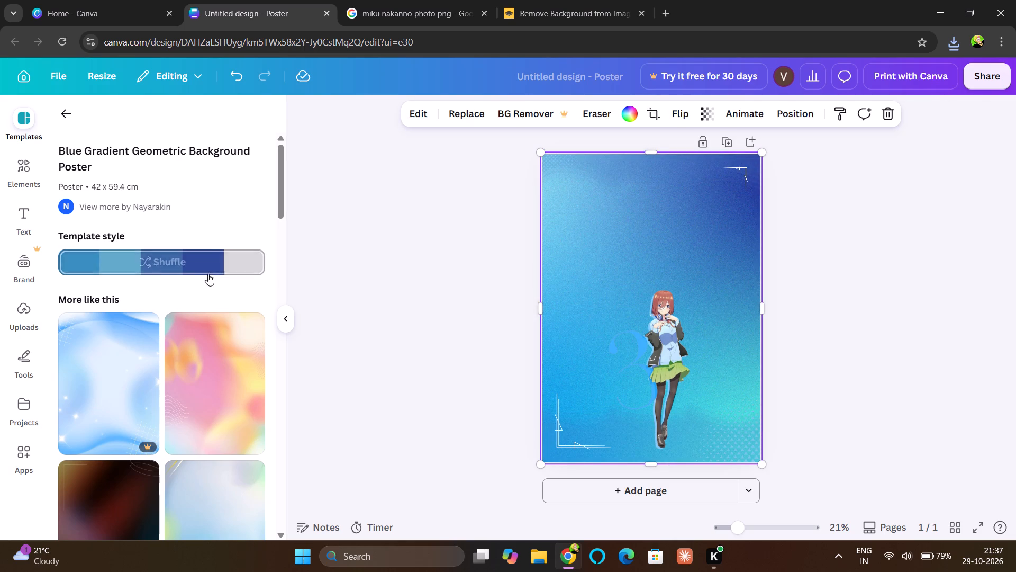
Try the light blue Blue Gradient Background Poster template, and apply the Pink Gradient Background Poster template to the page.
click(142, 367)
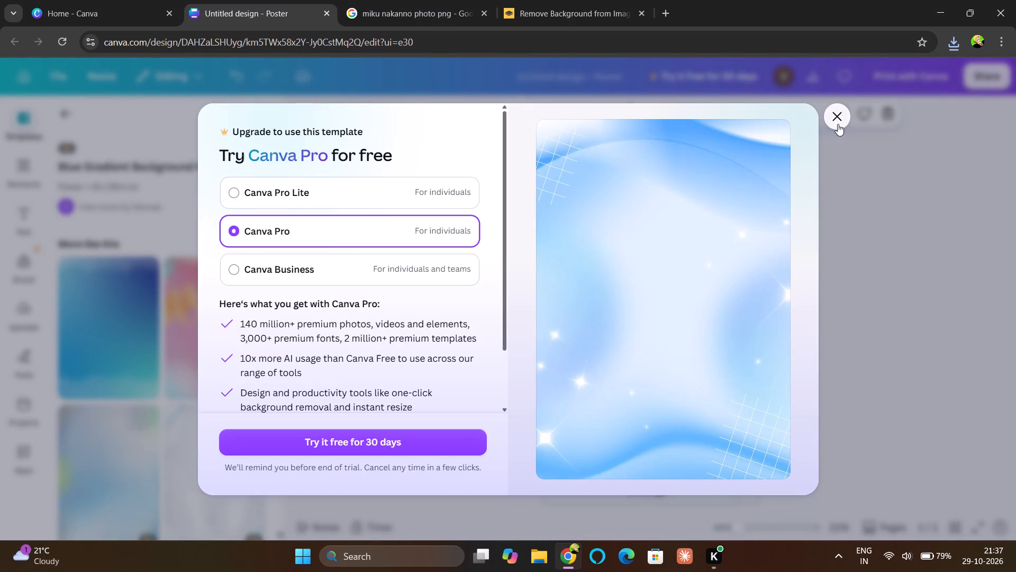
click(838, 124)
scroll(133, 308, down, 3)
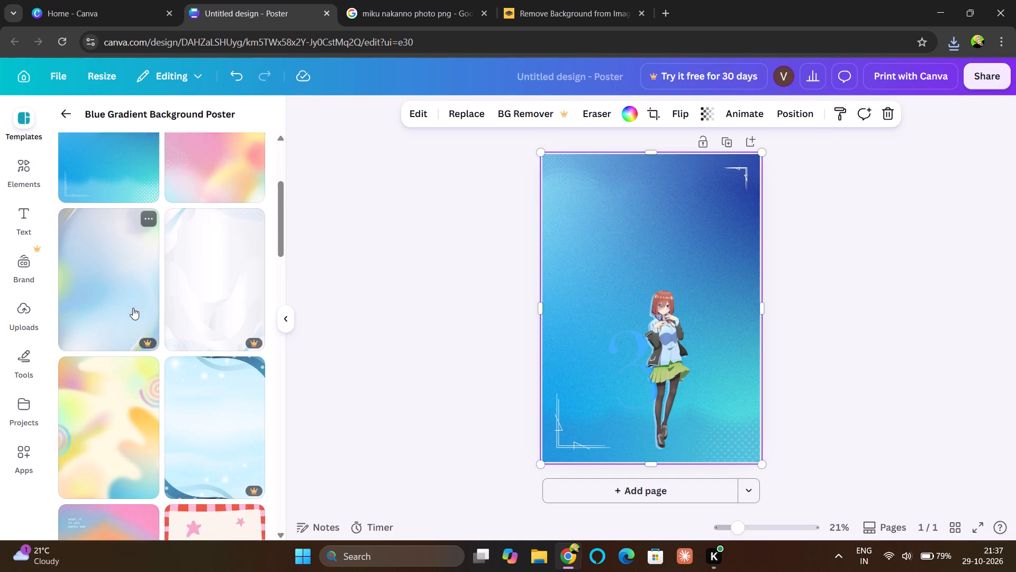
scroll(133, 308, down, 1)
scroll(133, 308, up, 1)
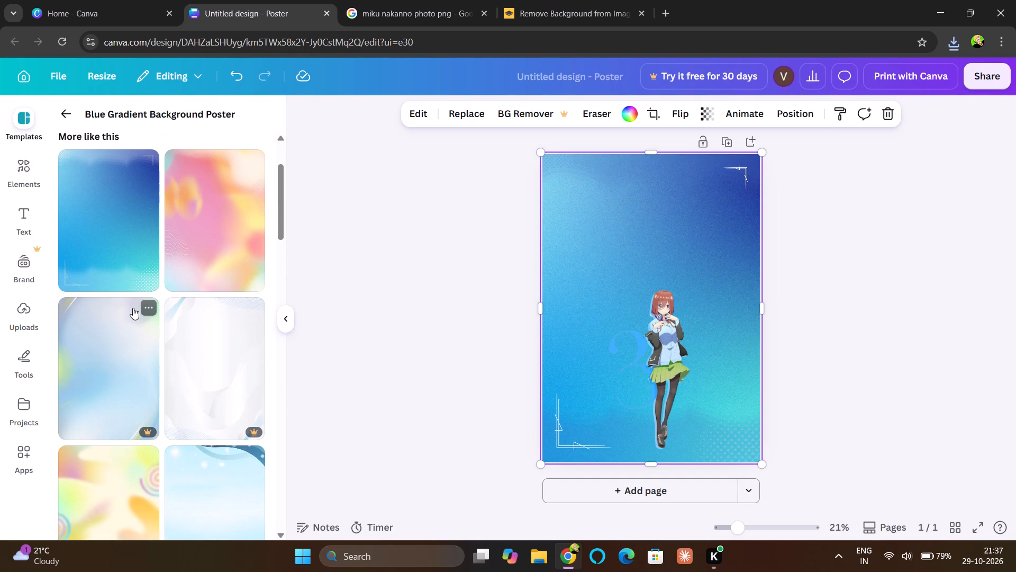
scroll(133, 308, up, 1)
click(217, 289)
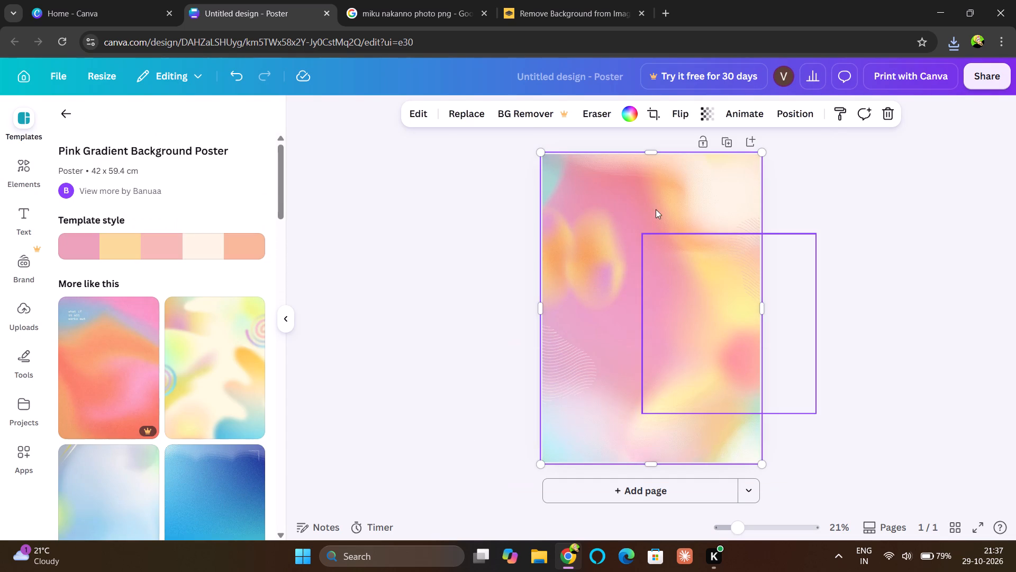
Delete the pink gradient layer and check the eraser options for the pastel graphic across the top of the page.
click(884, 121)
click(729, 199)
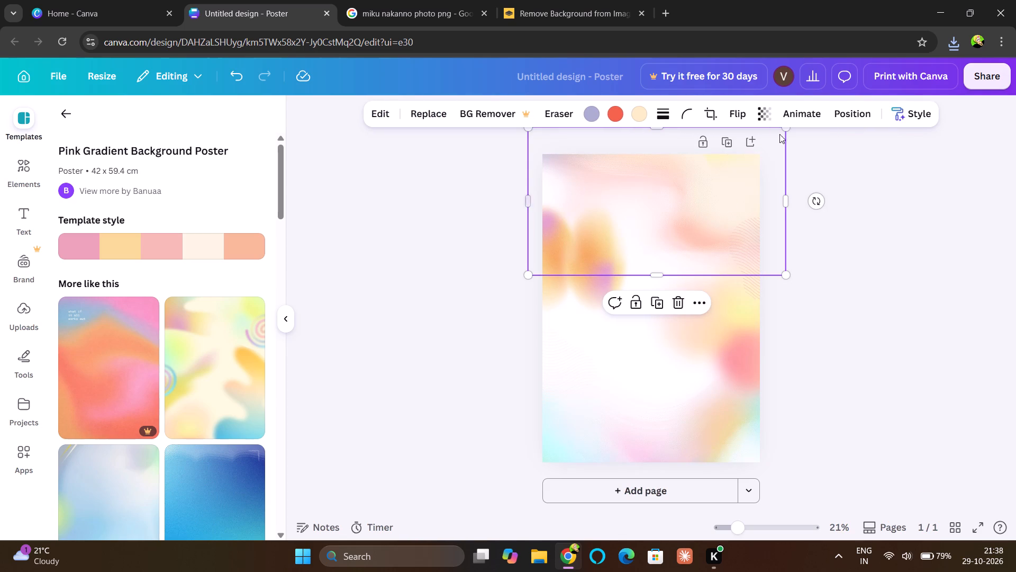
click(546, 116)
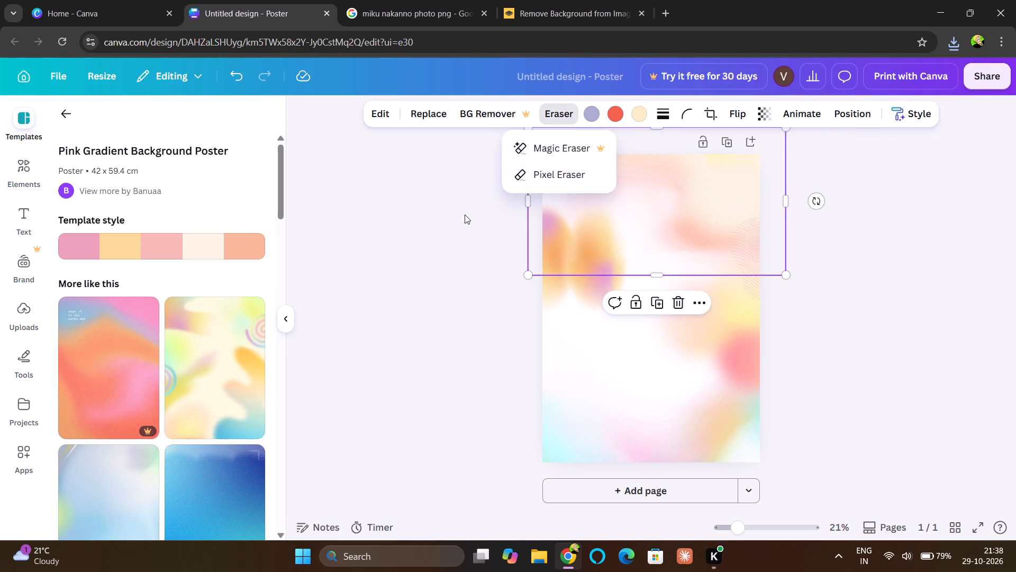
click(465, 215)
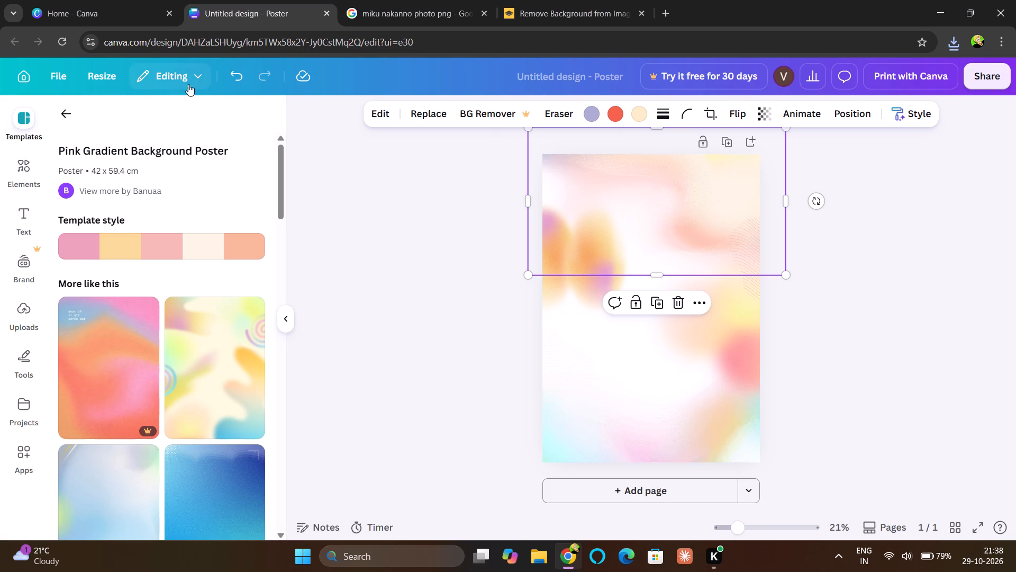
Return to the template search results and search the templates for "light color background".
click(67, 118)
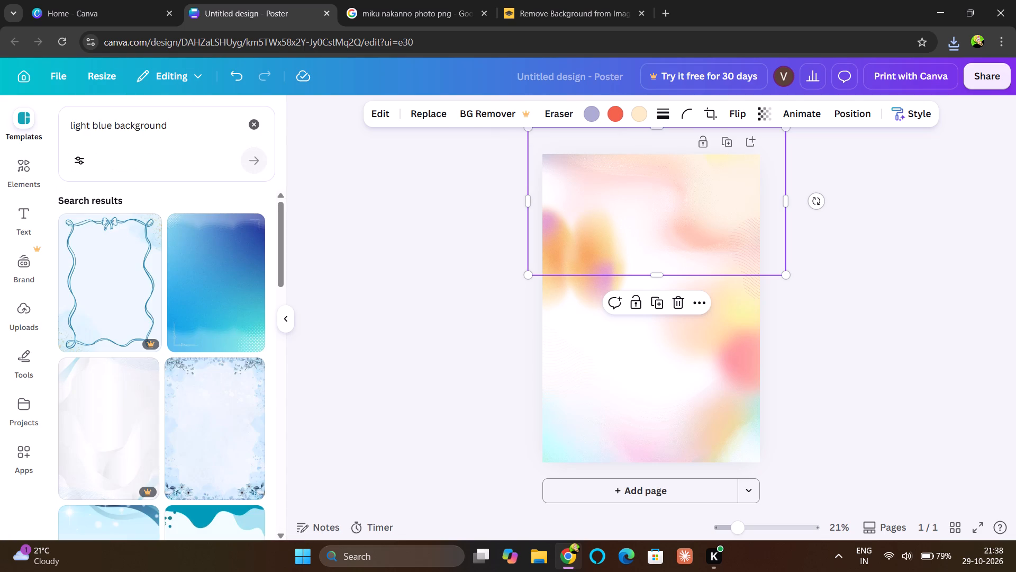
scroll(157, 351, down, 4)
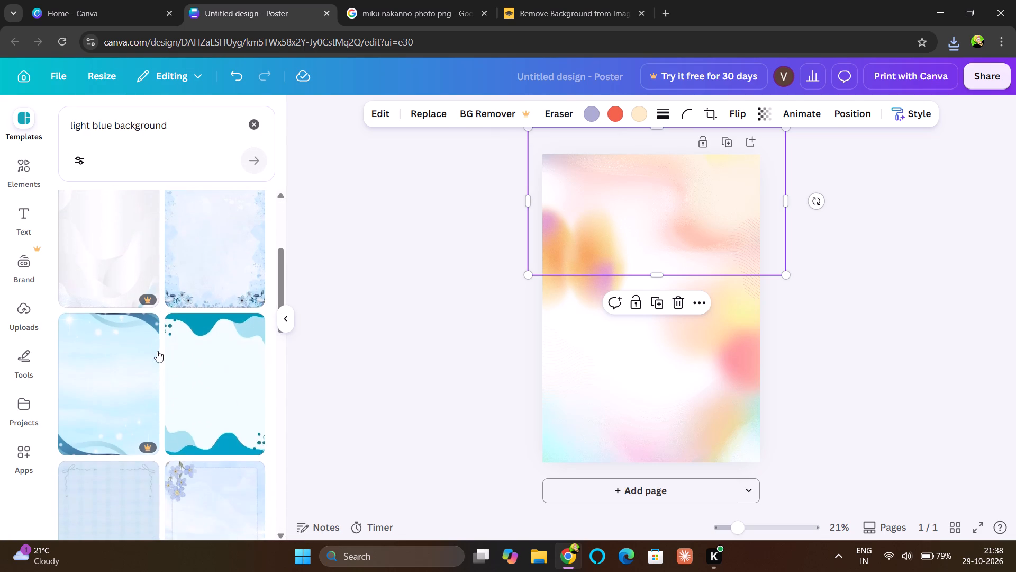
scroll(157, 351, up, 1)
click(203, 127)
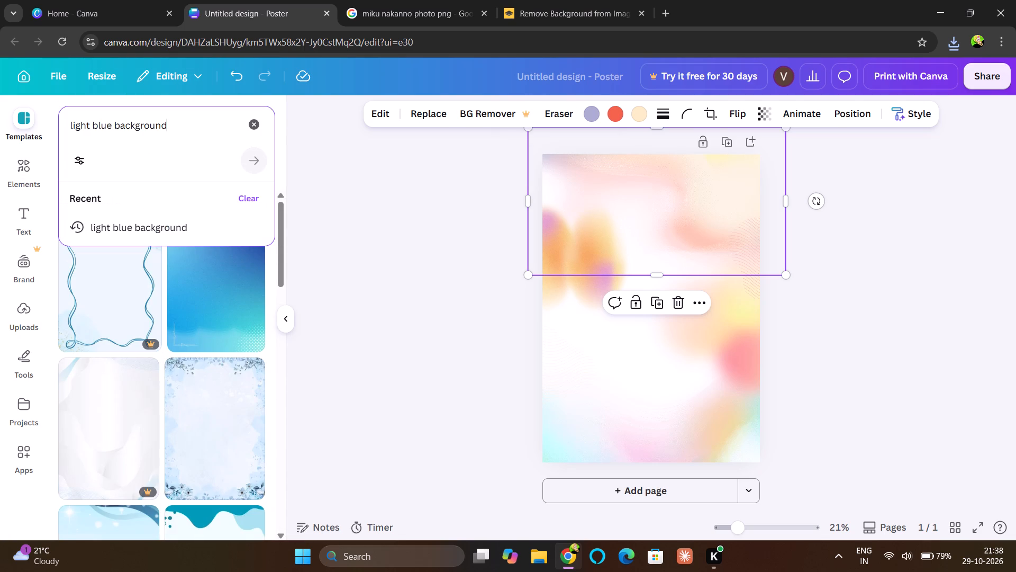
key(BackSpace)
key(BackSpace)
key(BackSpace)
key(BackSpace)
key(BackSpace)
key(BackSpace)
key(BackSpace)
key(BackSpace)
key(BackSpace)
key(BackSpace)
key(BackSpace)
key(BackSpace)
key(BackSpace)
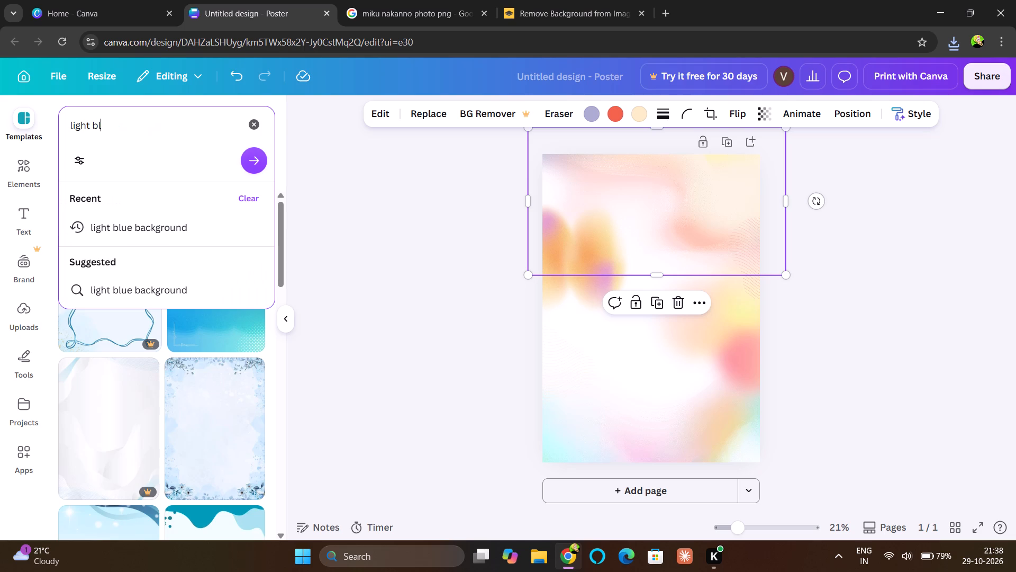
key(BackSpace)
key(BackSpace)
text(colo)
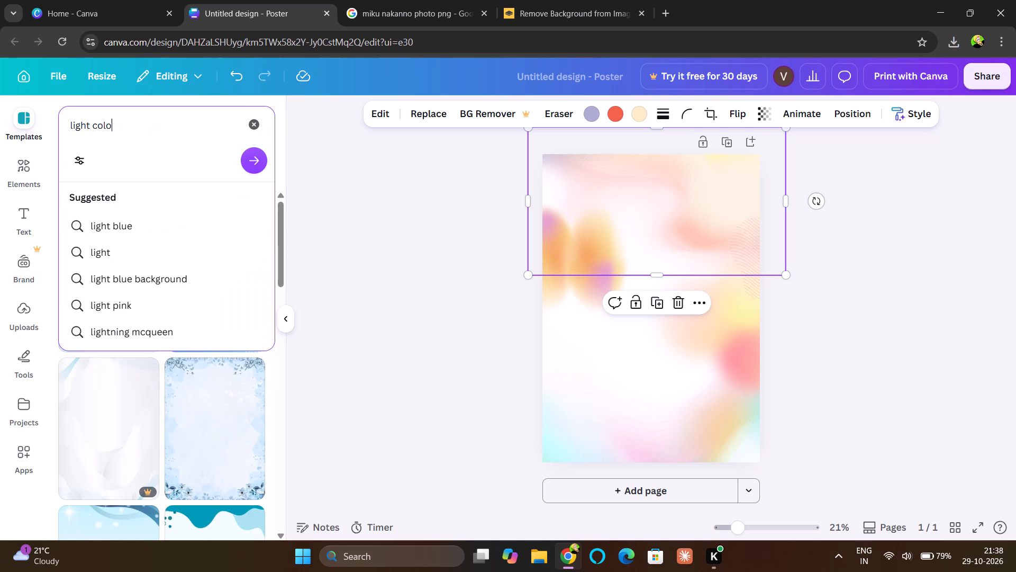
key(Down)
key(Down)
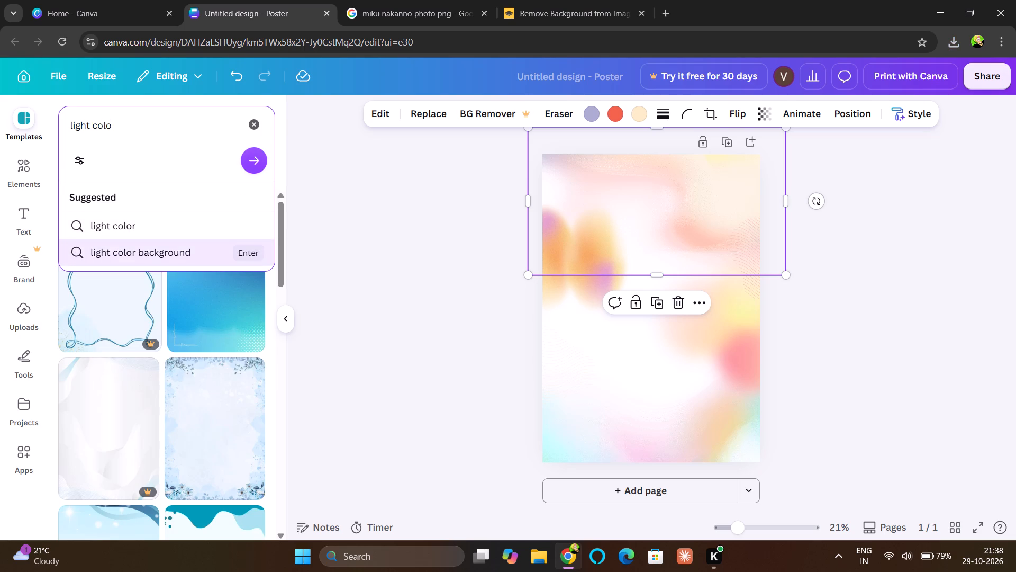
key(Return)
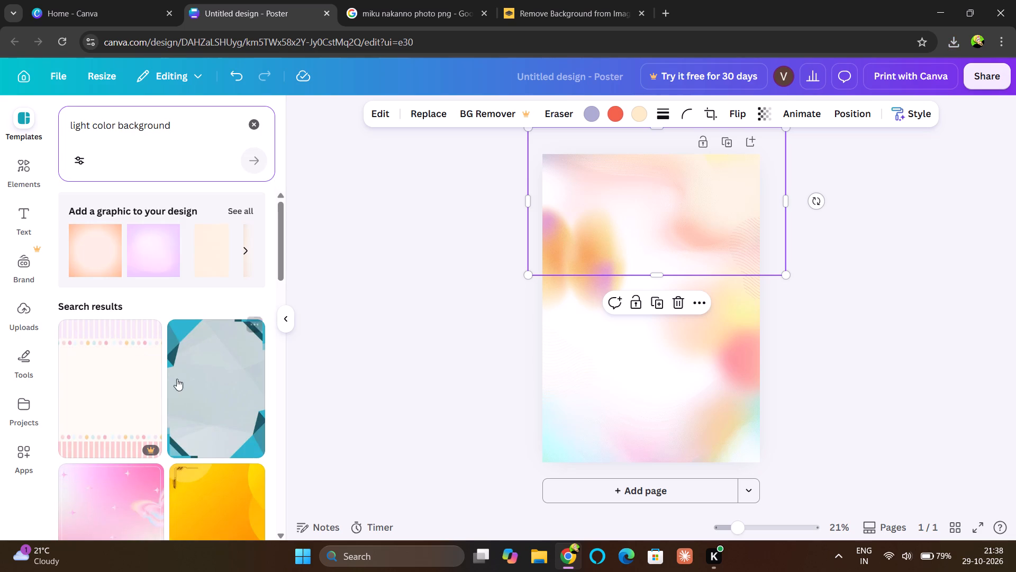
Browse the light background templates and apply the Teal Blue and Light Blue Playful Background Poster to the page.
scroll(175, 397, down, 4)
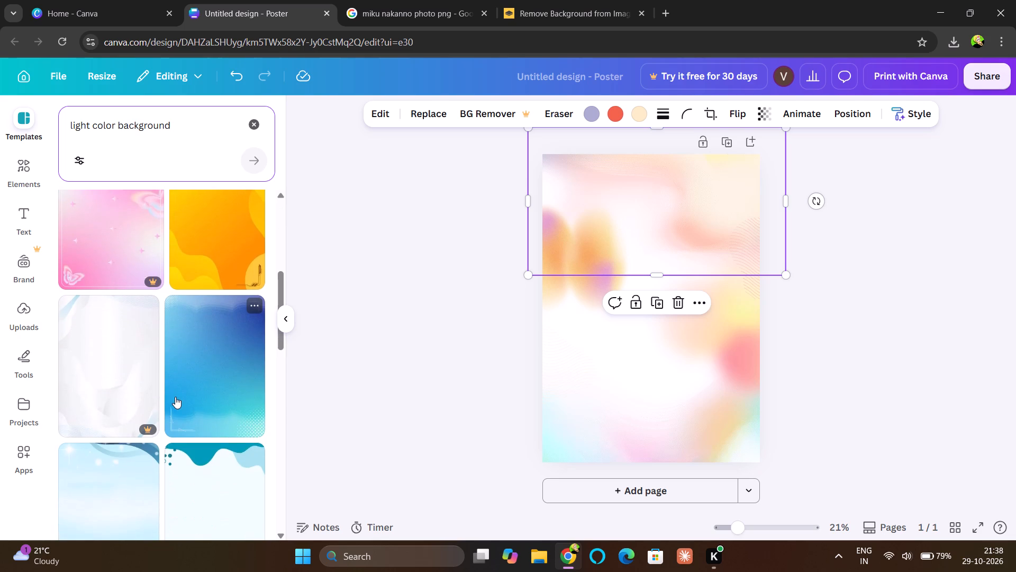
scroll(175, 397, down, 4)
scroll(175, 397, up, 1)
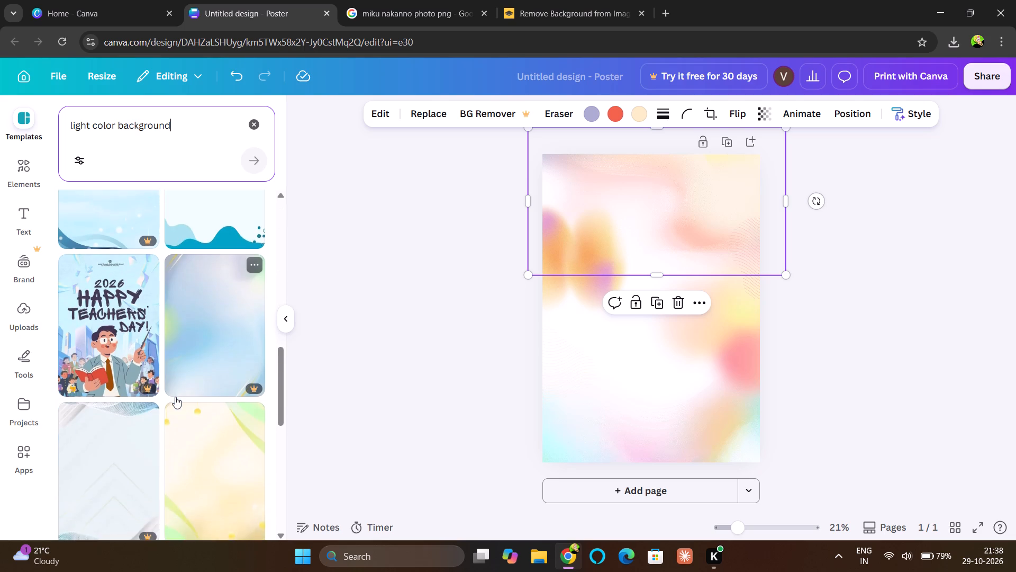
scroll(175, 397, up, 5)
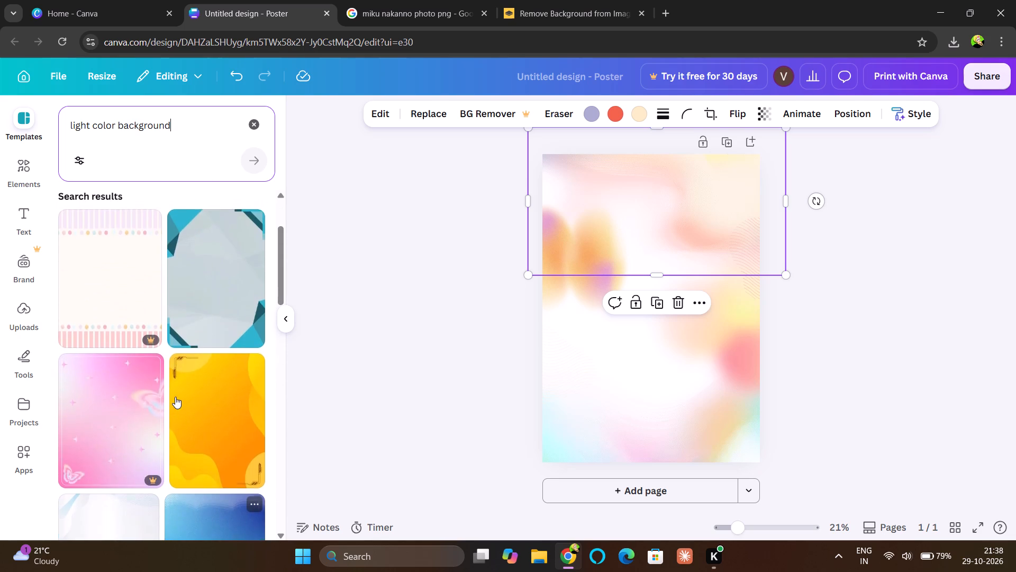
scroll(175, 397, up, 2)
scroll(175, 397, down, 7)
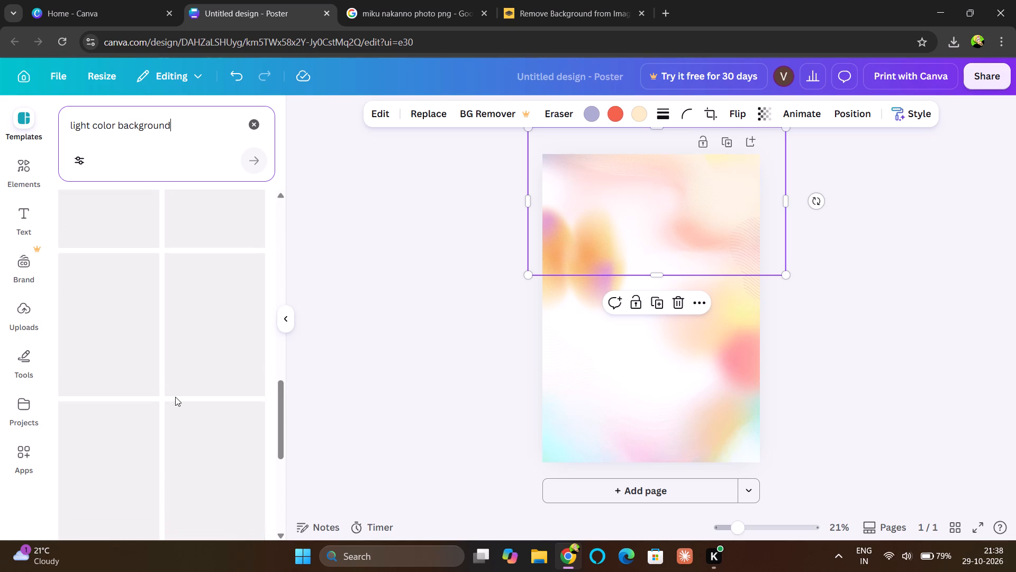
scroll(175, 397, up, 3)
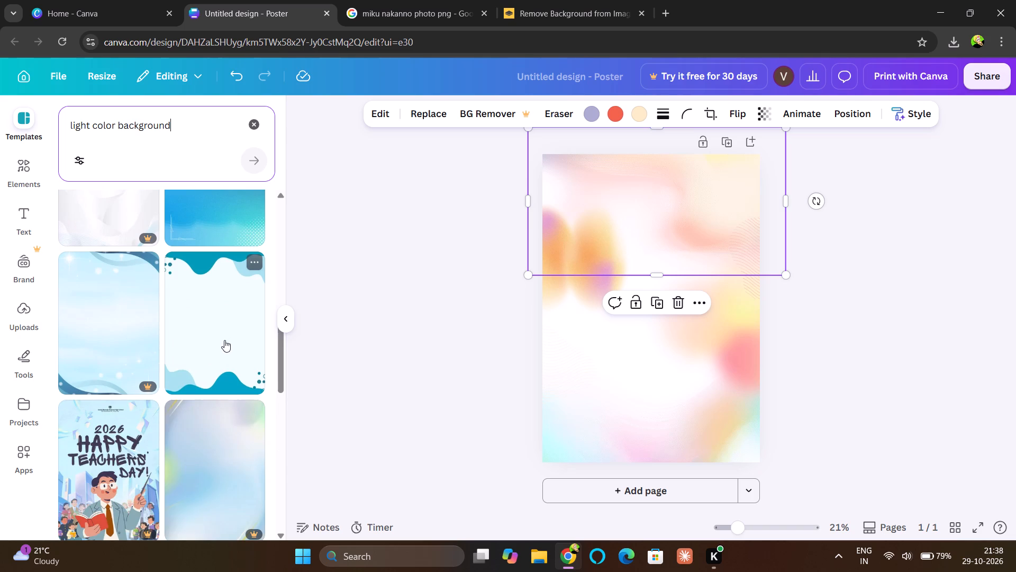
click(224, 340)
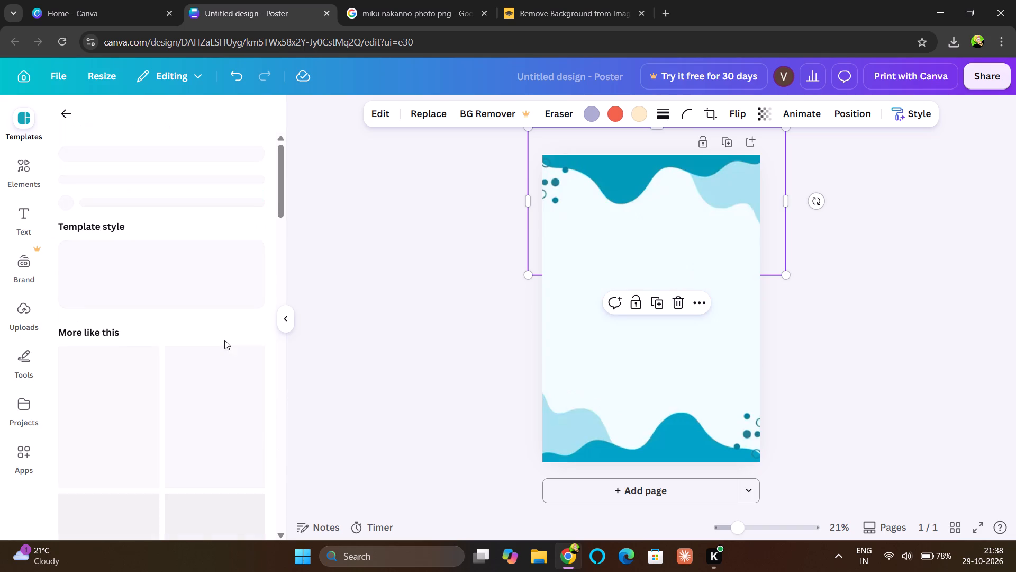
click(680, 352)
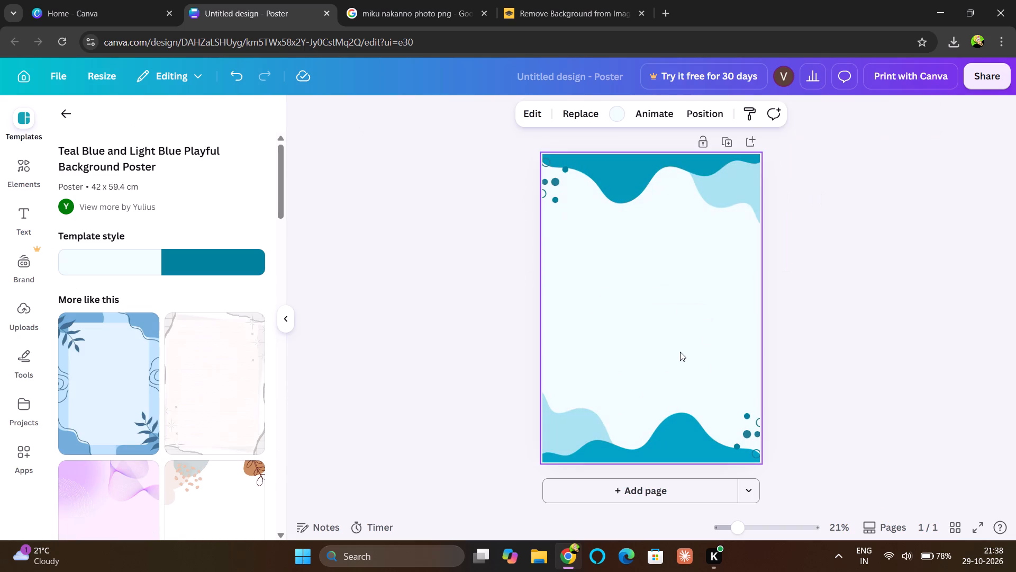
drag(649, 318, 695, 377)
click(357, 285)
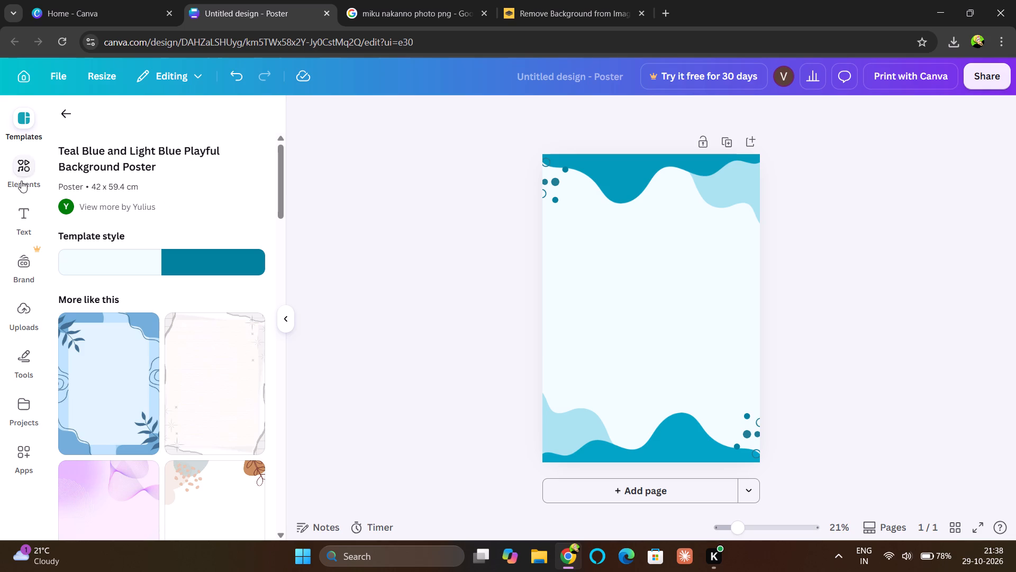
Add the uploaded full-length Miku cutout with the number 3 and place it in the poster's lower right corner.
click(23, 267)
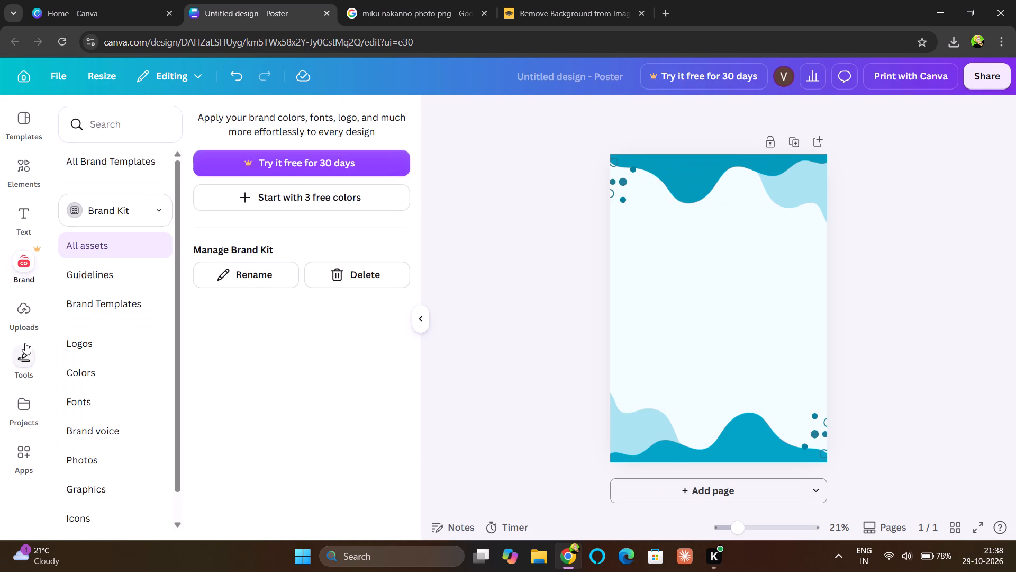
click(29, 300)
click(84, 299)
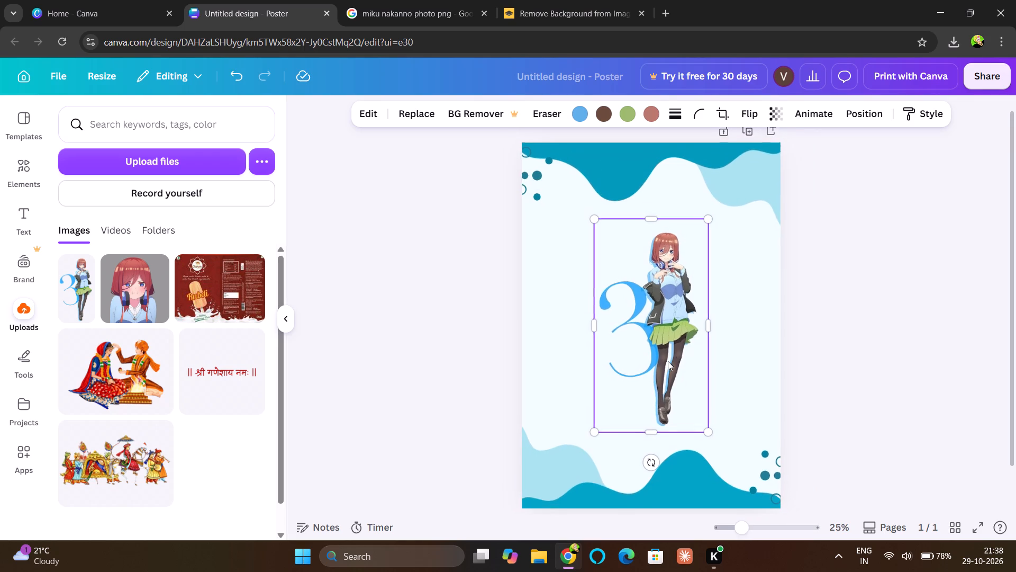
drag(661, 369, 738, 446)
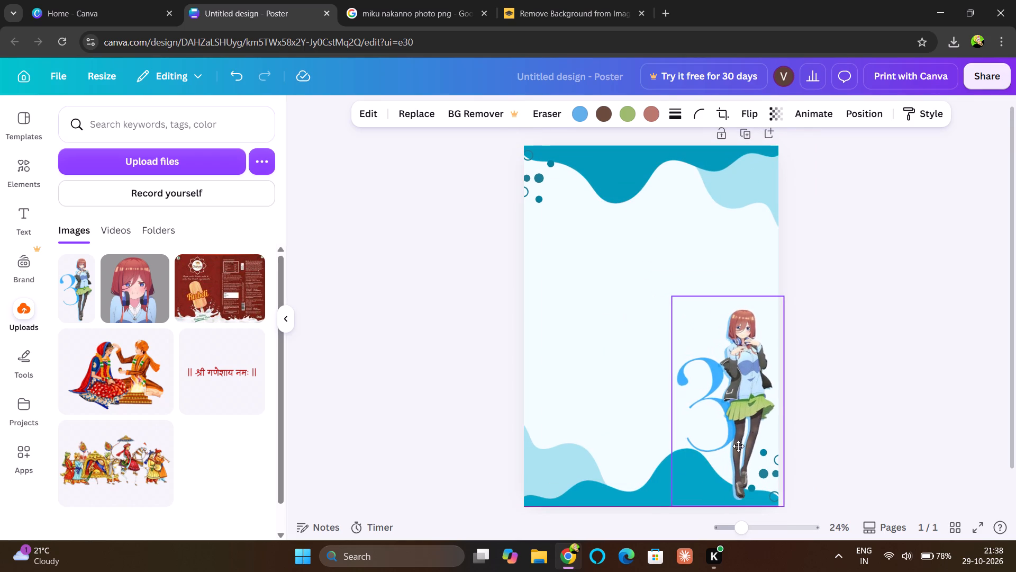
Align the Miku cutout with the number 3 flush against the poster's right and bottom edges.
drag(738, 446, 733, 445)
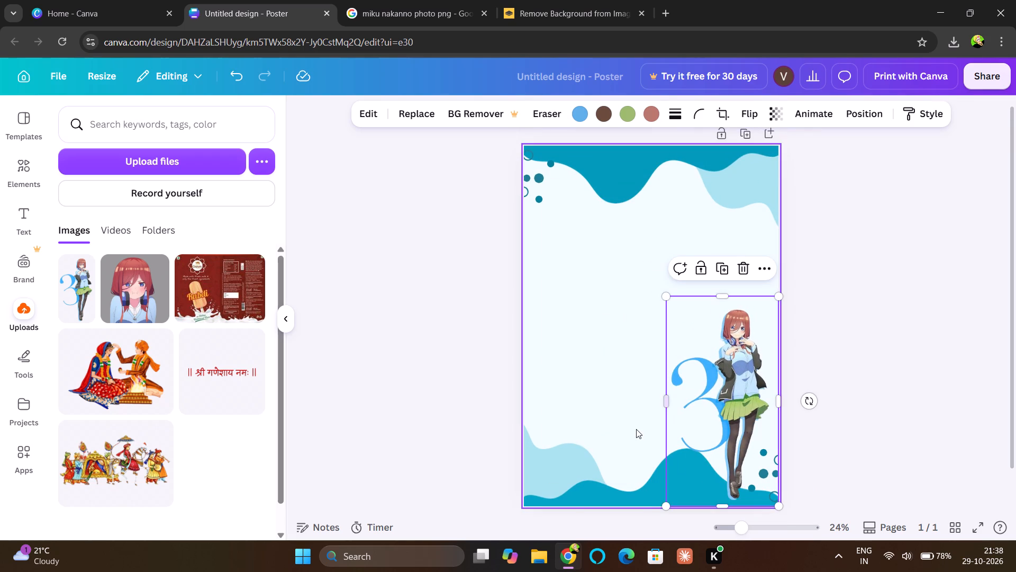
click(636, 429)
click(719, 435)
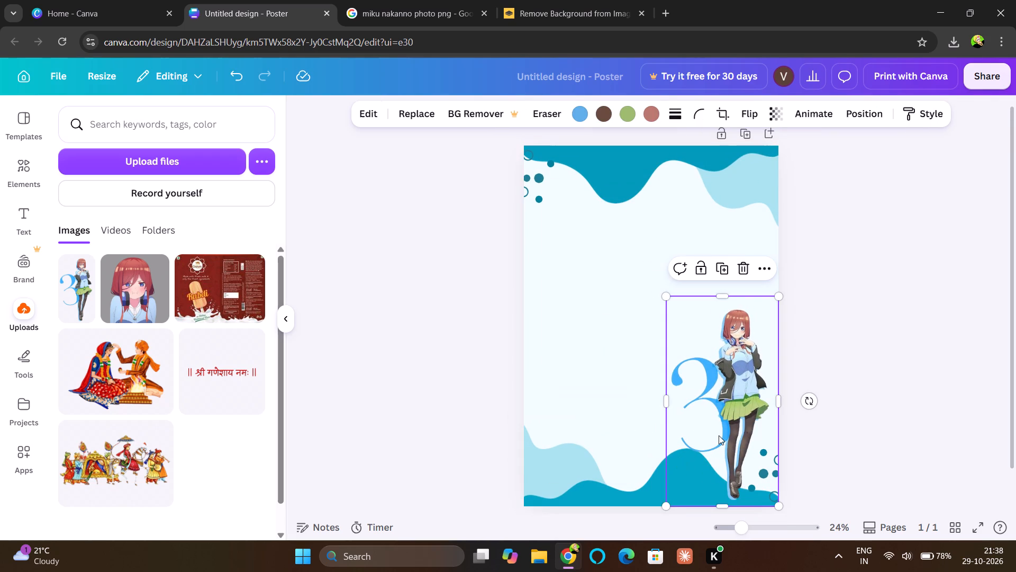
Switch to remove.bg, remove the background from "images (2)" in Downloads, and download the free preview version.
click(537, 5)
drag(655, 378, 470, 502)
click(470, 502)
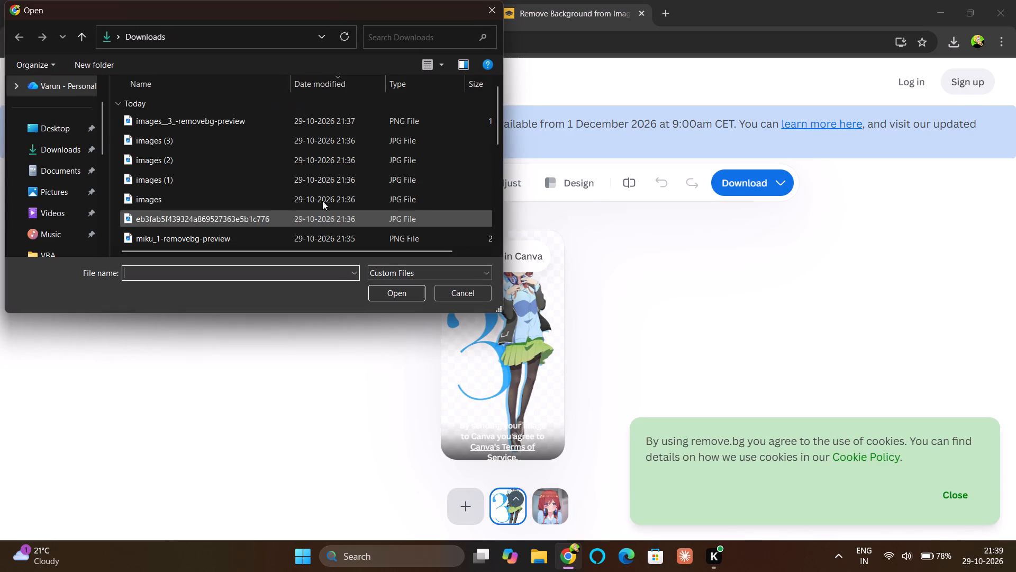
click(229, 163)
click(379, 285)
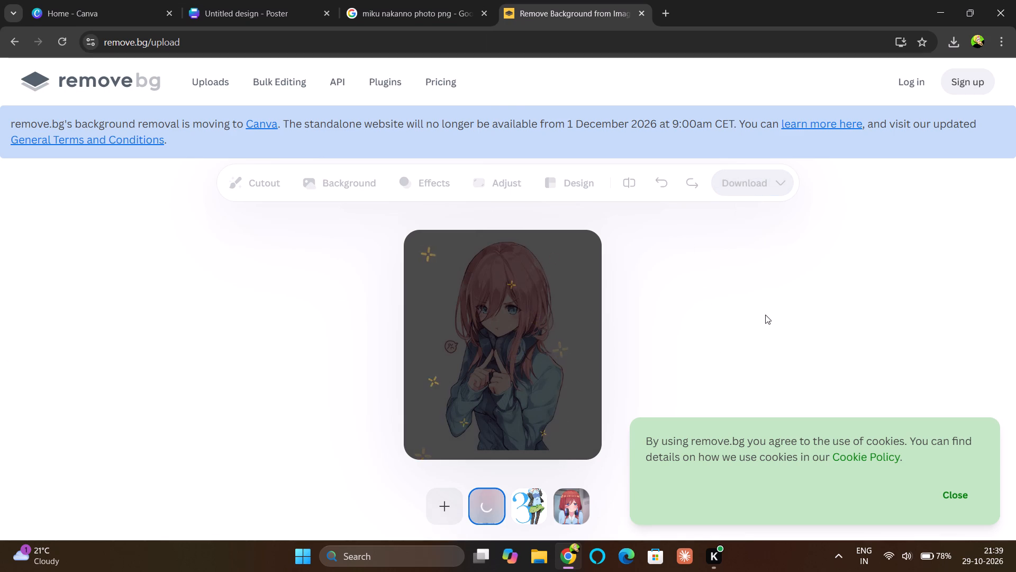
click(741, 174)
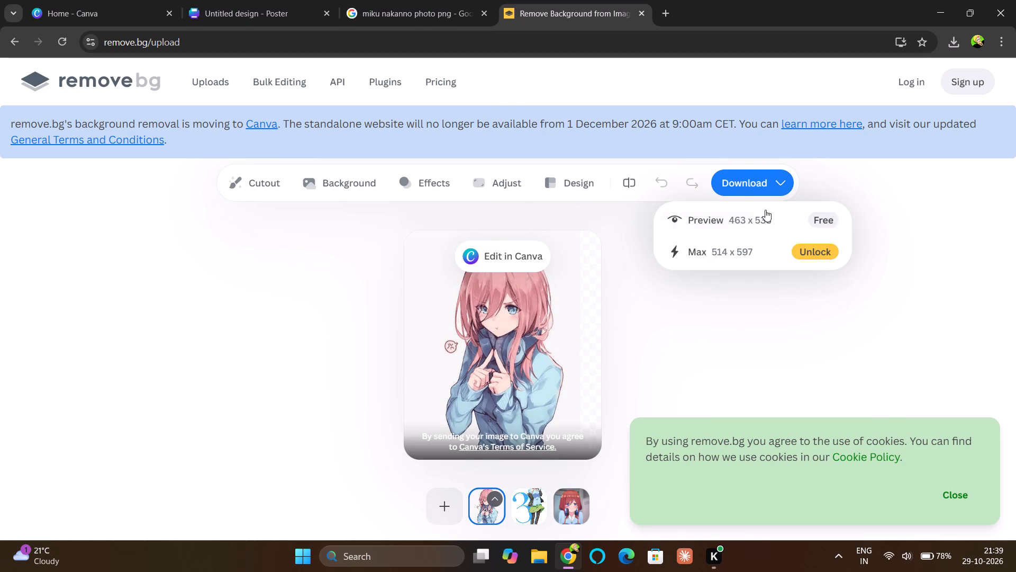
click(761, 213)
Return to the Canva poster and upload the "images__2_-removebg-preview" file from Downloads.
click(269, 10)
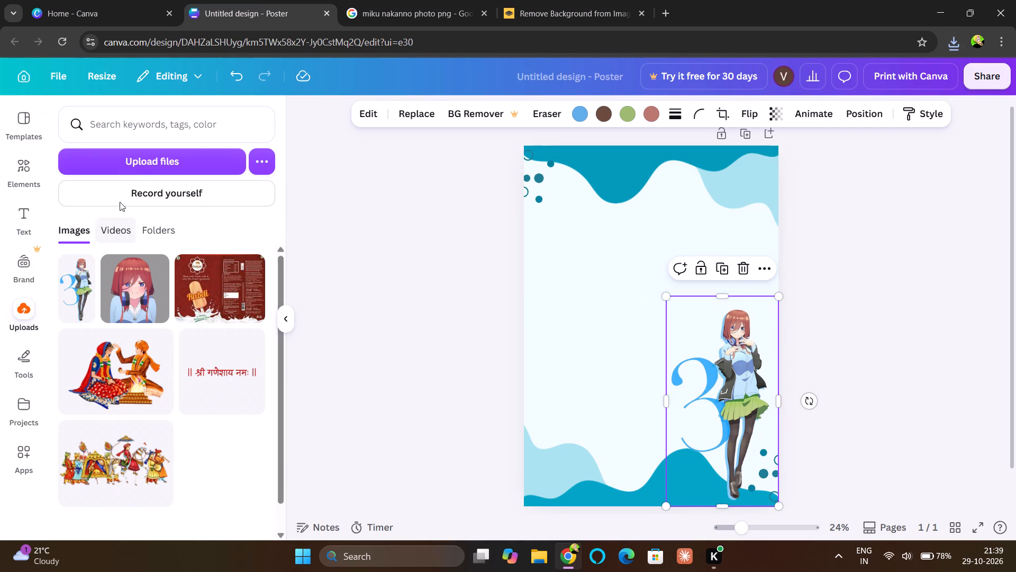
click(138, 167)
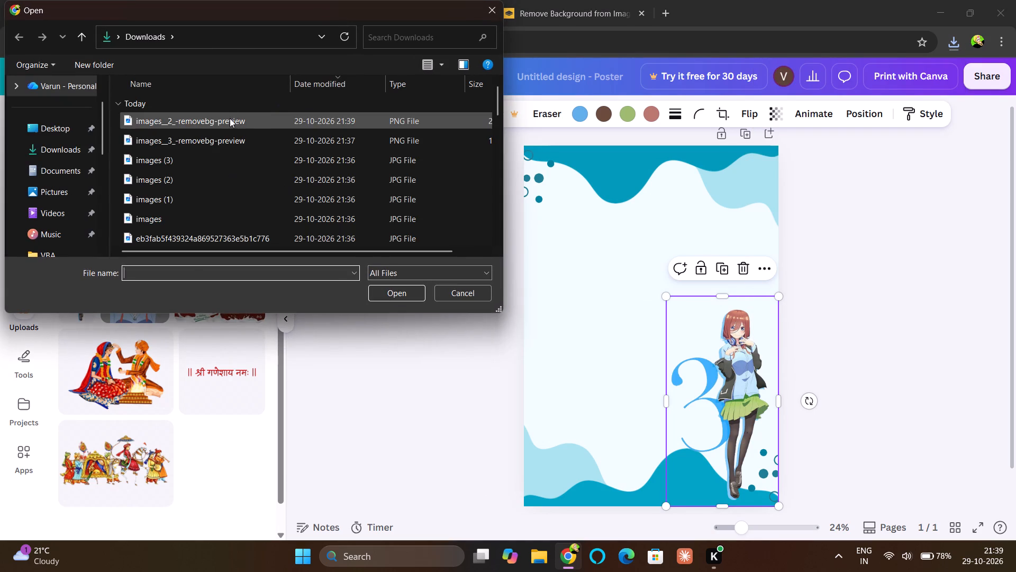
click(229, 119)
click(383, 296)
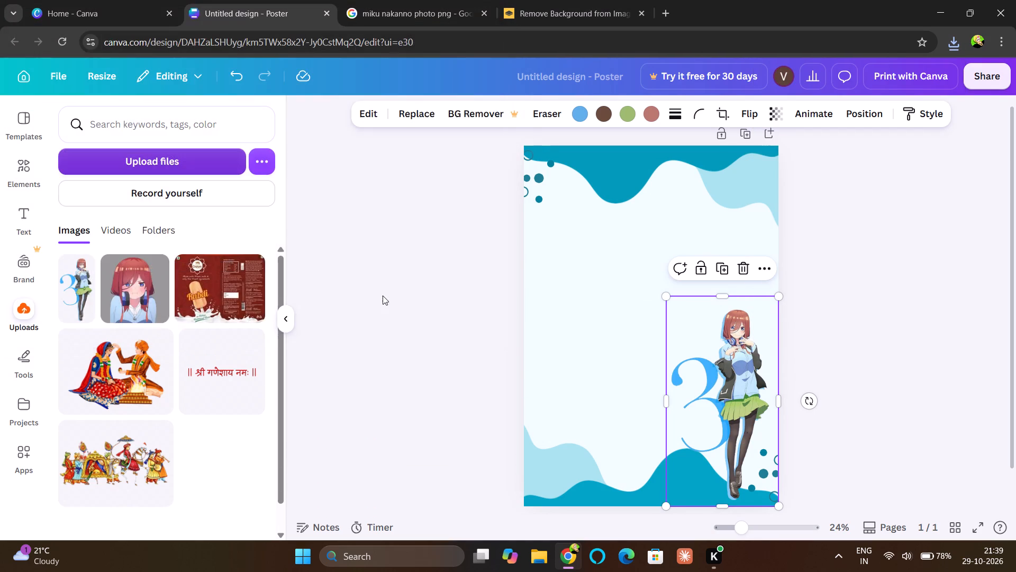
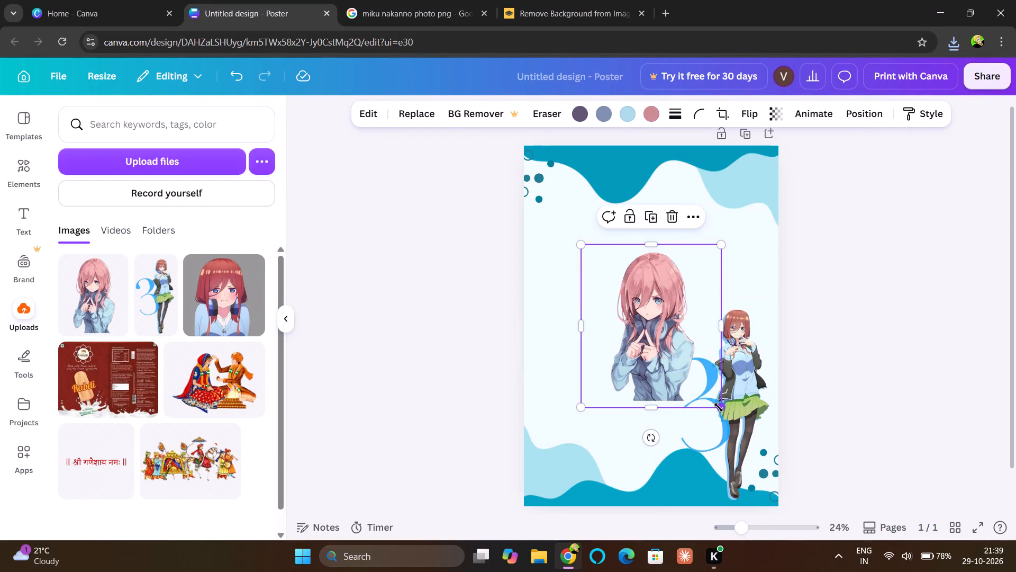
Shrink the pink-haired Miku cutout and place it above the full-length cutout near the poster's right edge.
drag(719, 407, 668, 367)
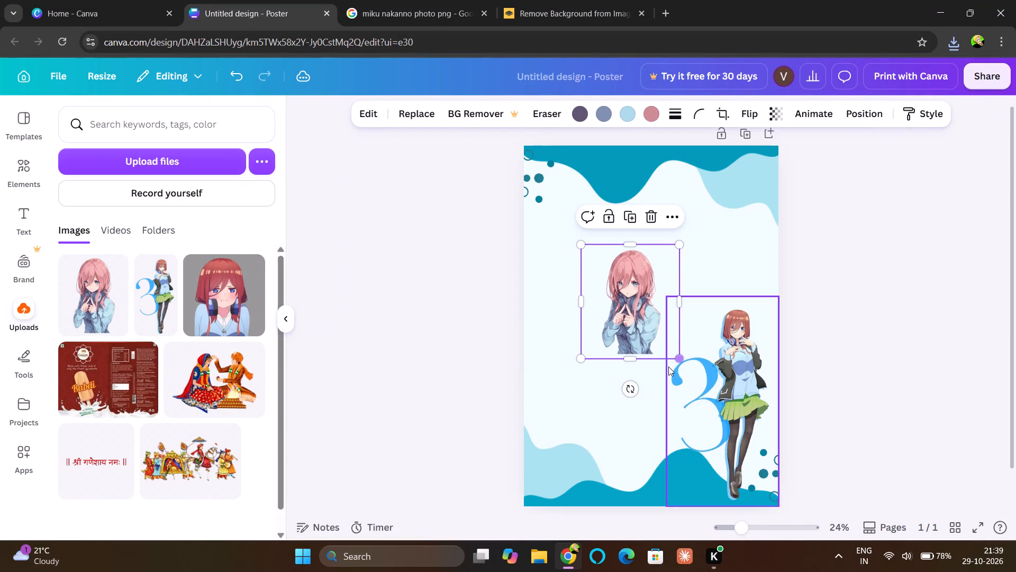
drag(616, 320, 722, 280)
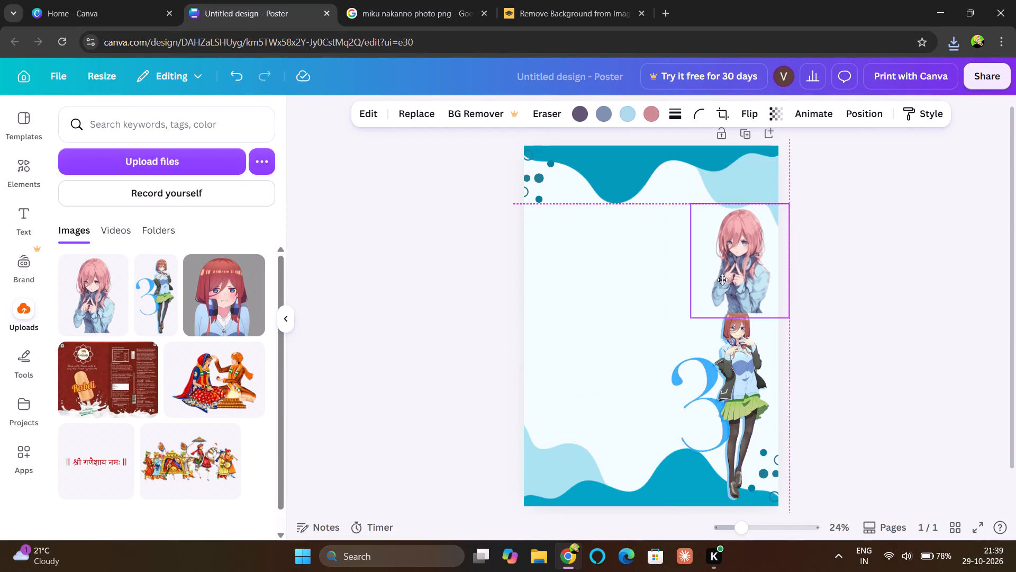
drag(722, 280, 697, 277)
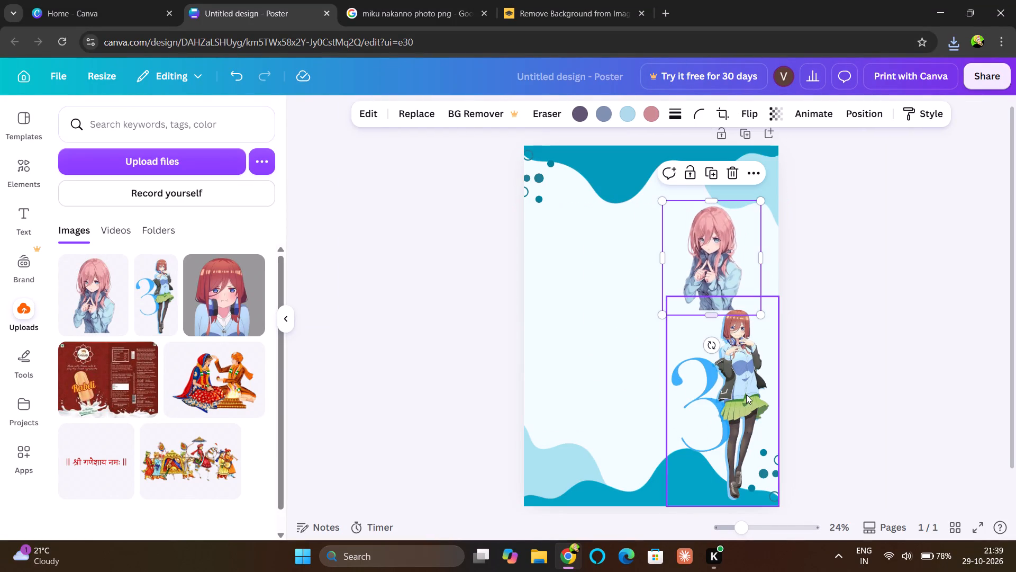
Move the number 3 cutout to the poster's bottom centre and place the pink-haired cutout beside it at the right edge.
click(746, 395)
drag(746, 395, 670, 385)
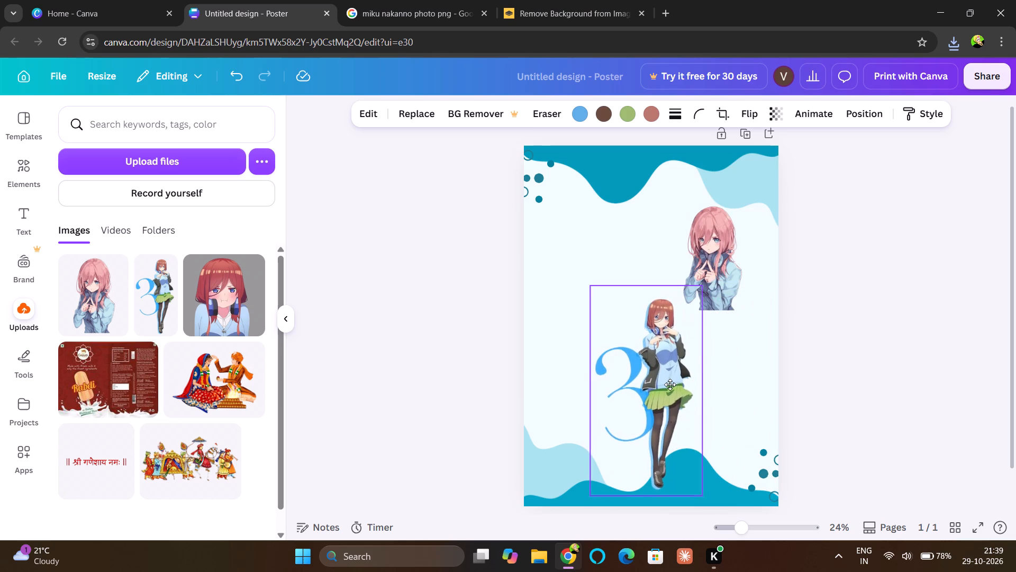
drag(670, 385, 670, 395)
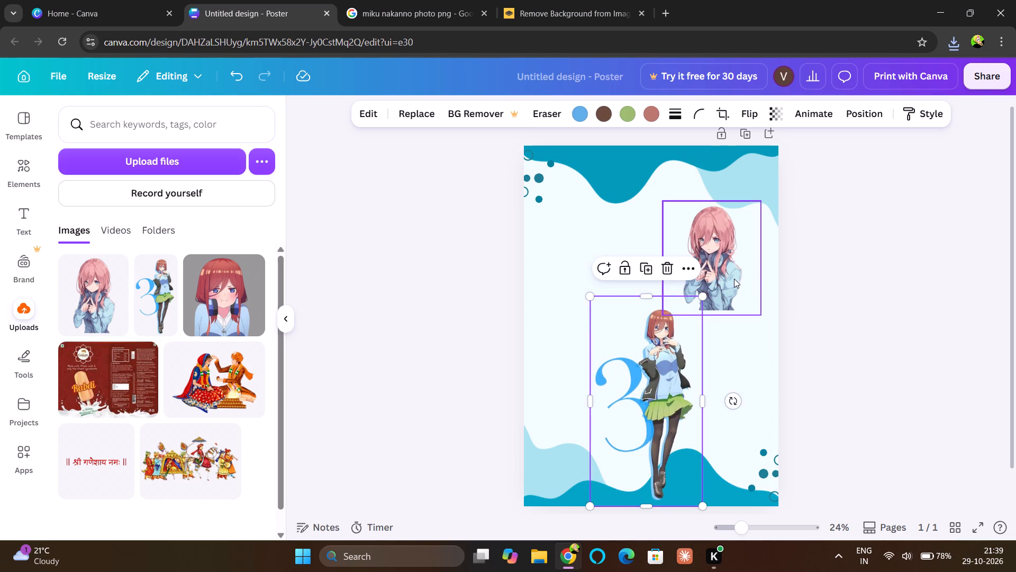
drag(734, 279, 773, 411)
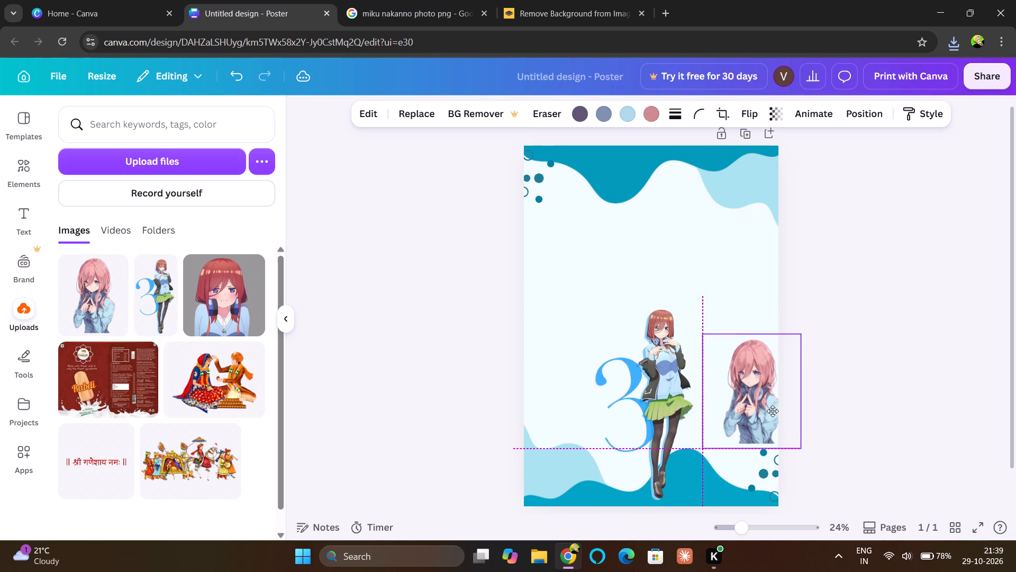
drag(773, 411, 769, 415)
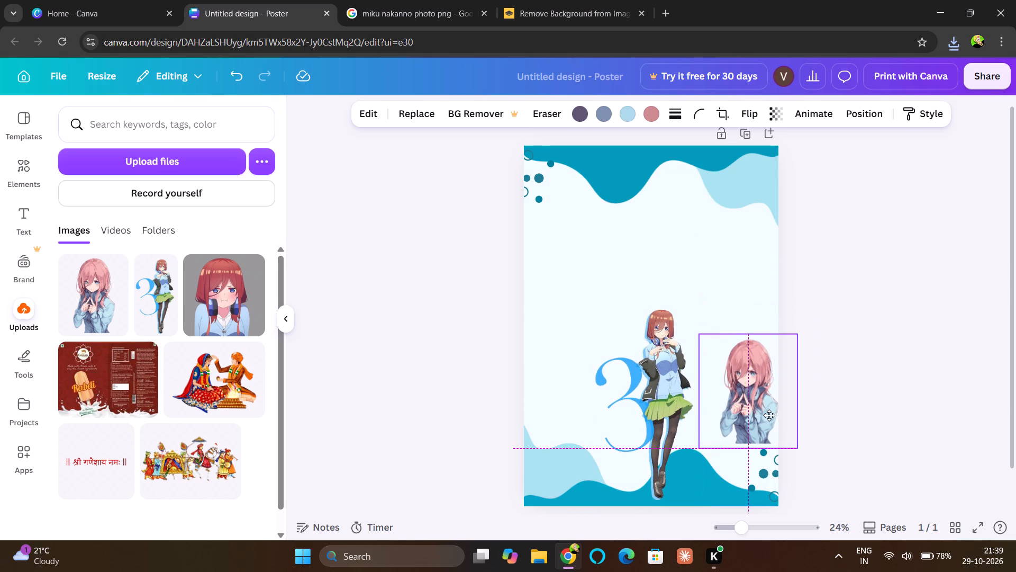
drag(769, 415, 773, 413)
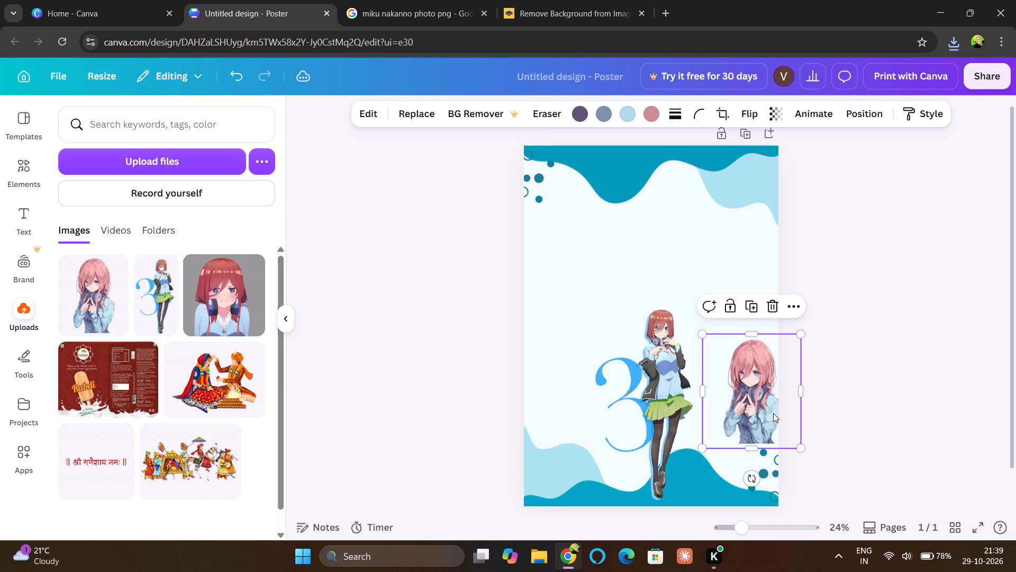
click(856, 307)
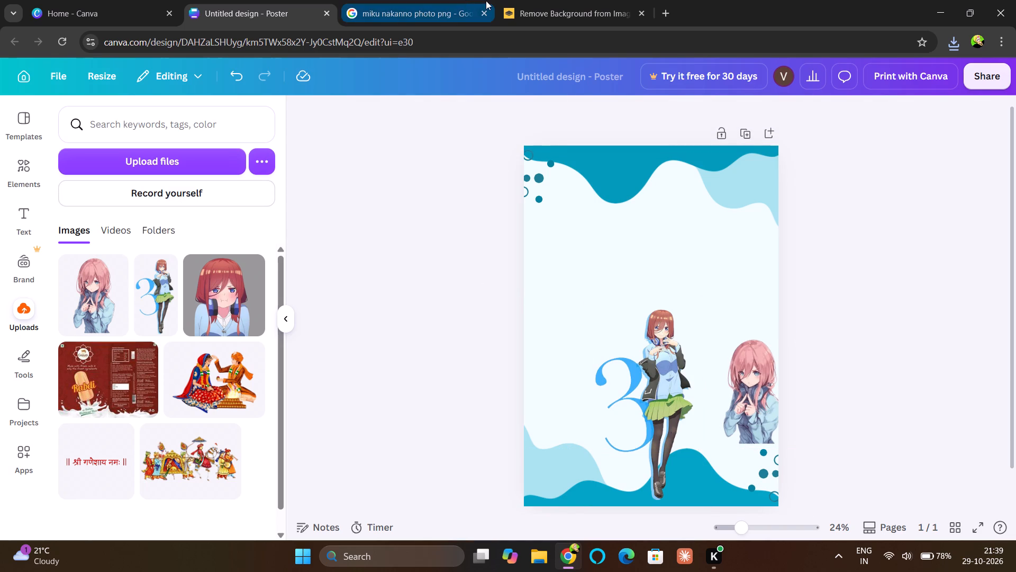
Switch to remove.bg, remove the background from "images (1)" in Downloads, and download the free preview version.
click(530, 5)
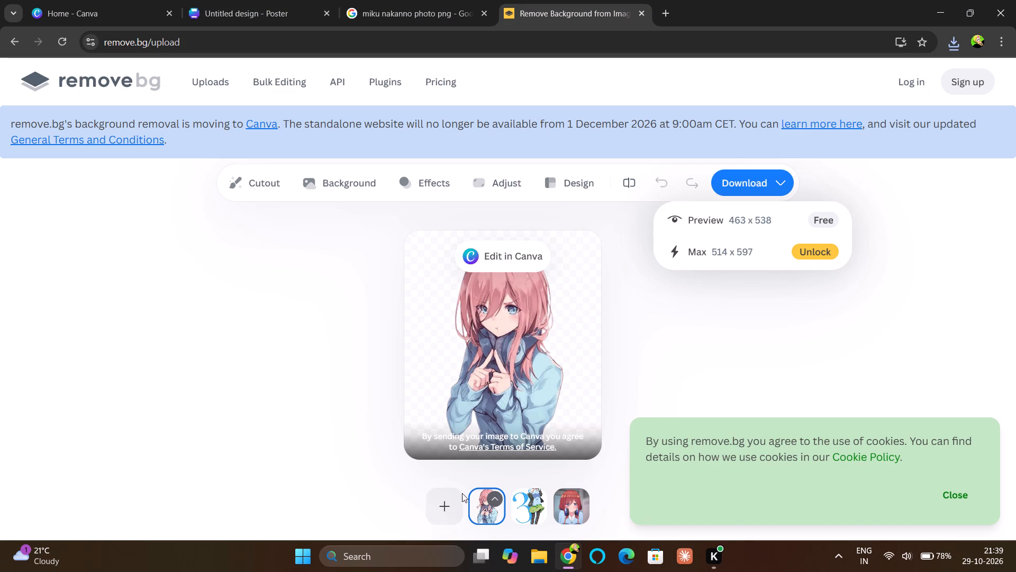
click(456, 501)
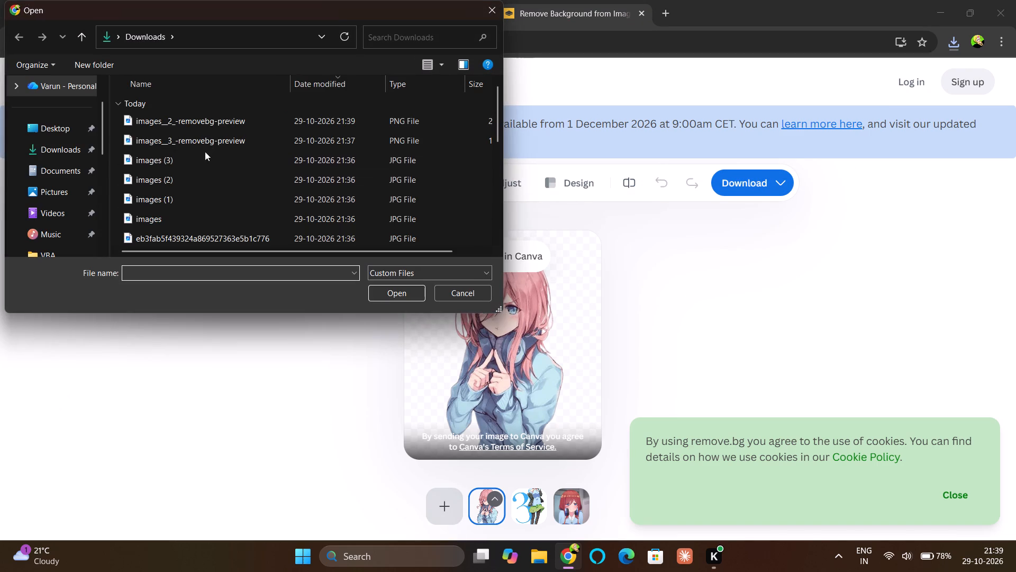
click(204, 191)
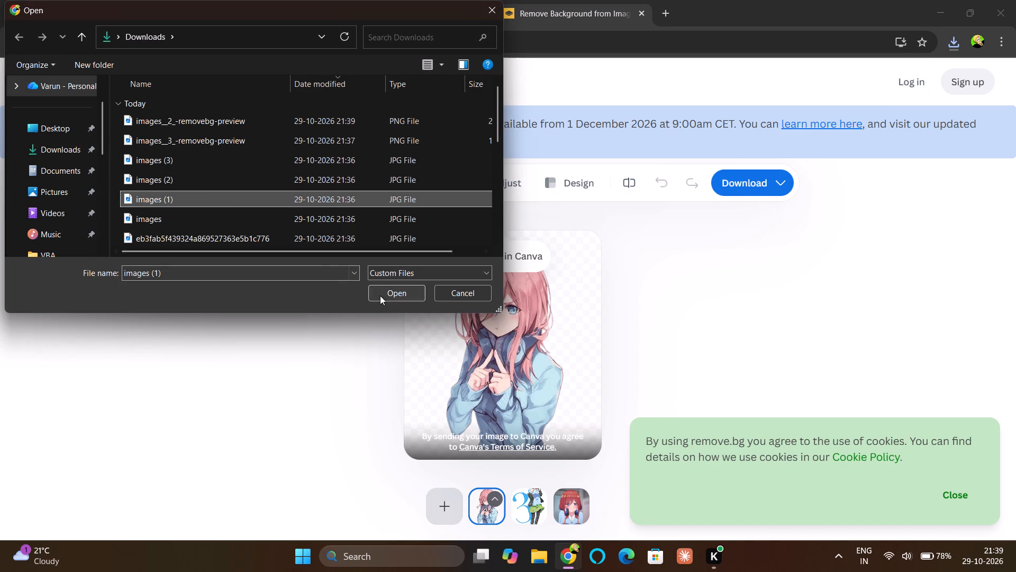
click(380, 295)
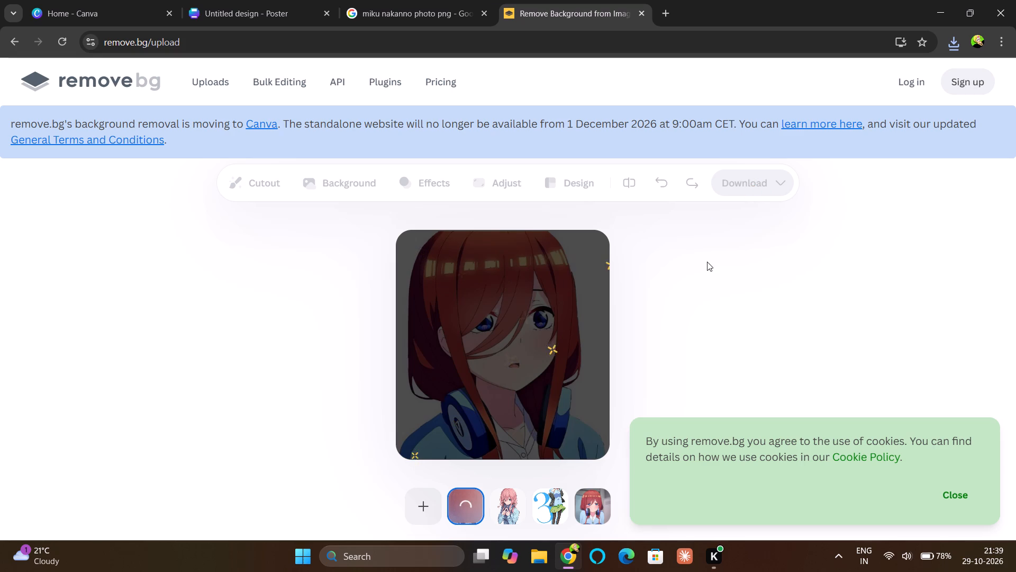
click(742, 191)
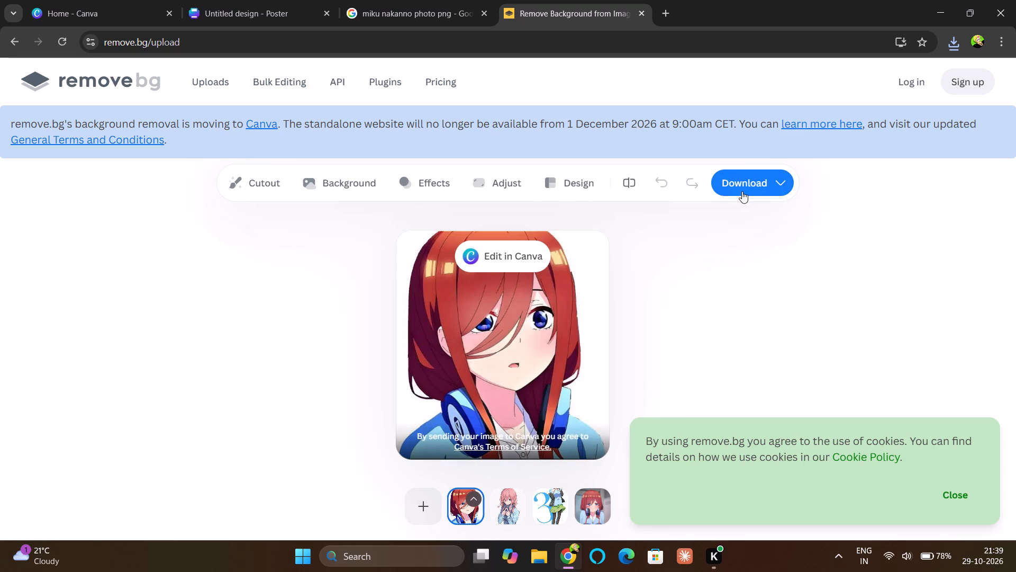
click(728, 225)
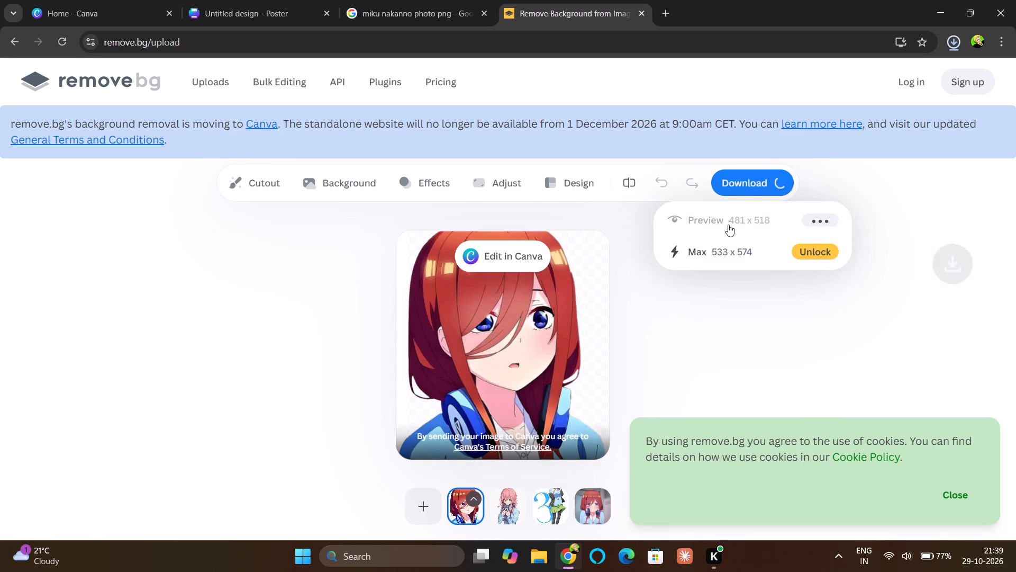
Remove the background from the "images" JPG in Downloads and download the free preview version.
click(418, 505)
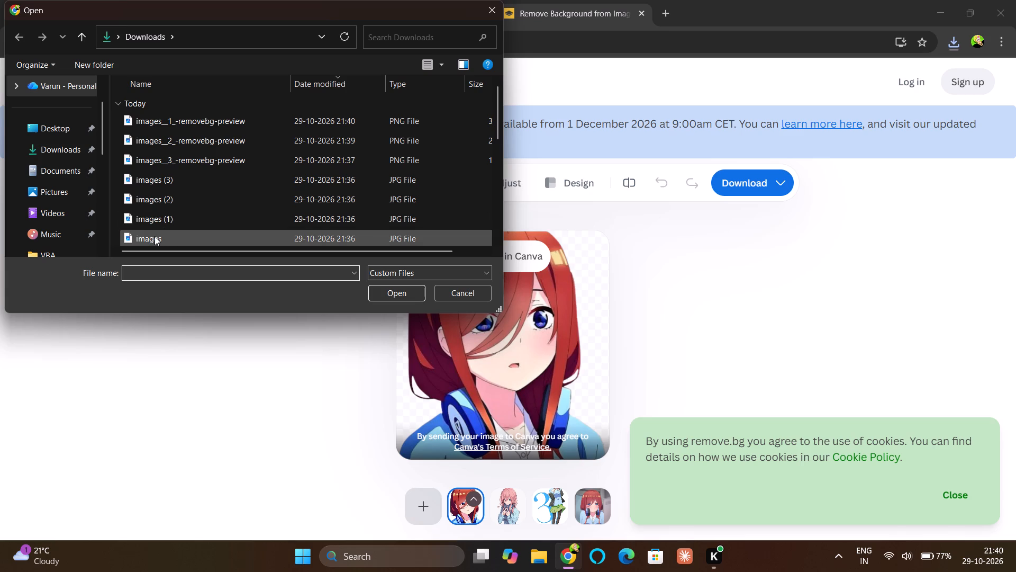
click(155, 236)
click(383, 297)
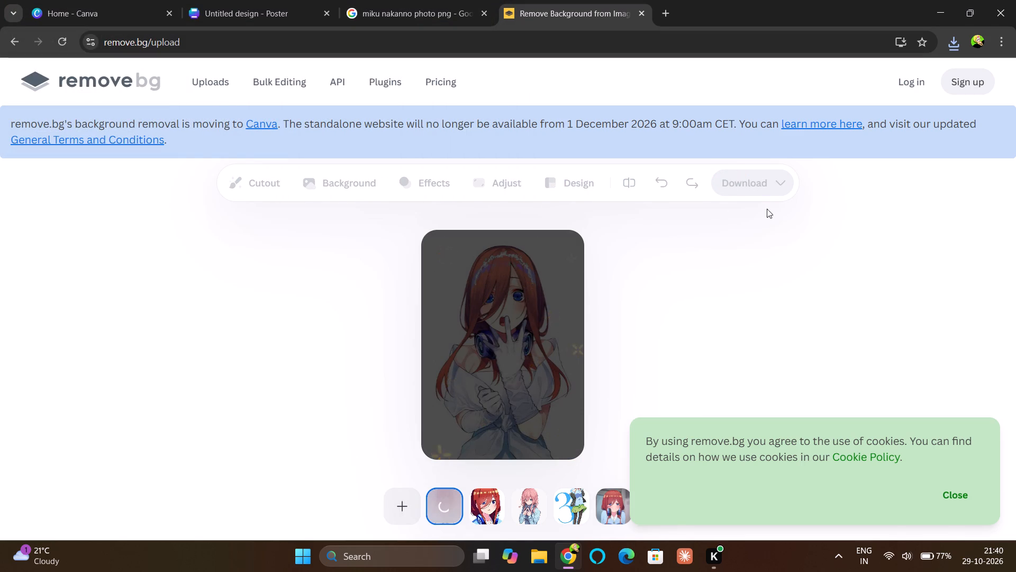
click(734, 193)
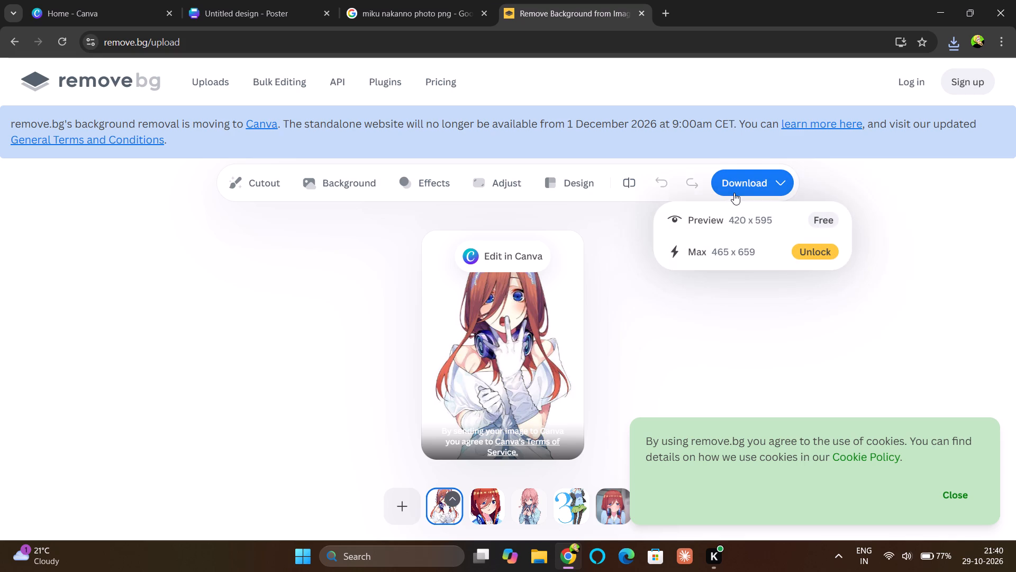
click(737, 219)
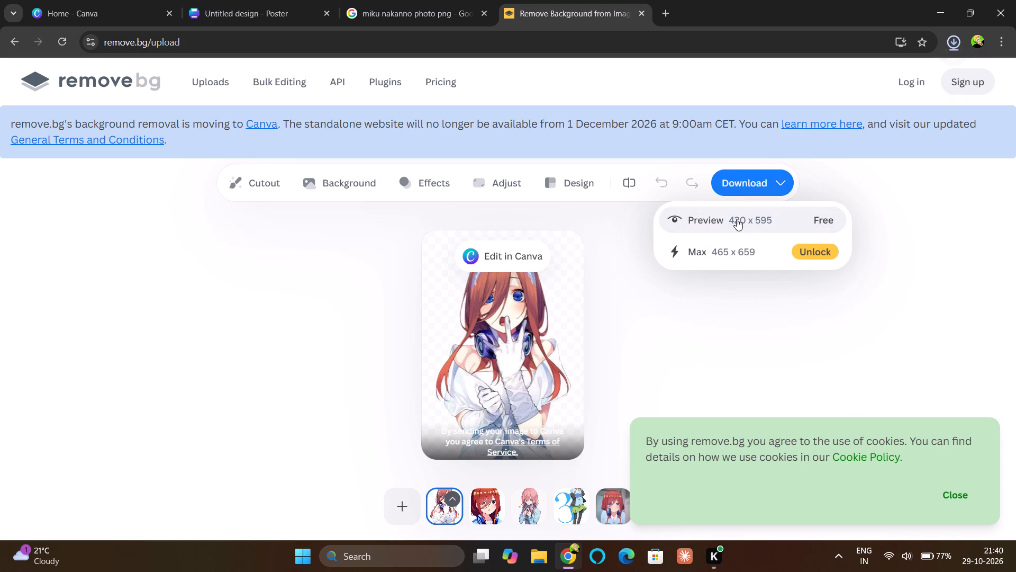
click(683, 283)
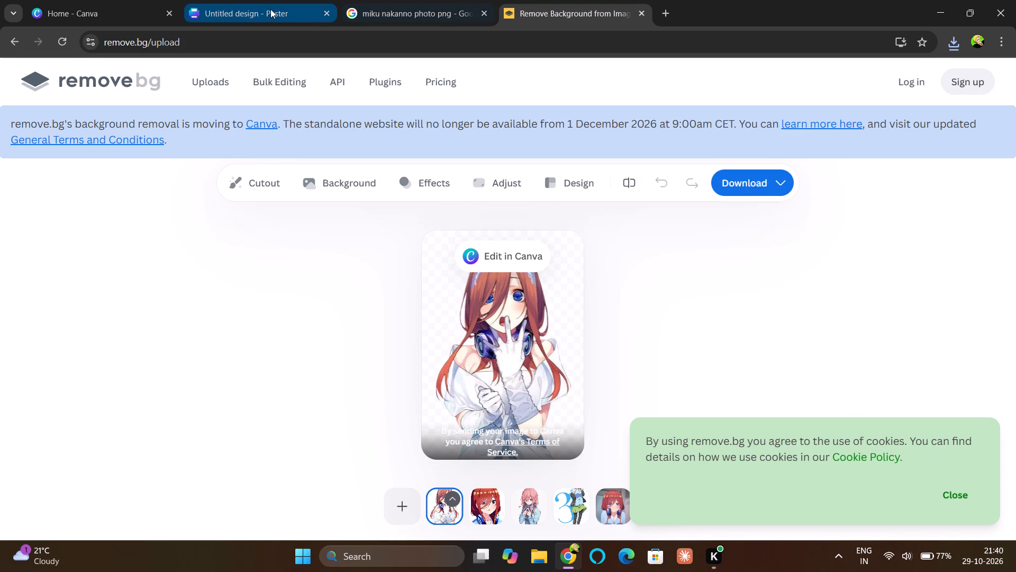
Return to the Canva poster and upload "images-removebg-preview" and "images__1_-removebg-preview" from Downloads.
click(270, 9)
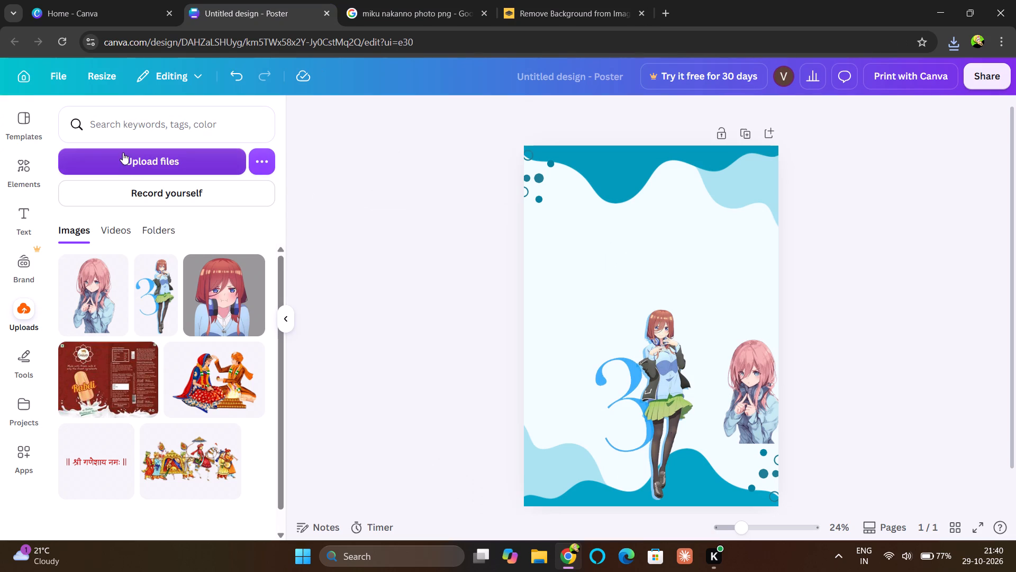
click(123, 153)
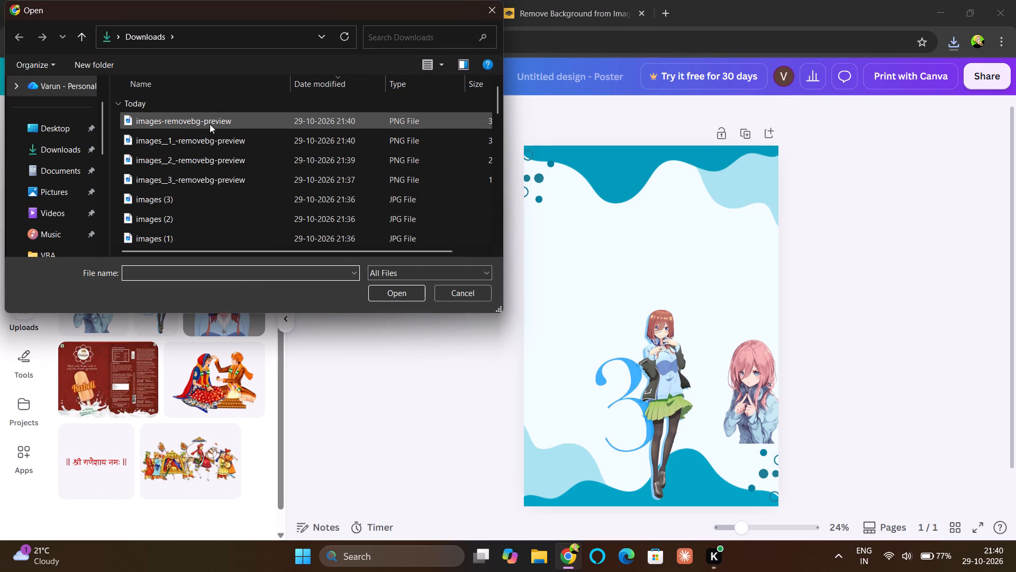
click(208, 123)
click(380, 288)
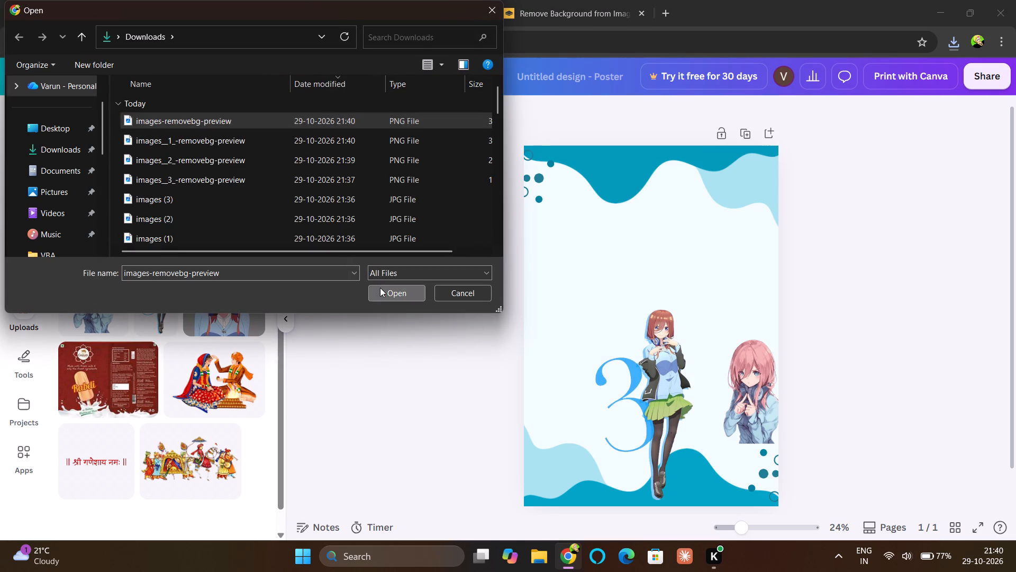
click(187, 163)
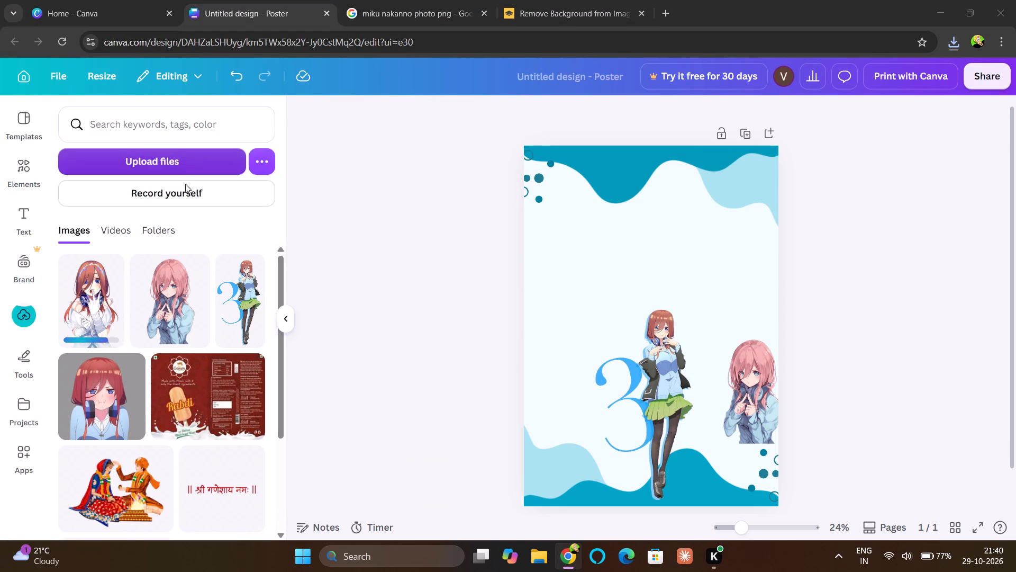
click(210, 140)
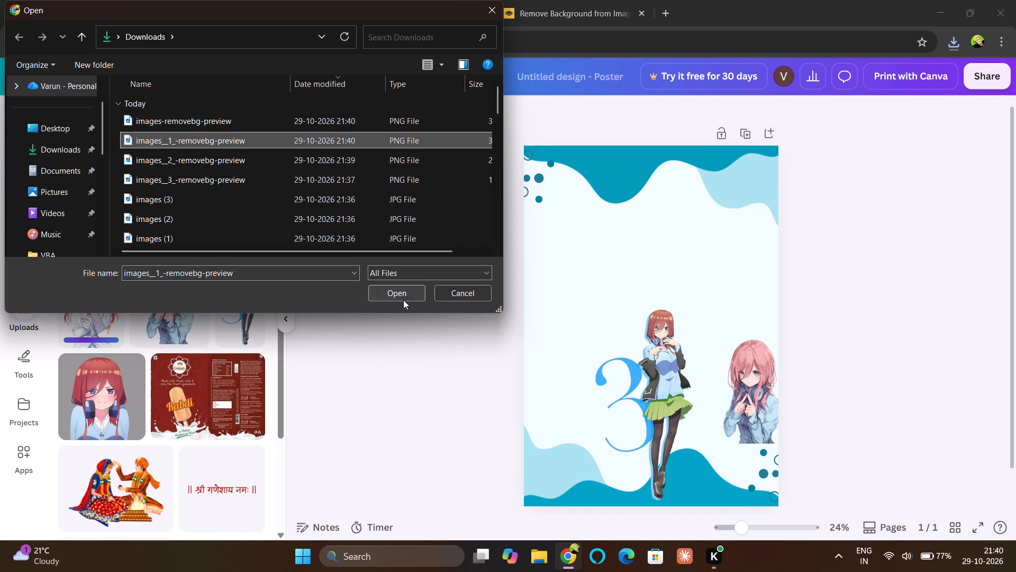
click(400, 295)
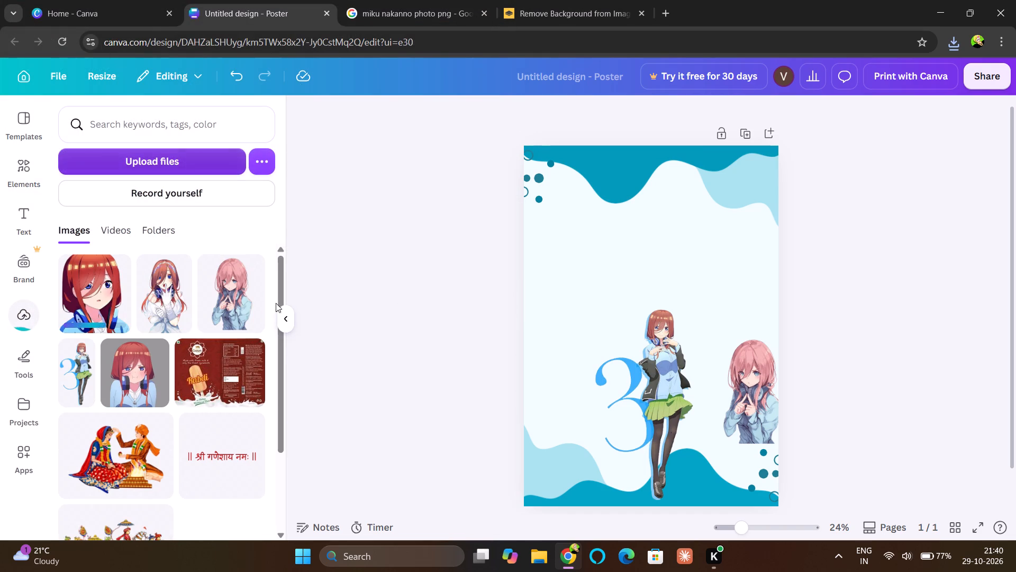
Add the uploaded Miku cutout in the white outfit, shrink it, and place it in the poster's upper left area.
click(169, 296)
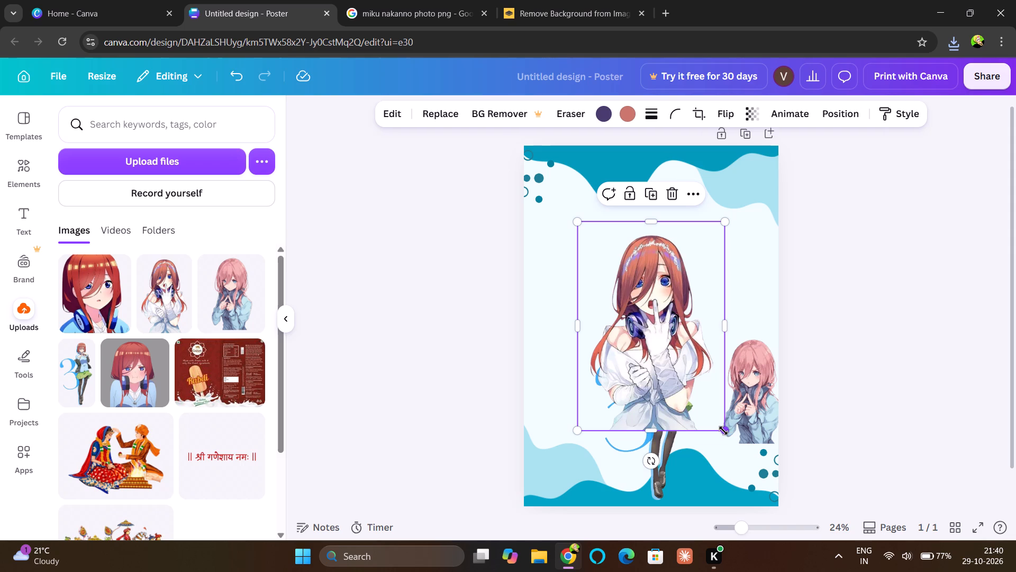
drag(723, 431, 690, 392)
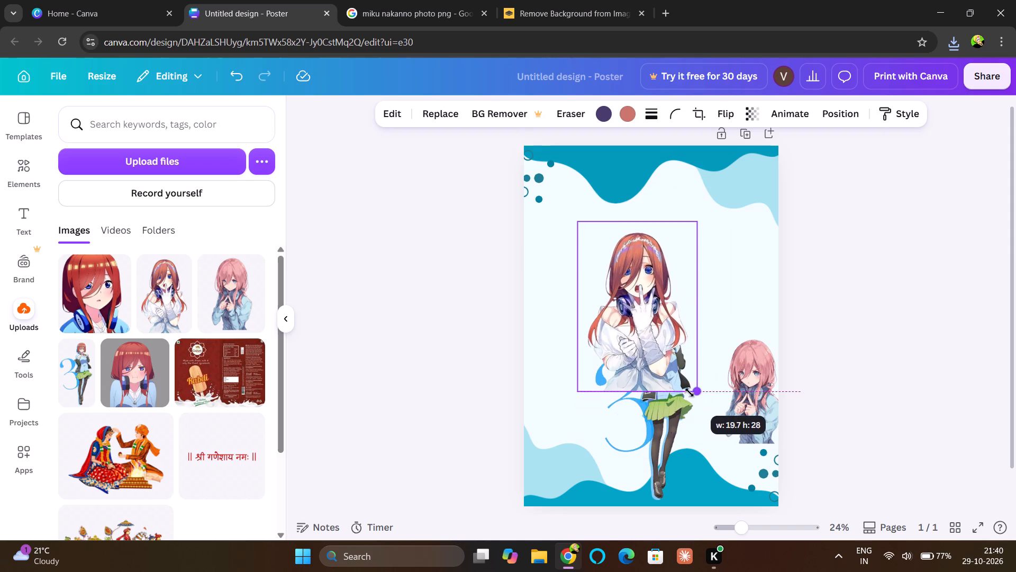
drag(690, 392, 723, 409)
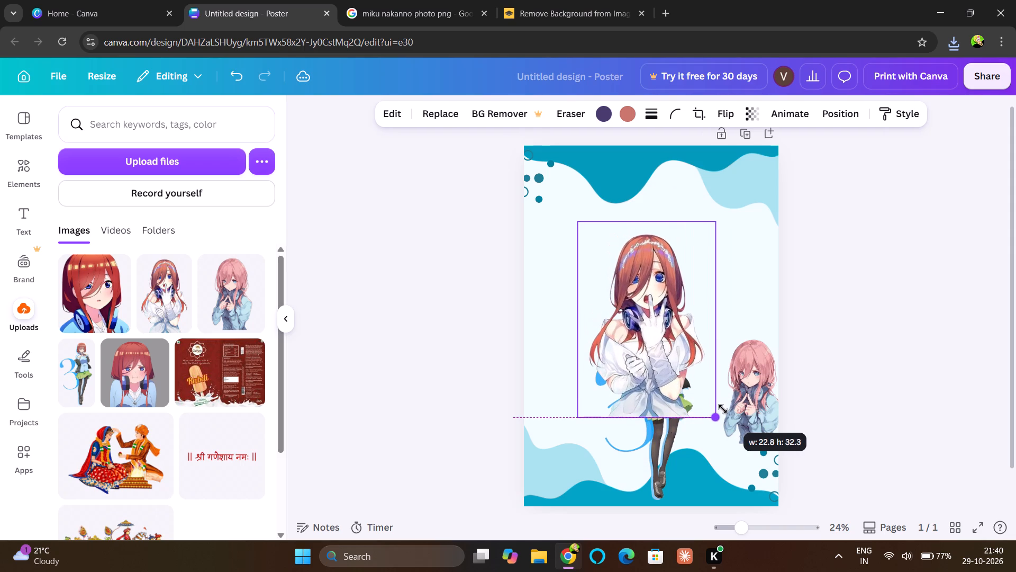
drag(723, 409, 707, 396)
drag(644, 338, 566, 290)
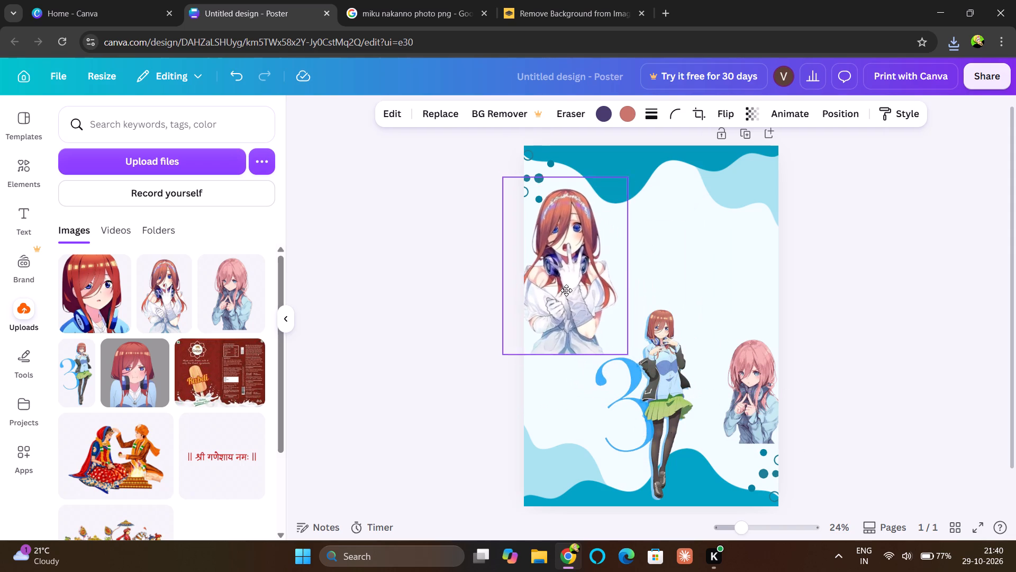
drag(566, 290, 560, 269)
Arrange the cutouts across the poster's lower half: number 3 cutout at the left edge, pink-haired one in the middle, white-outfit one on the right.
drag(667, 387, 548, 388)
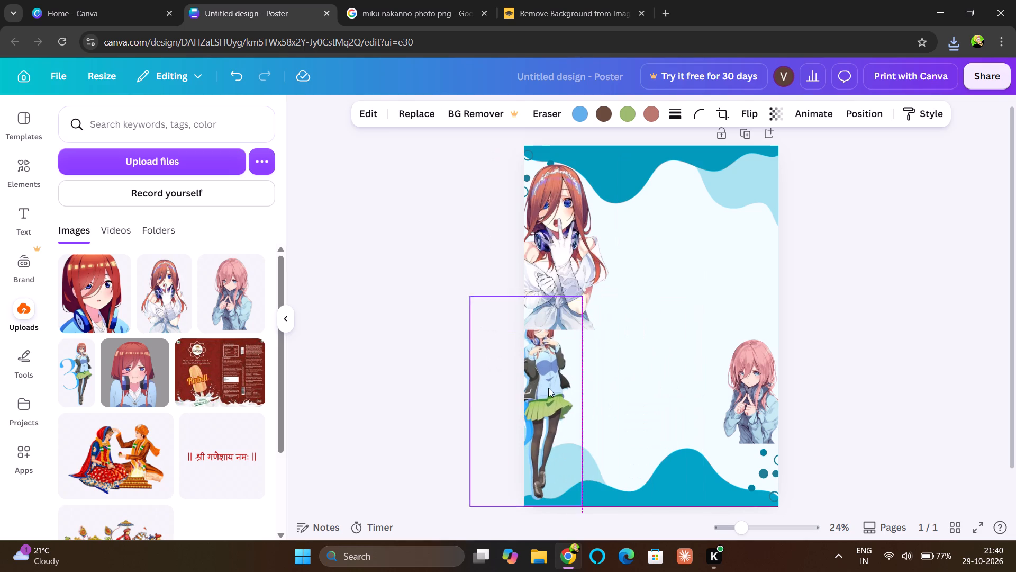
drag(753, 414, 618, 467)
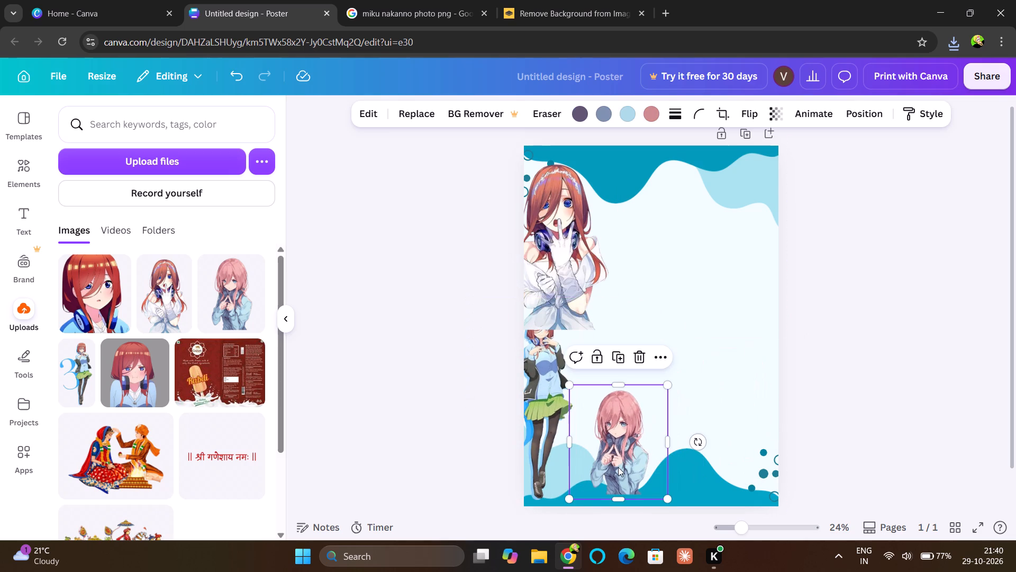
drag(559, 269, 726, 413)
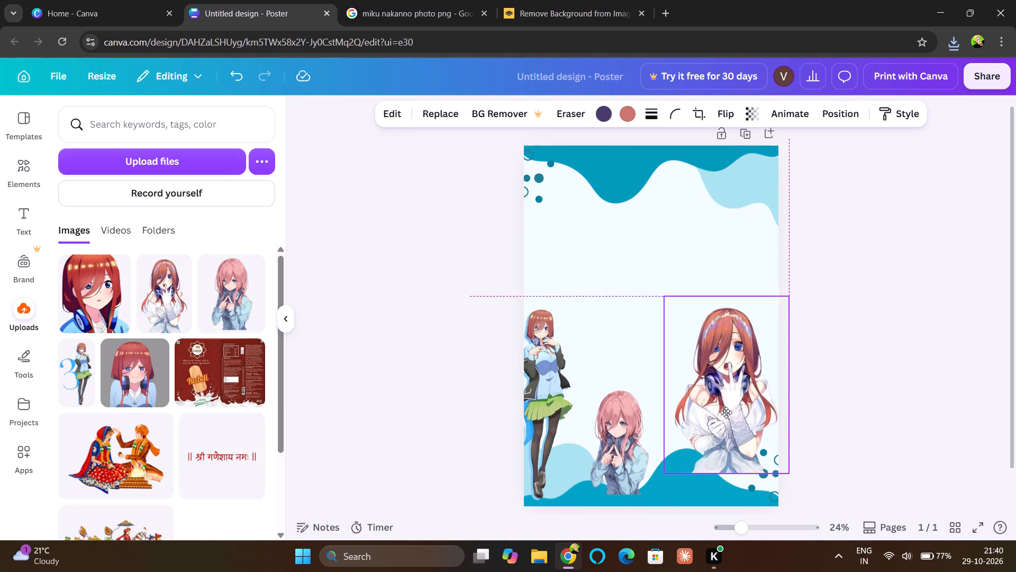
drag(726, 413, 725, 414)
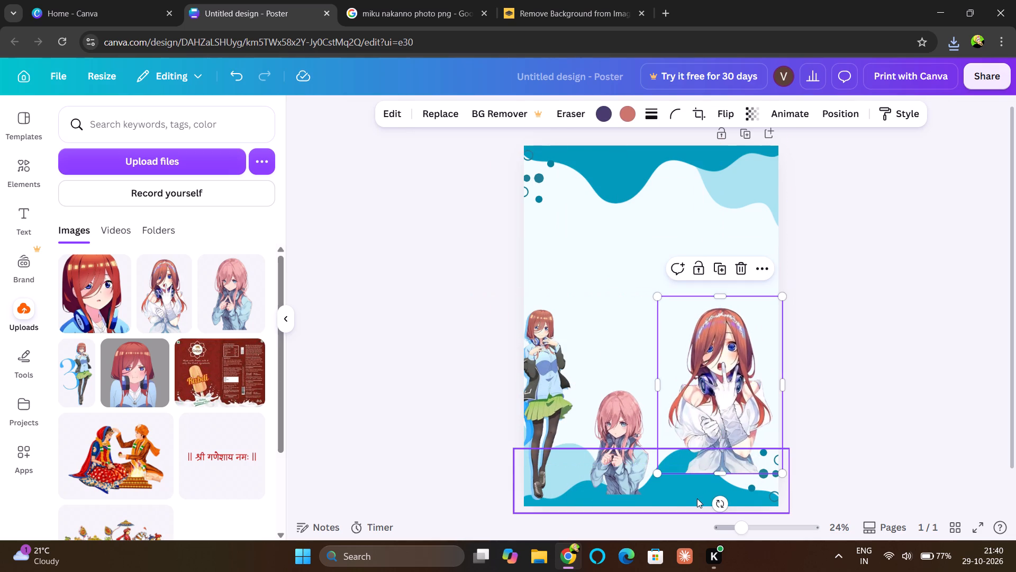
Align the teal wave graphic with the poster's bottom edge and bring it to the front, over the cutouts.
click(697, 498)
drag(697, 498, 704, 495)
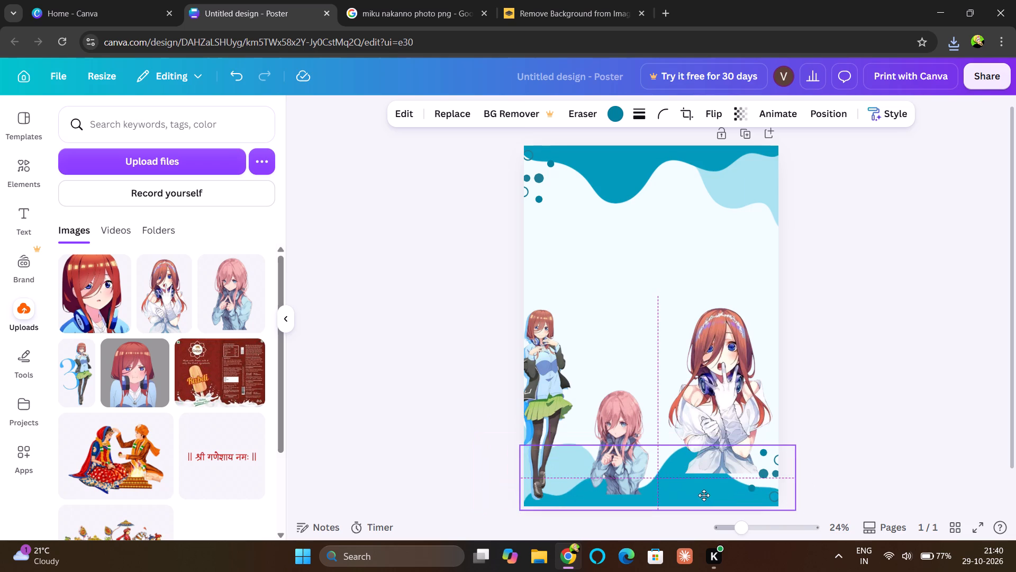
drag(704, 495, 710, 486)
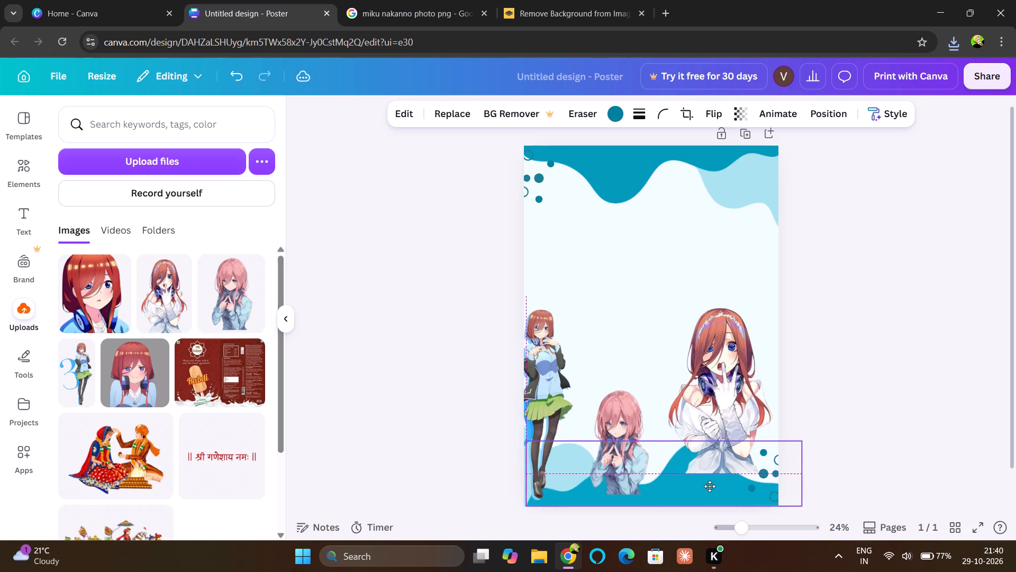
drag(710, 486, 707, 490)
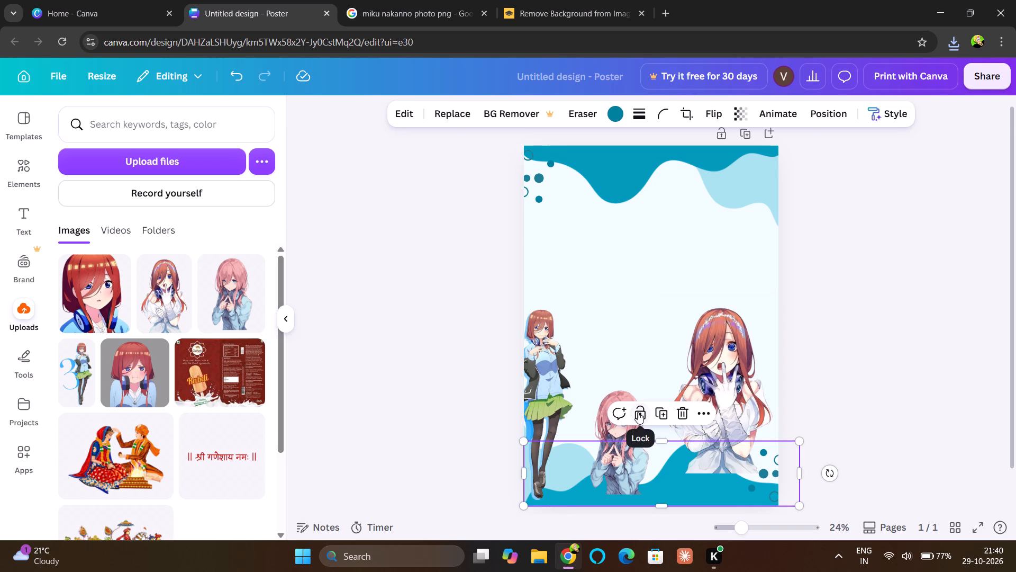
click(713, 414)
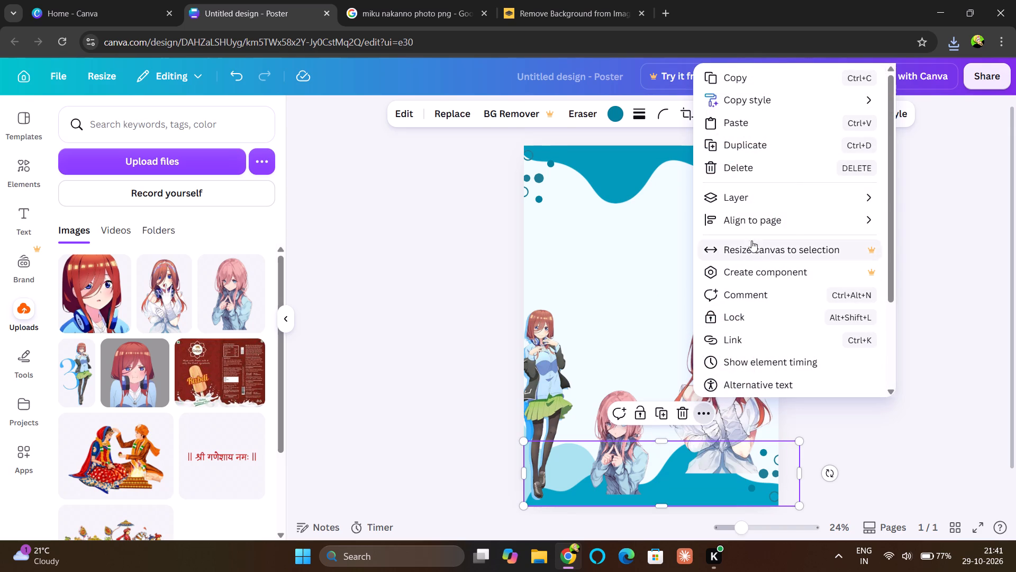
click(745, 195)
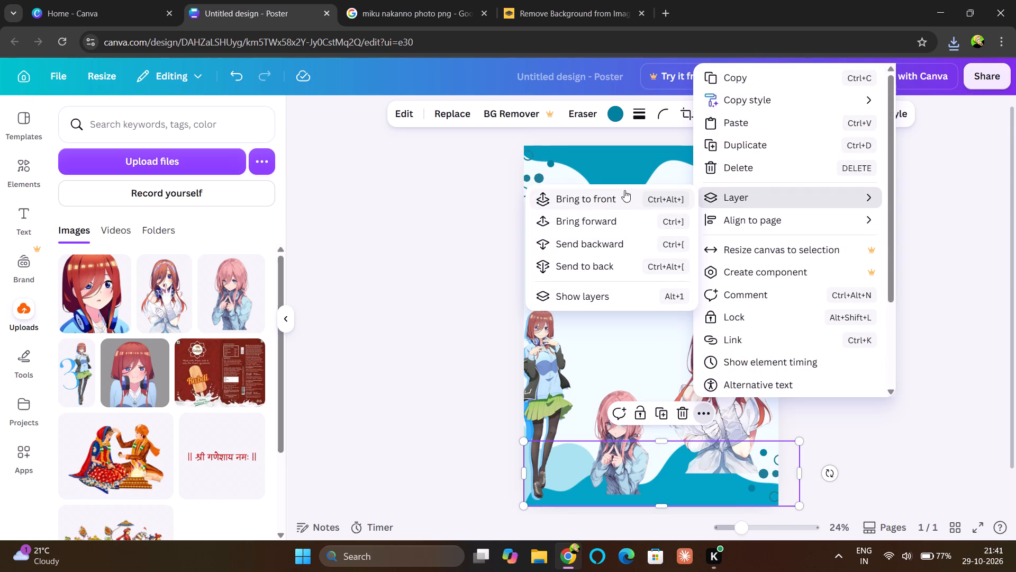
click(610, 196)
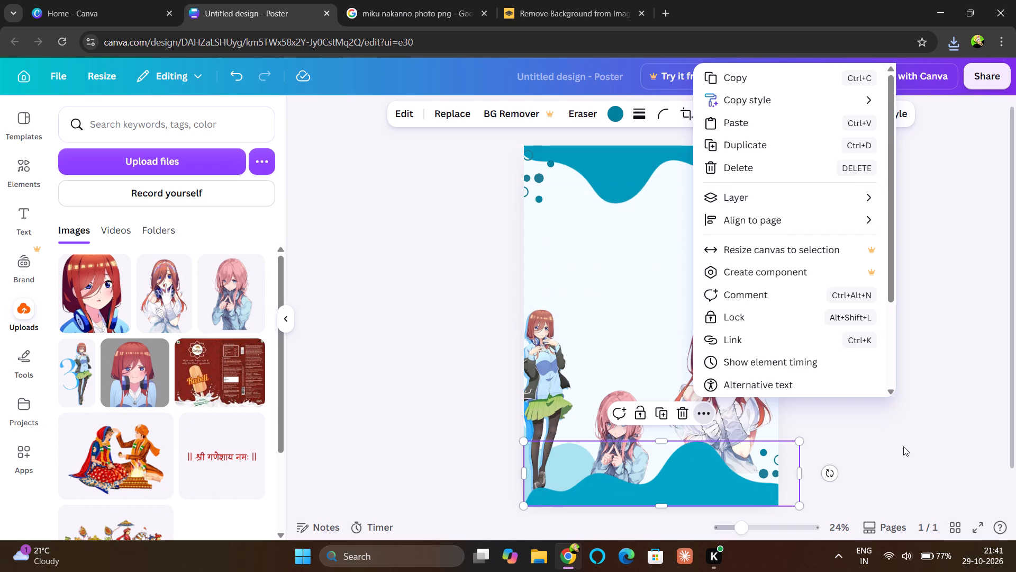
click(903, 446)
Move the white-outfit cutout slightly down and left so its base tucks behind the teal wave.
drag(717, 389, 718, 399)
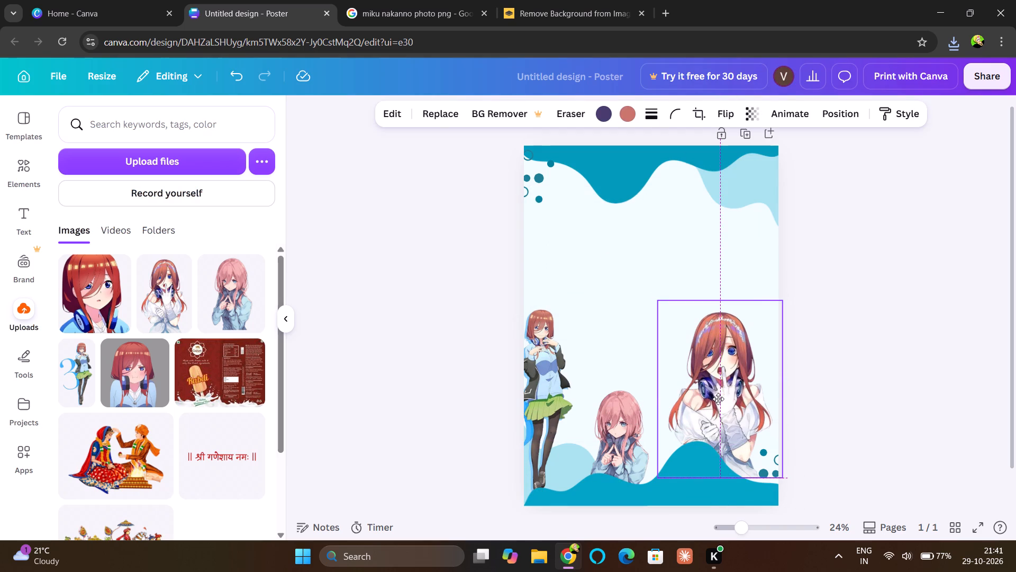
drag(718, 399, 709, 400)
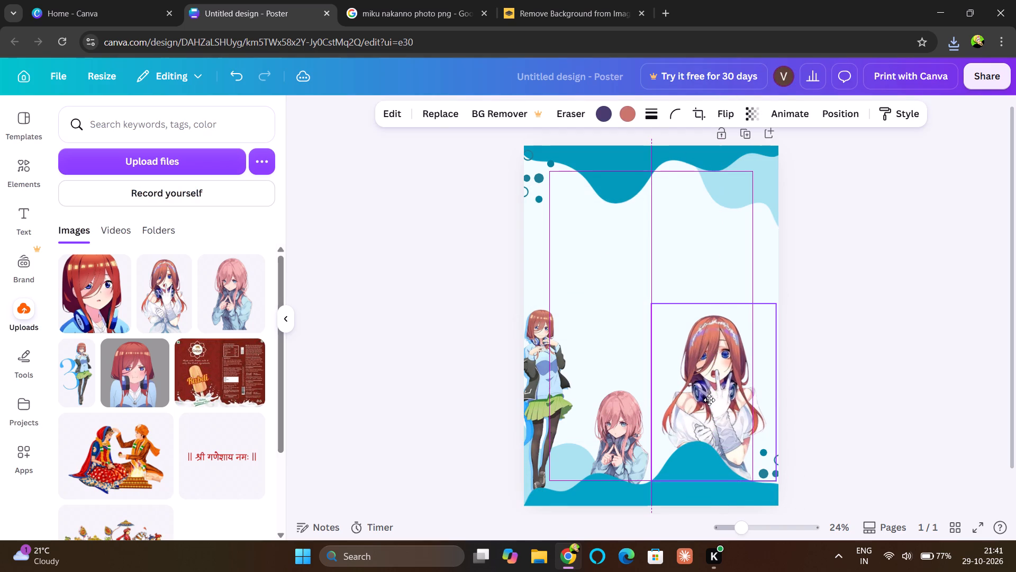
drag(709, 400, 710, 400)
Move the pink-haired cutout to the poster's right edge, overlapping the white-outfit one, and bring it to the front.
click(626, 443)
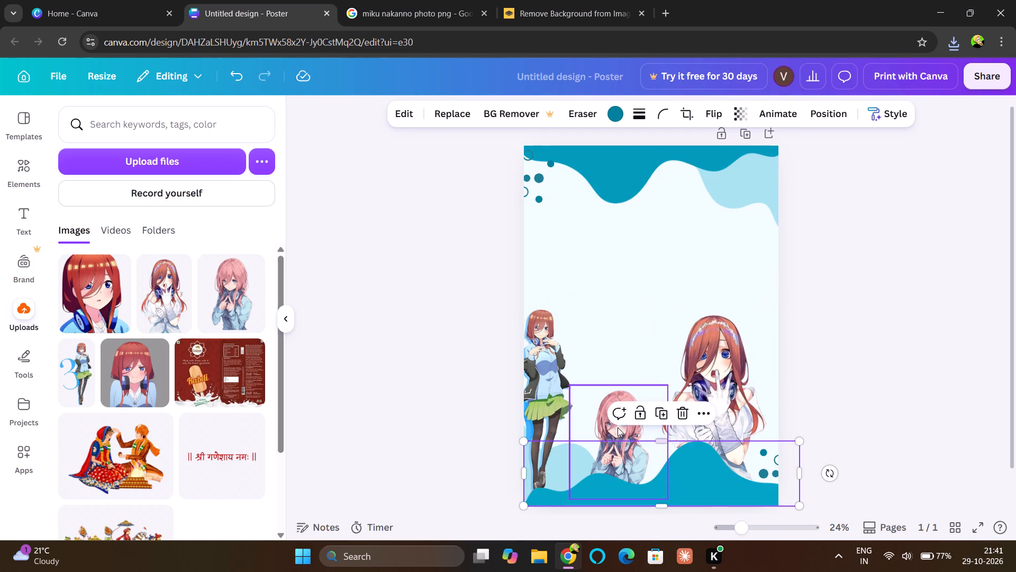
click(617, 427)
drag(617, 427, 745, 394)
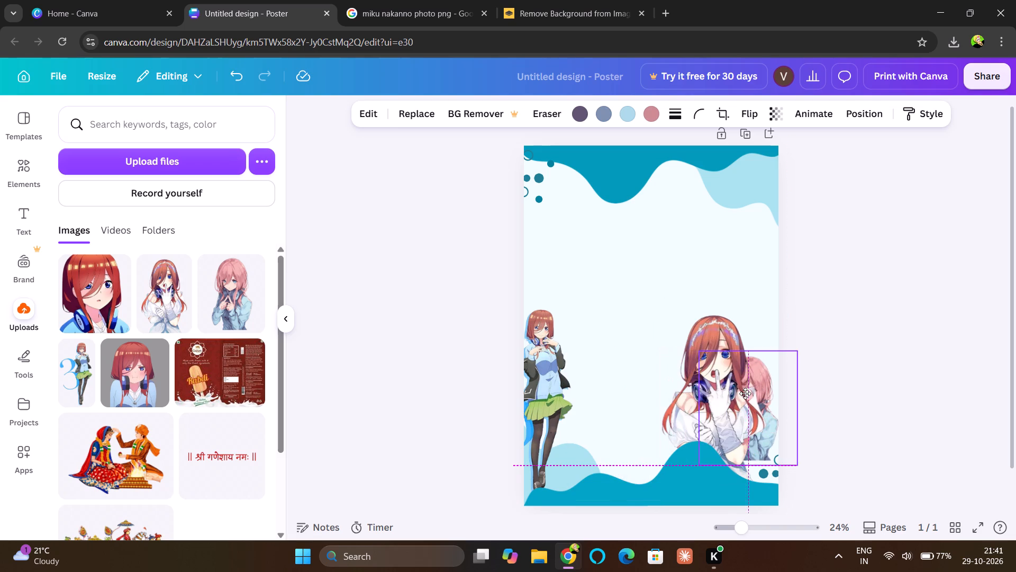
drag(745, 394, 751, 396)
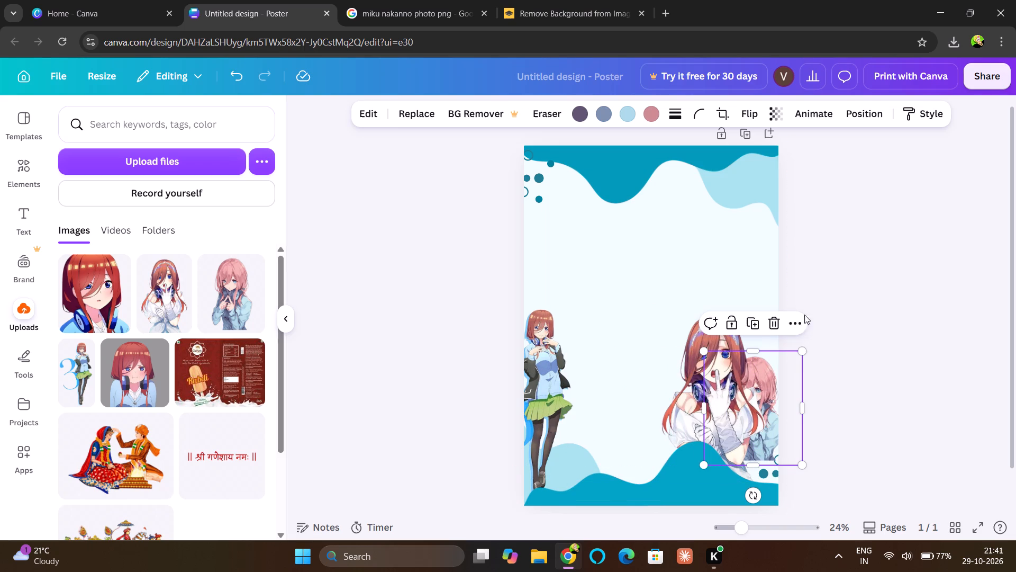
click(791, 321)
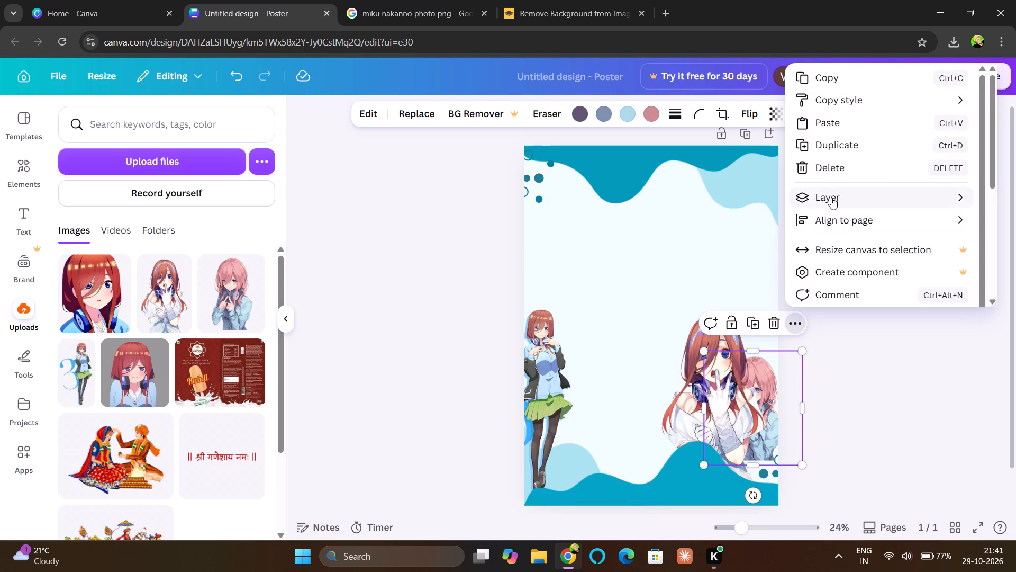
click(831, 198)
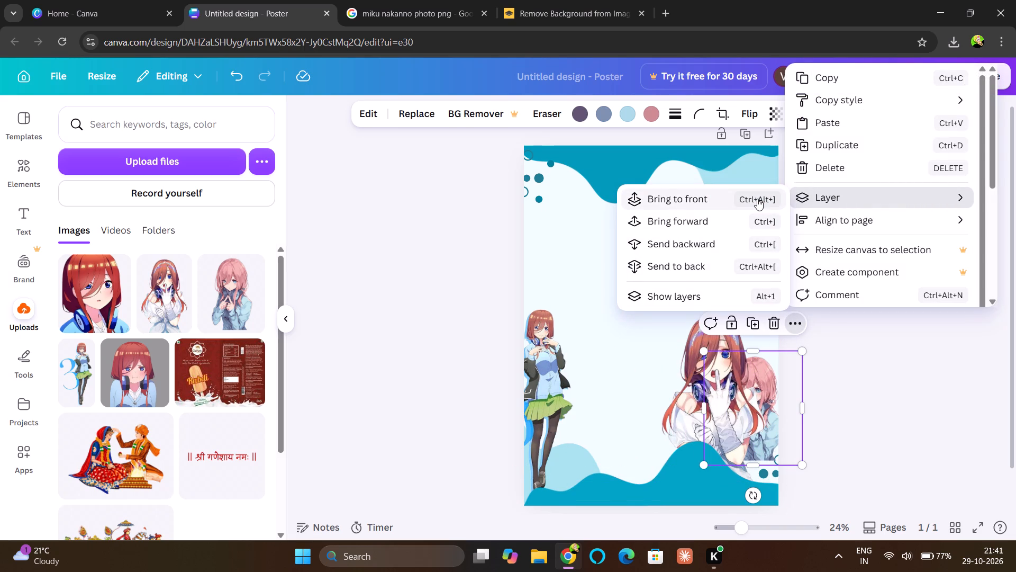
click(757, 199)
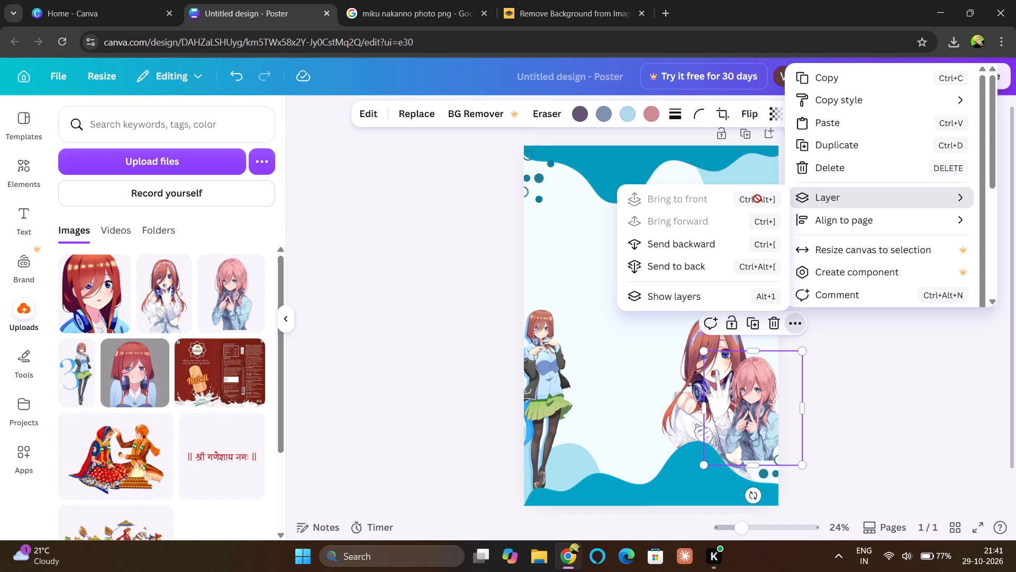
click(852, 398)
drag(760, 406, 761, 419)
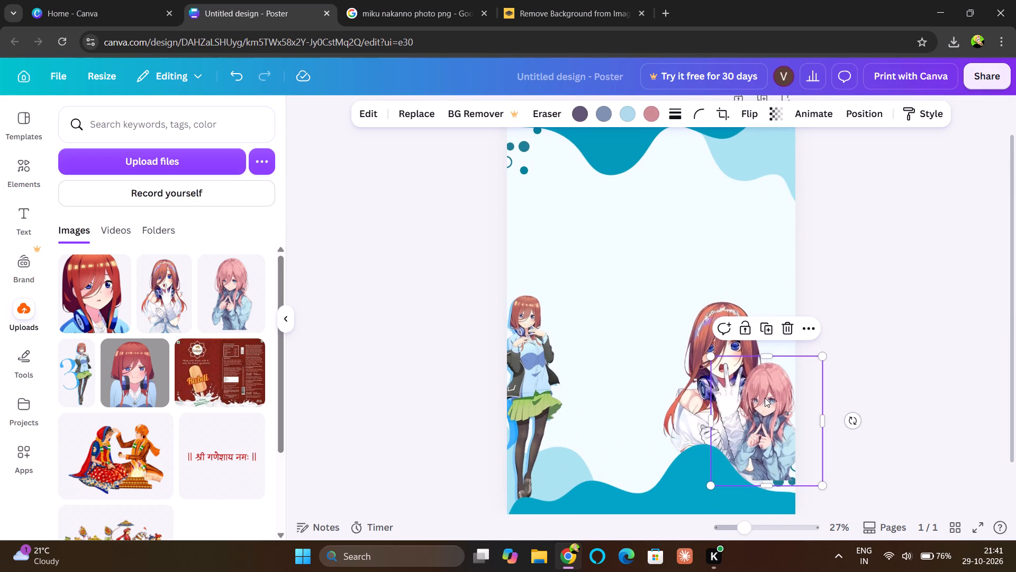
Shift the white-outfit cutout left to reduce its overlap with the pink-haired cutout, and nudge the pink-haired one up.
click(687, 405)
drag(687, 405, 670, 405)
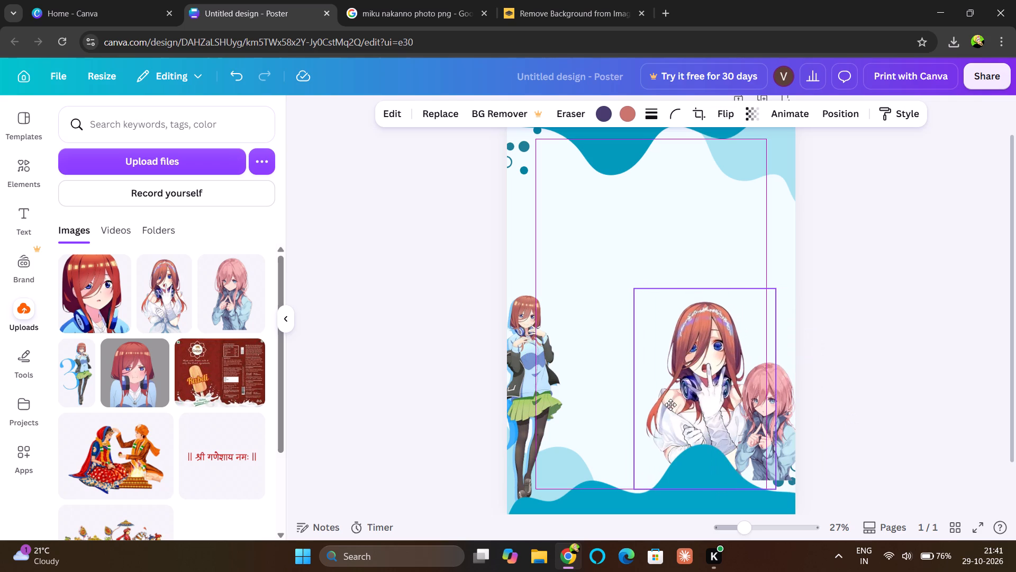
drag(670, 405, 664, 405)
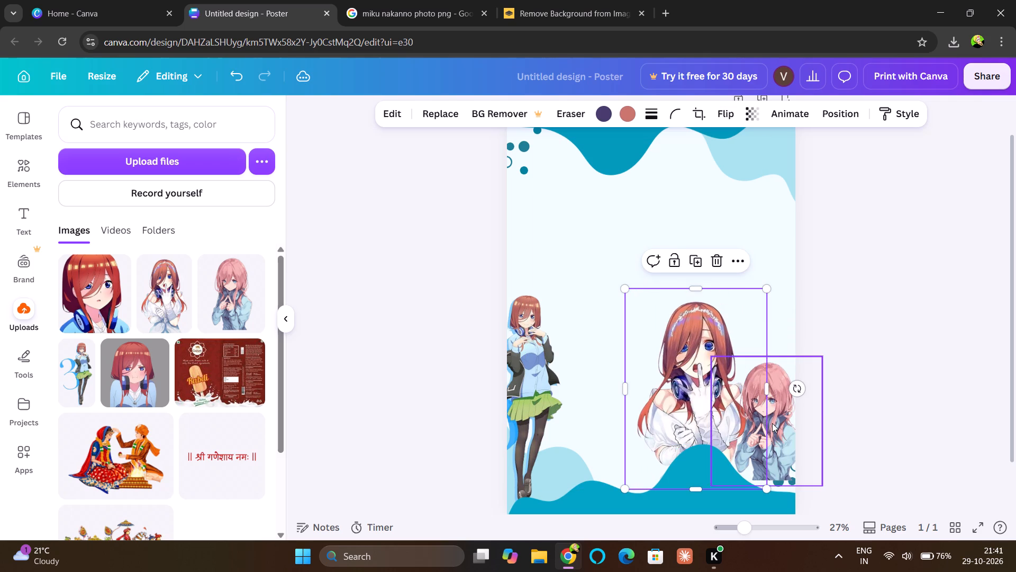
click(772, 423)
drag(772, 423, 770, 417)
Move the number 3 cutout from the poster's left edge to the centre, tucked behind the white-outfit cutout.
click(545, 386)
drag(545, 386, 601, 356)
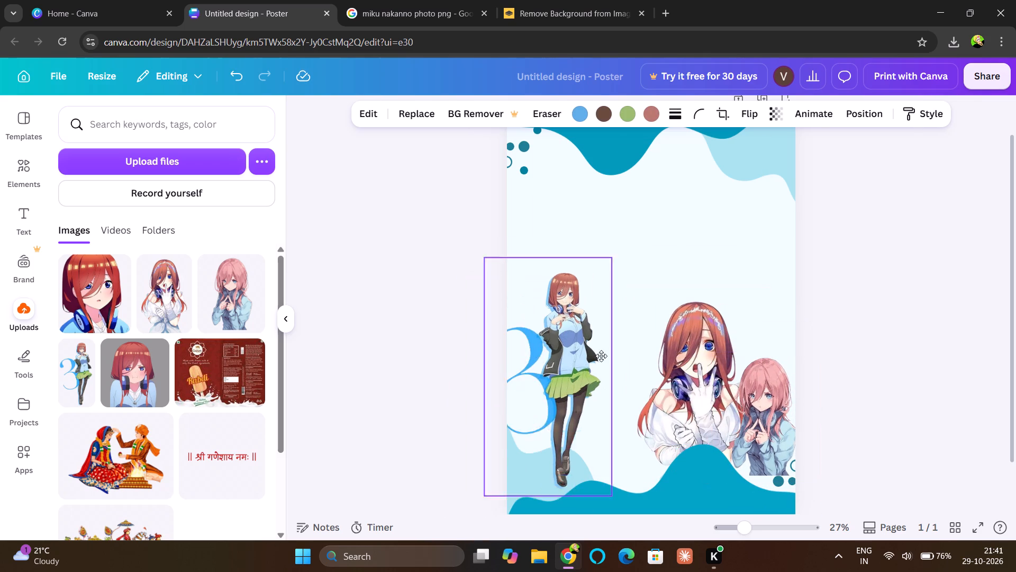
drag(601, 356, 663, 365)
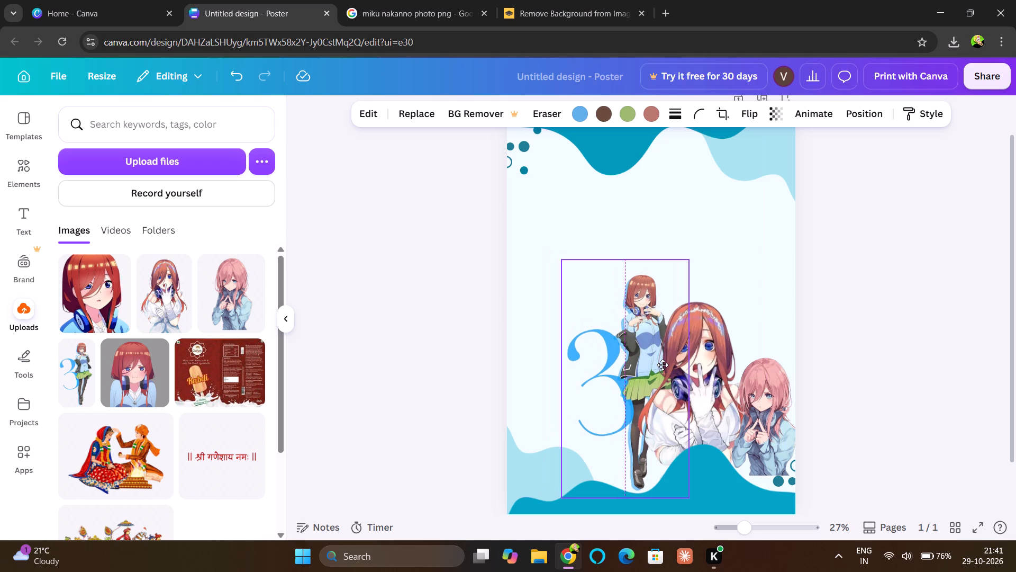
drag(663, 365, 663, 371)
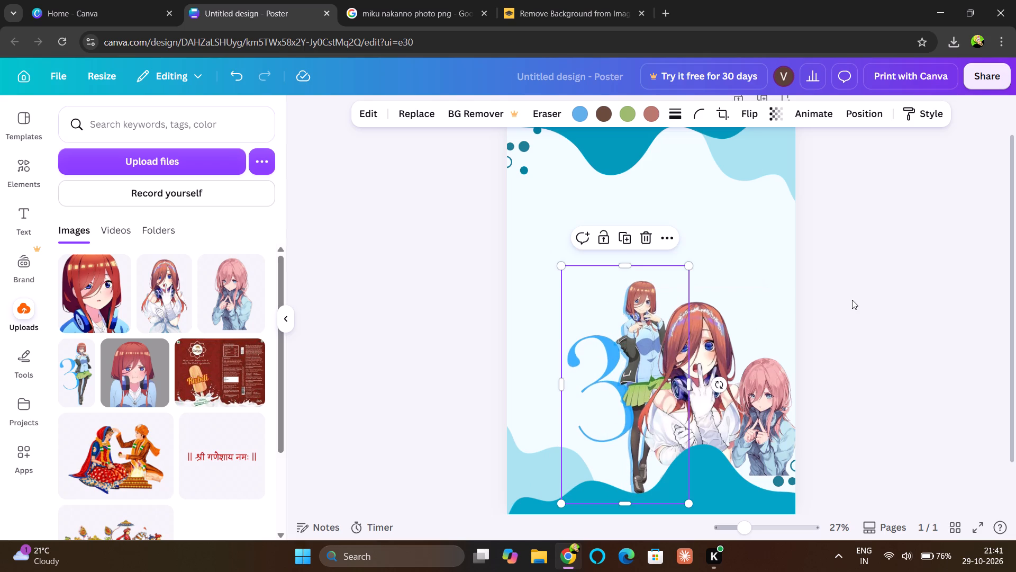
click(854, 300)
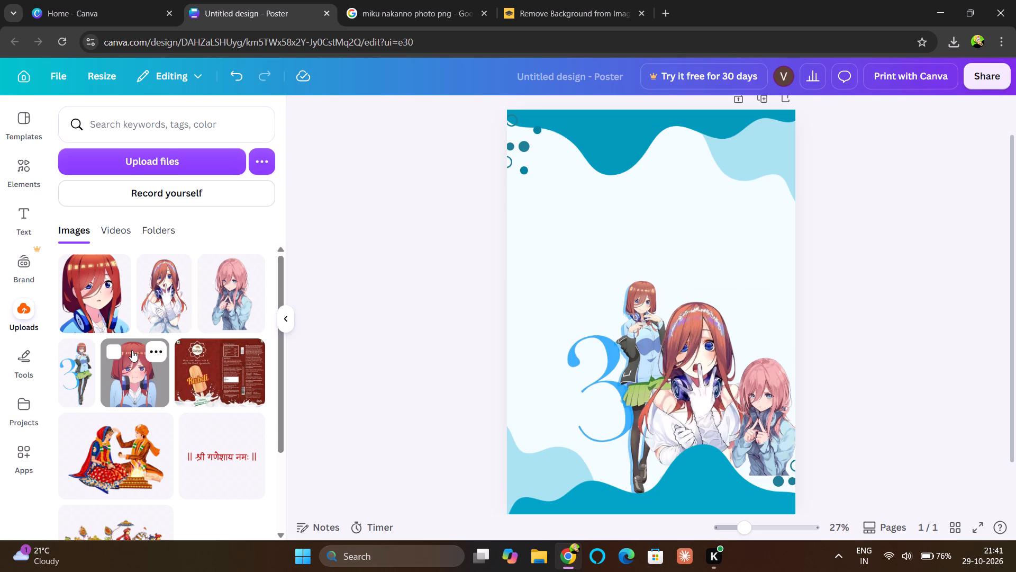
Add the uploaded close-up portrait of red-haired Miku, shrink it, and place it at the poster's lower left above the wave.
click(106, 287)
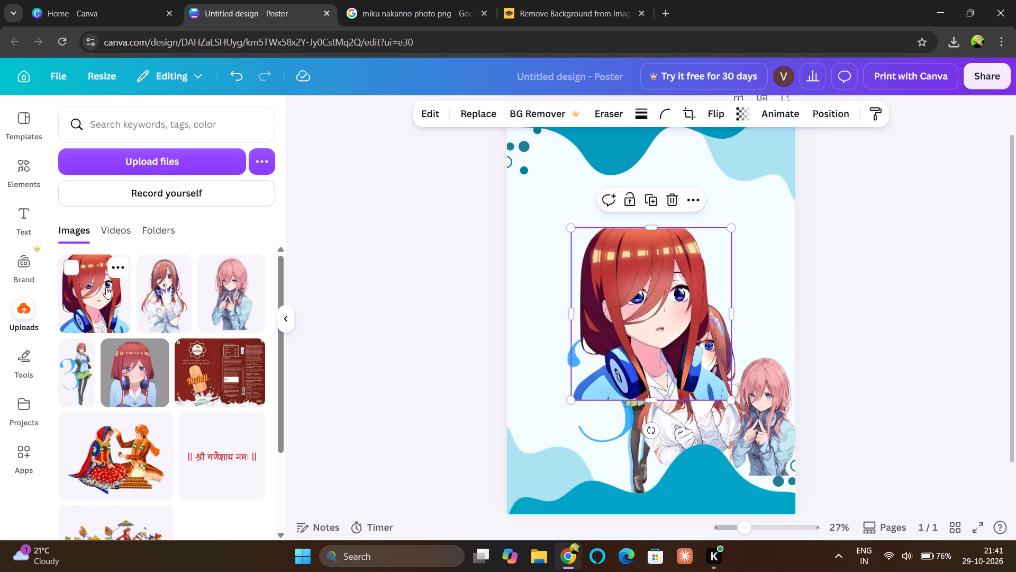
drag(732, 401, 669, 360)
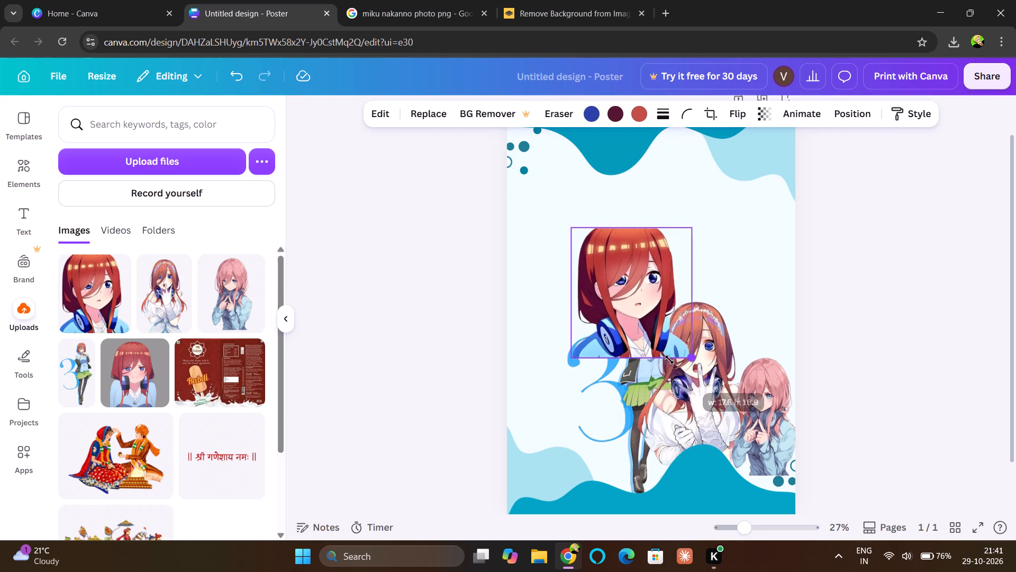
drag(669, 360, 676, 358)
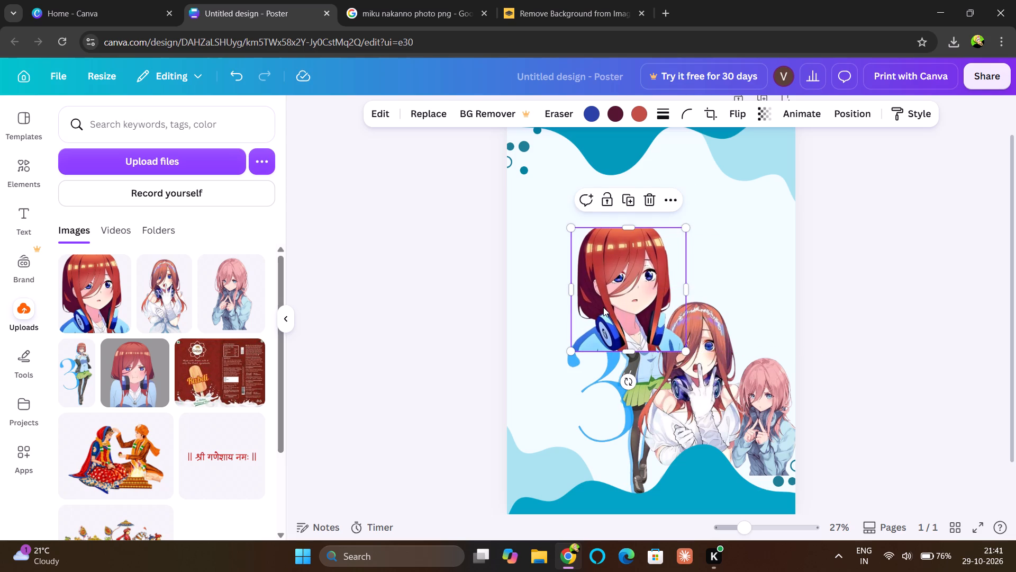
drag(603, 307, 522, 443)
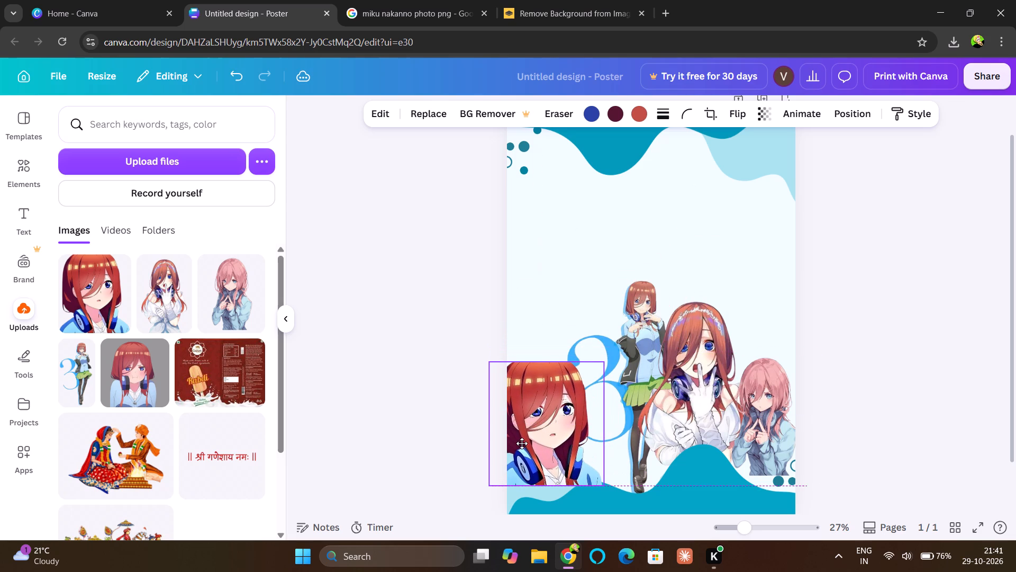
drag(522, 443, 523, 449)
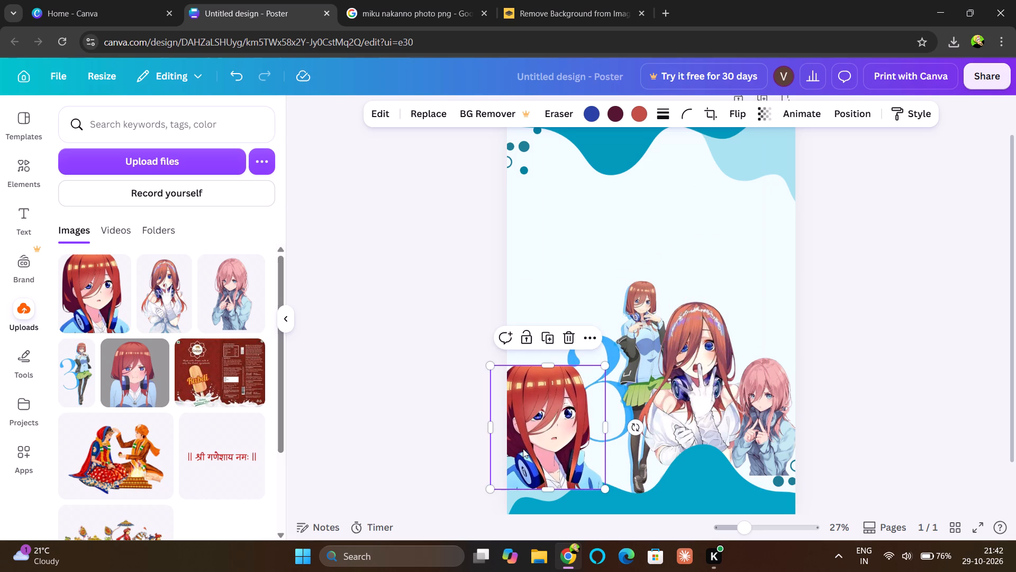
Send the close-up portrait cutout to the back of the layer order, behind the number 3 and the waves.
click(592, 335)
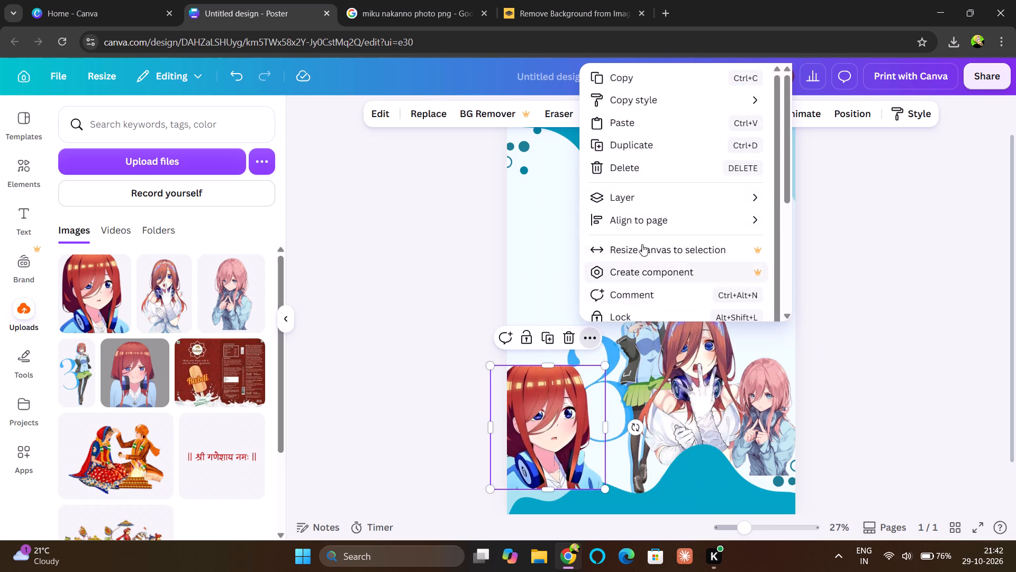
click(638, 194)
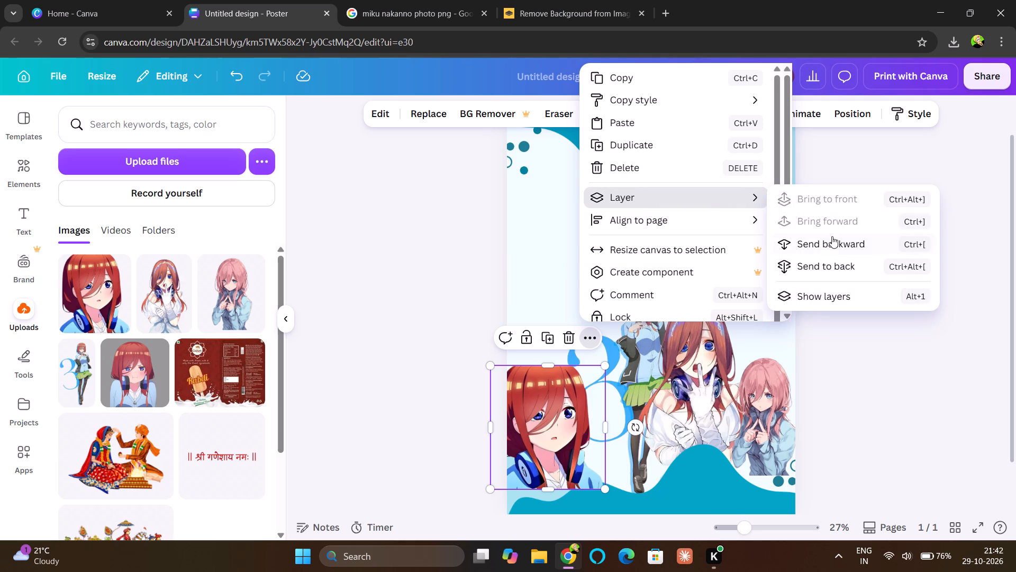
click(833, 240)
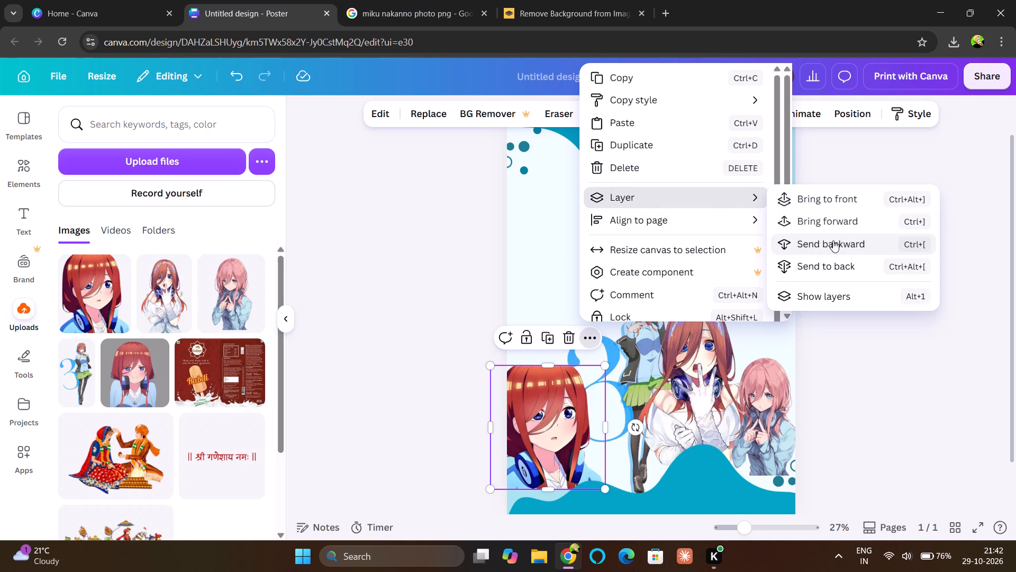
click(835, 261)
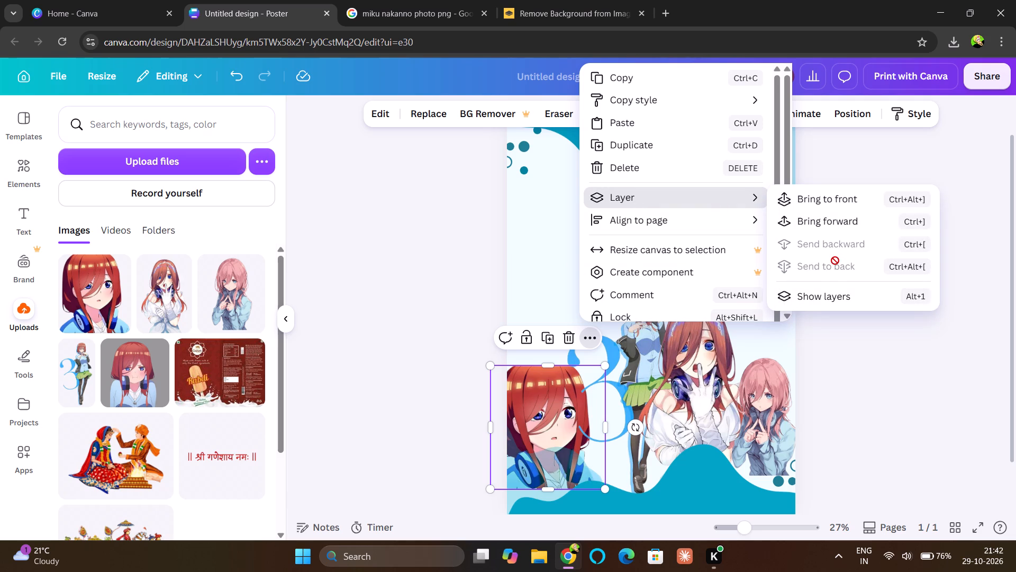
click(894, 404)
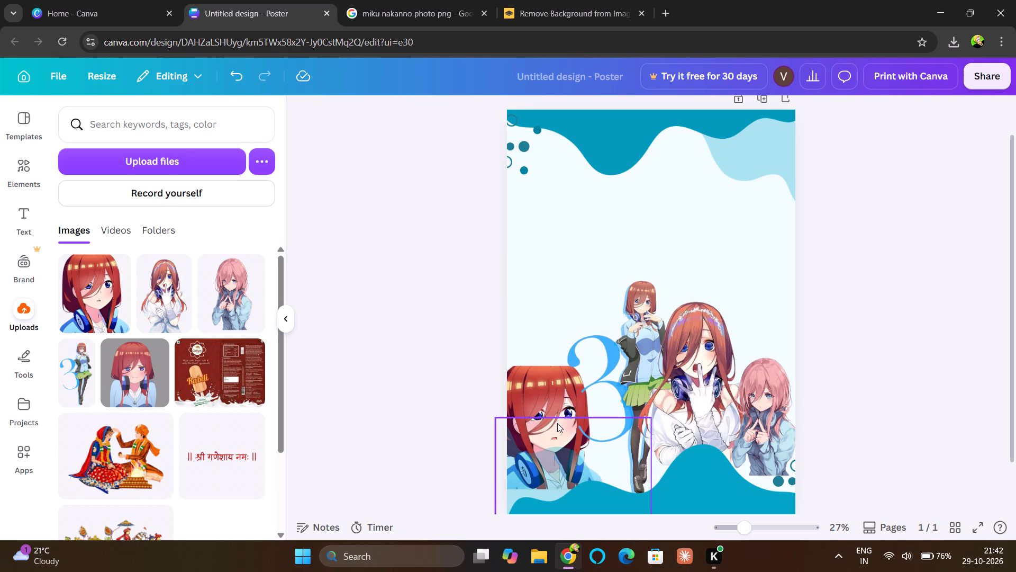
Bring the close-up portrait cutout forward one layer, above the light blue wave.
click(533, 400)
click(597, 332)
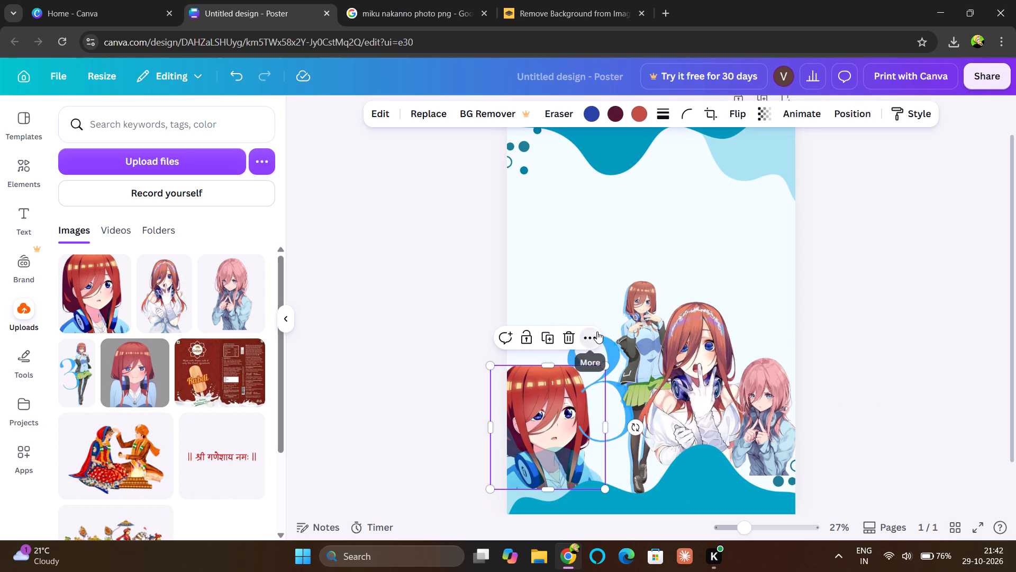
click(678, 189)
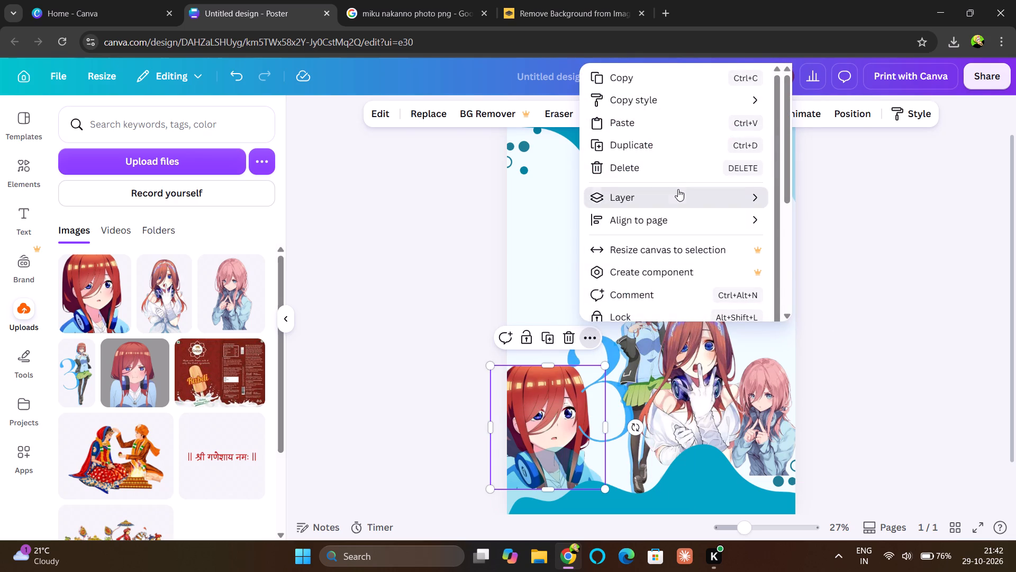
click(675, 191)
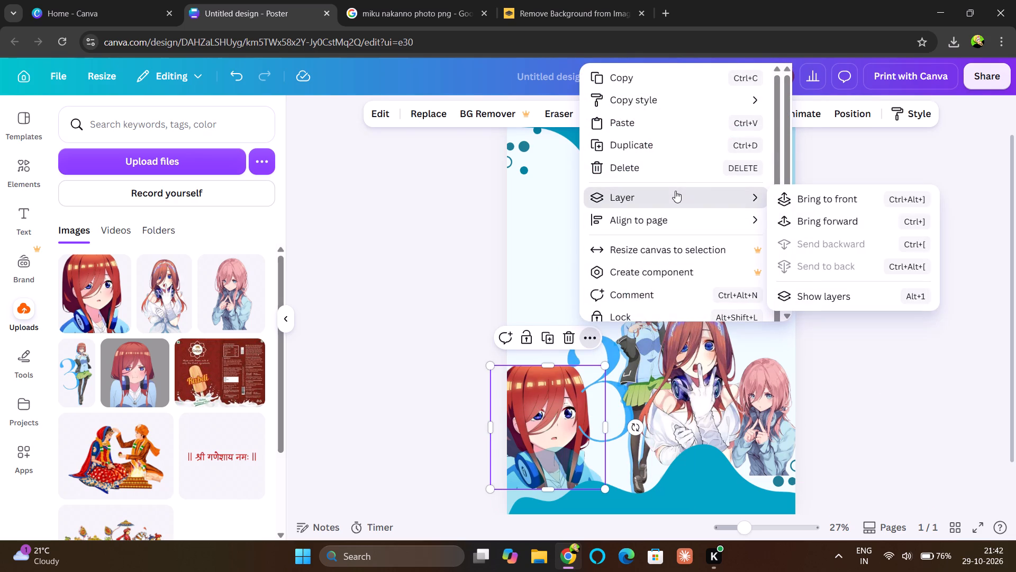
click(821, 221)
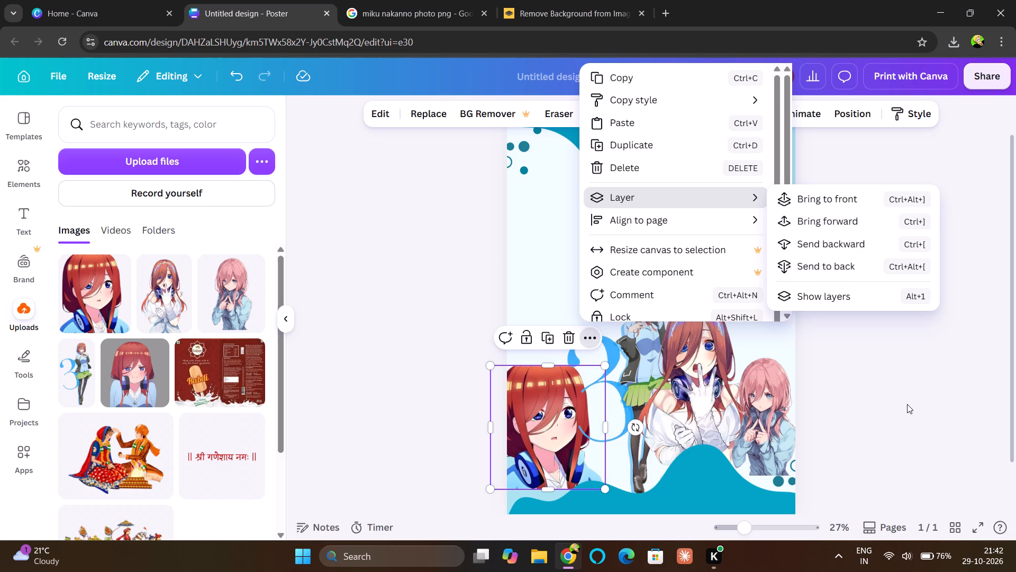
Save the image of Miku in a kimono with fox mask and red candy from the Google image results as images (4).
click(907, 404)
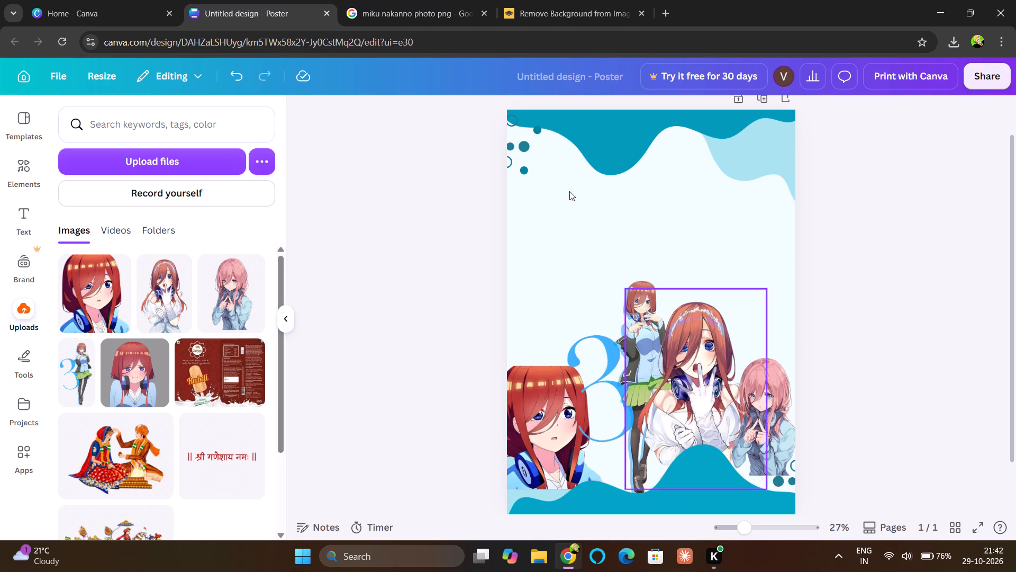
click(382, 5)
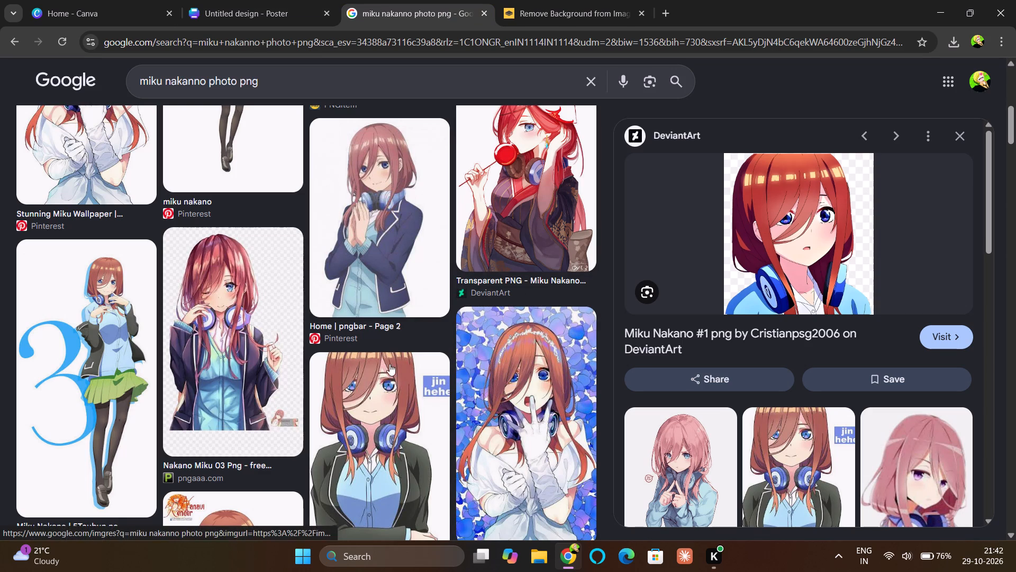
scroll(516, 230, up, 4)
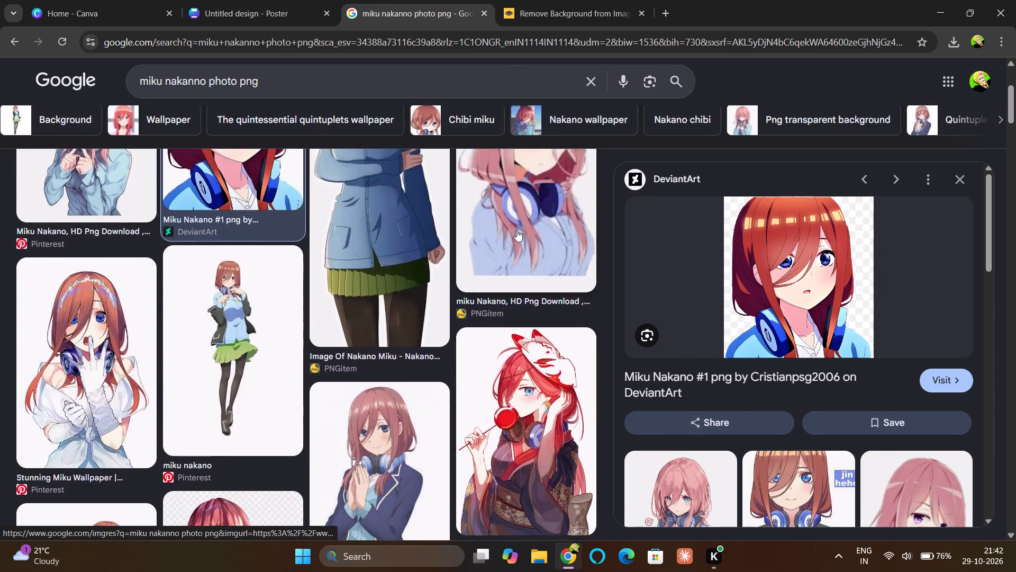
scroll(516, 230, up, 2)
scroll(516, 230, down, 5)
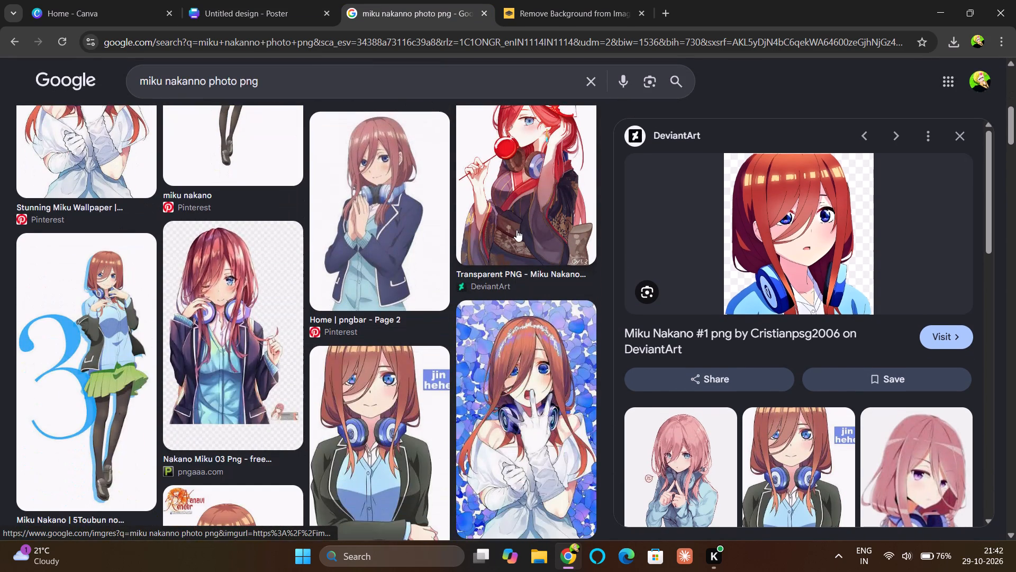
scroll(516, 230, up, 1)
click(543, 226)
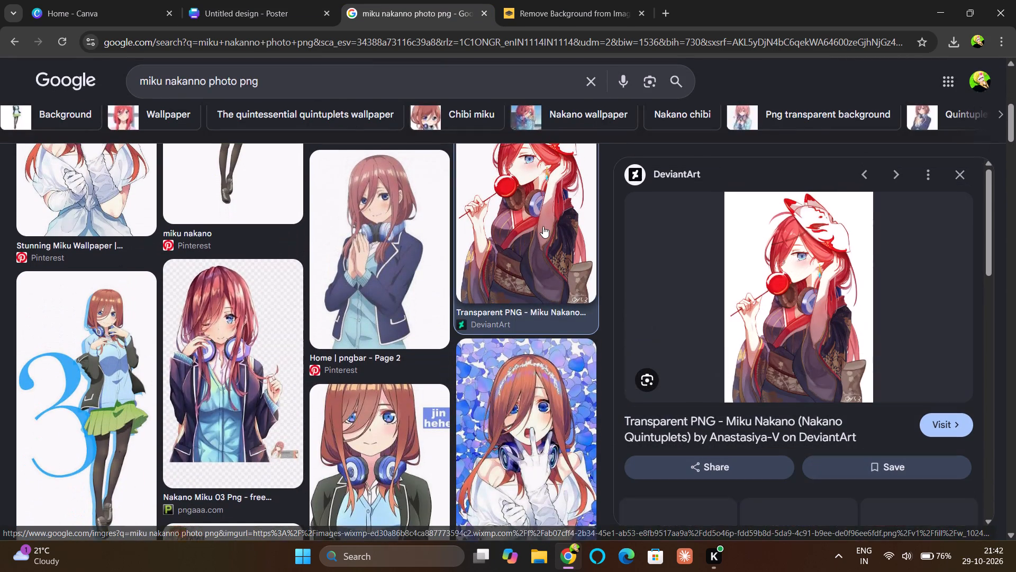
right_click(562, 267)
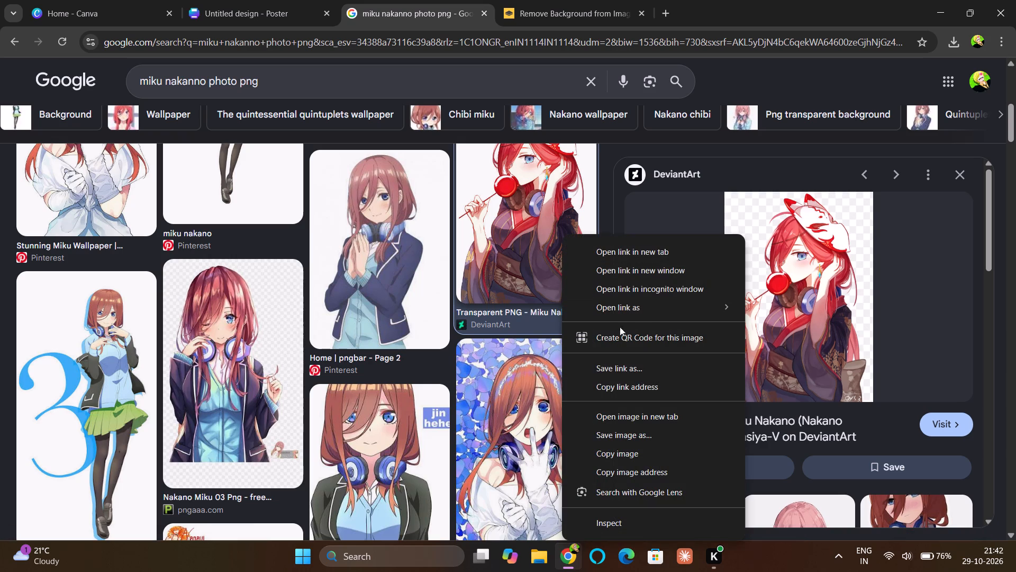
click(614, 435)
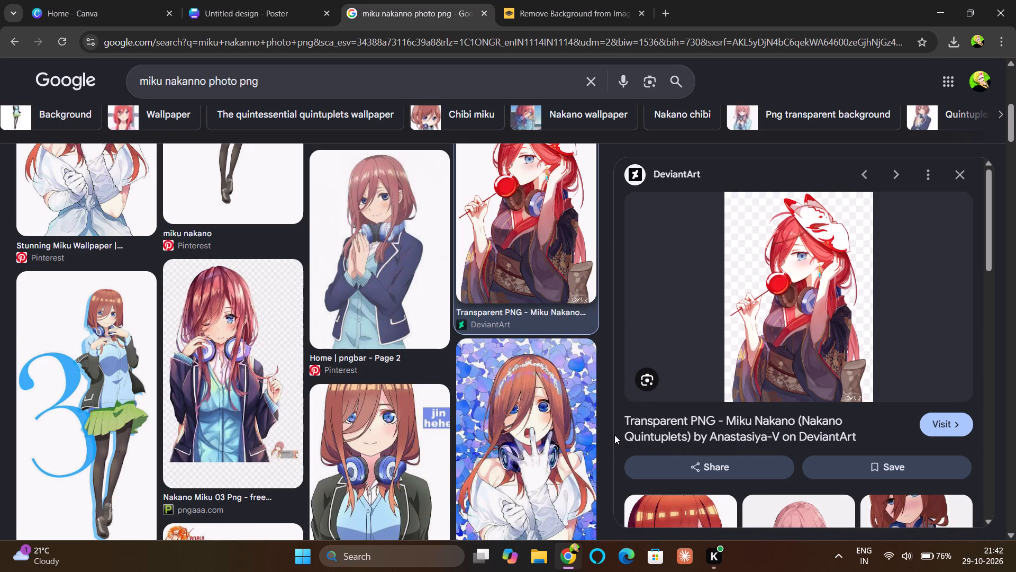
click(375, 294)
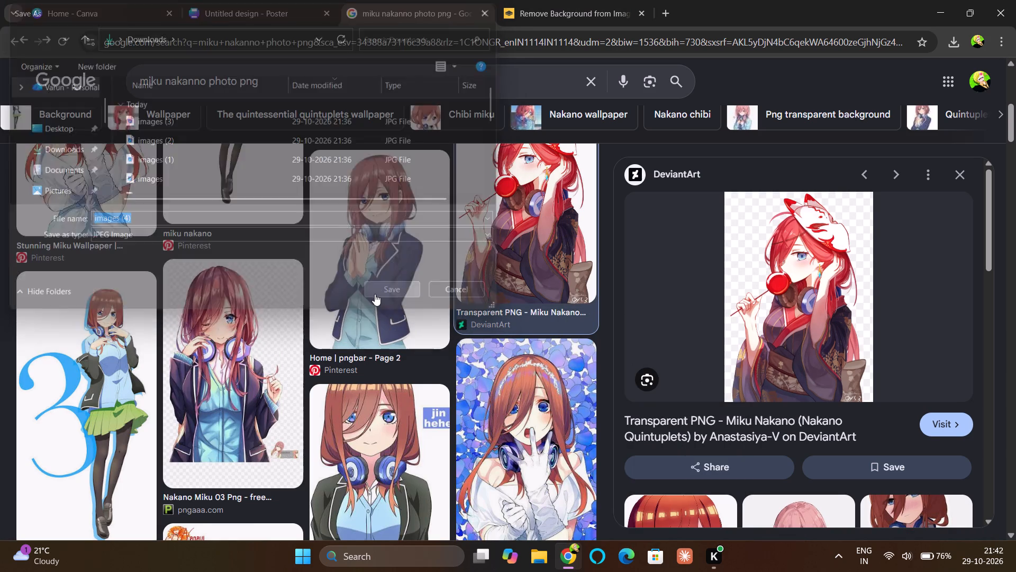
In remove.bg, remove the background from images (4) and download the free 420 x 594 preview.
click(565, 23)
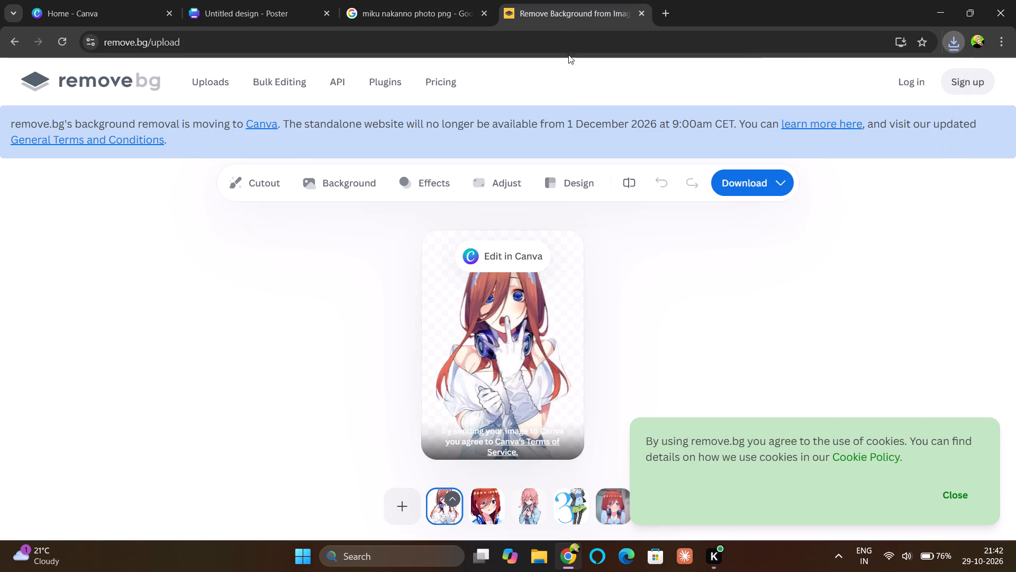
click(409, 523)
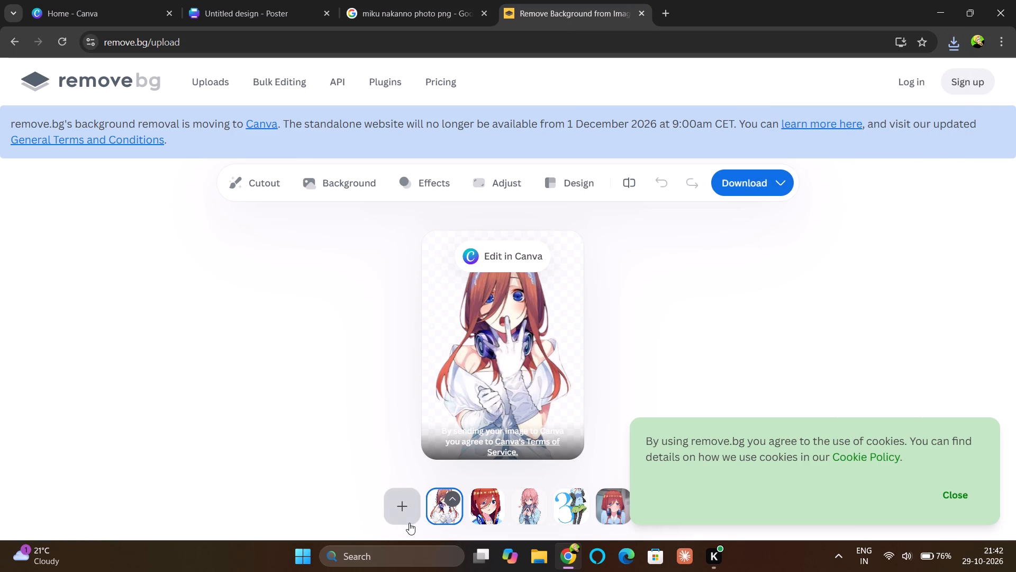
click(207, 126)
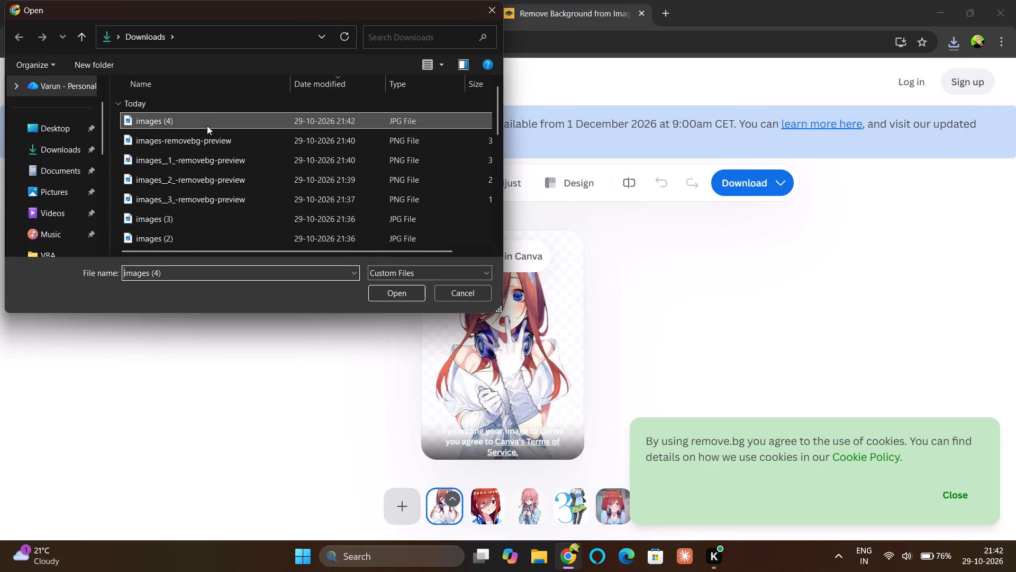
click(381, 297)
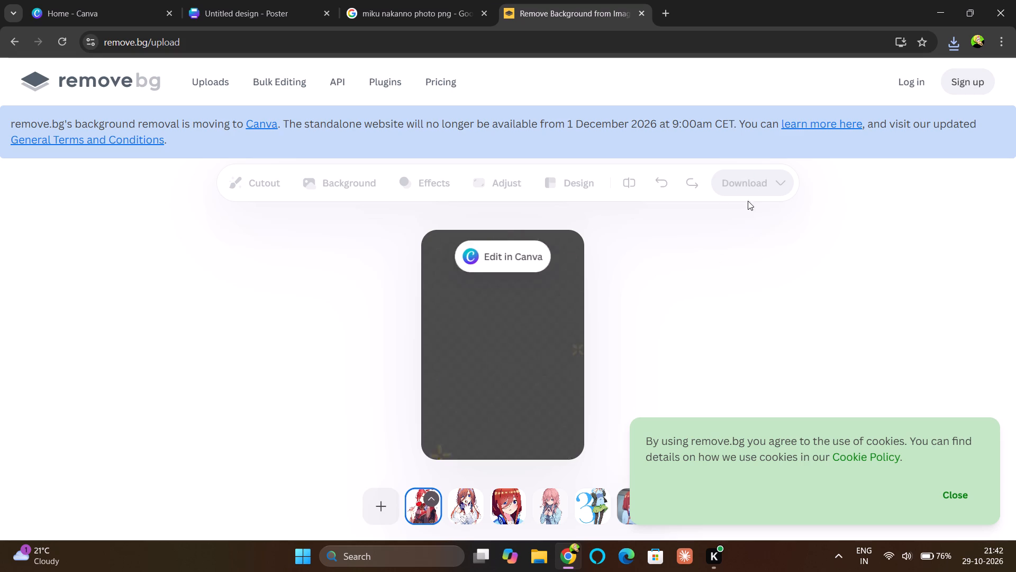
click(762, 178)
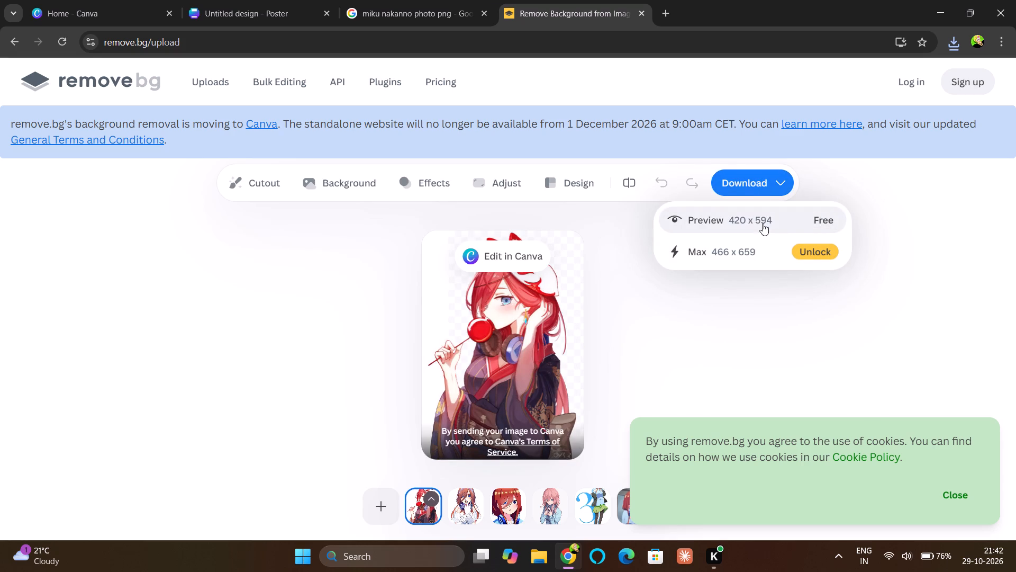
click(763, 224)
Back in the Canva poster design, upload the file images__4_-removebg-preview.
click(266, 6)
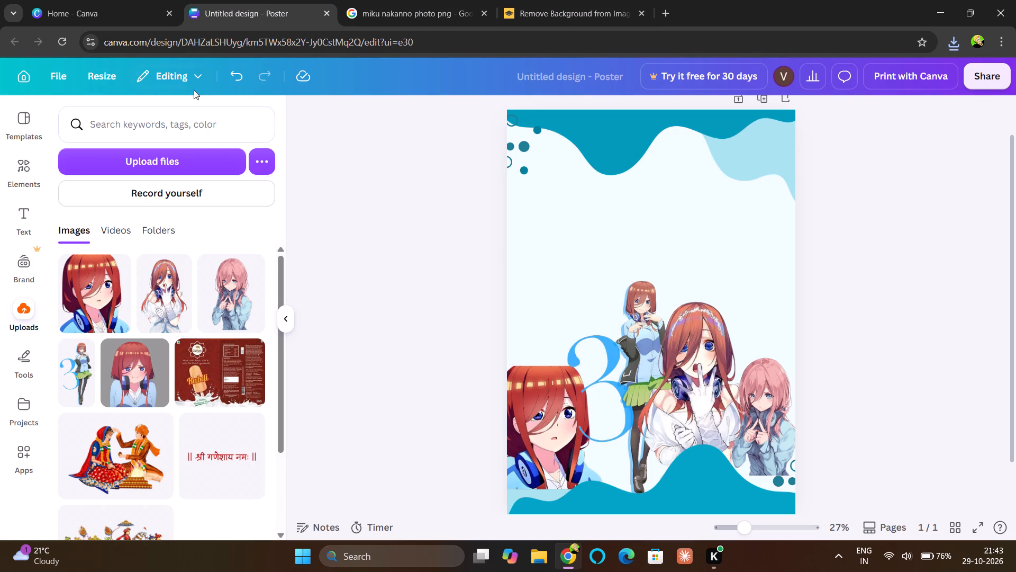
click(135, 166)
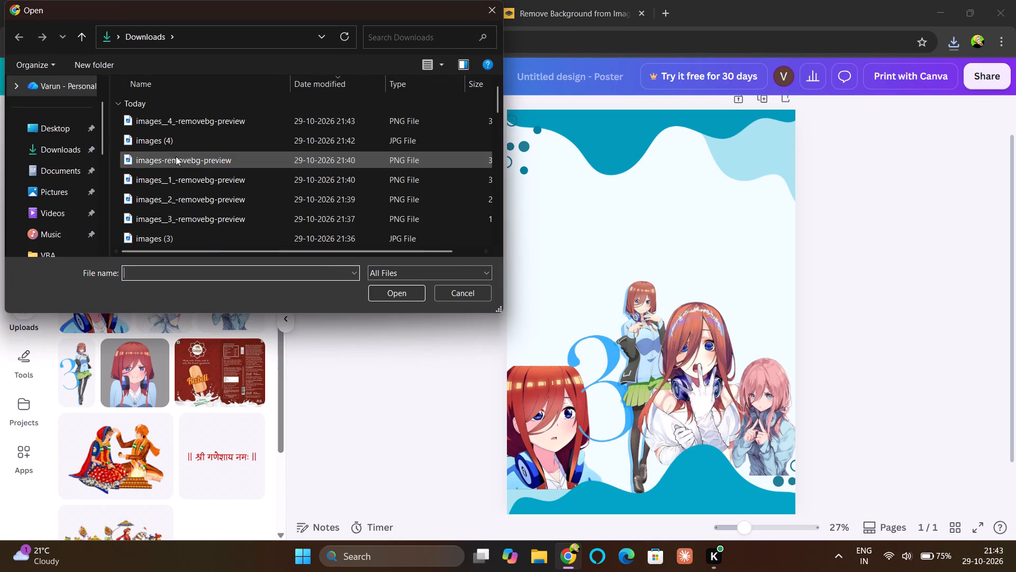
click(210, 126)
click(398, 290)
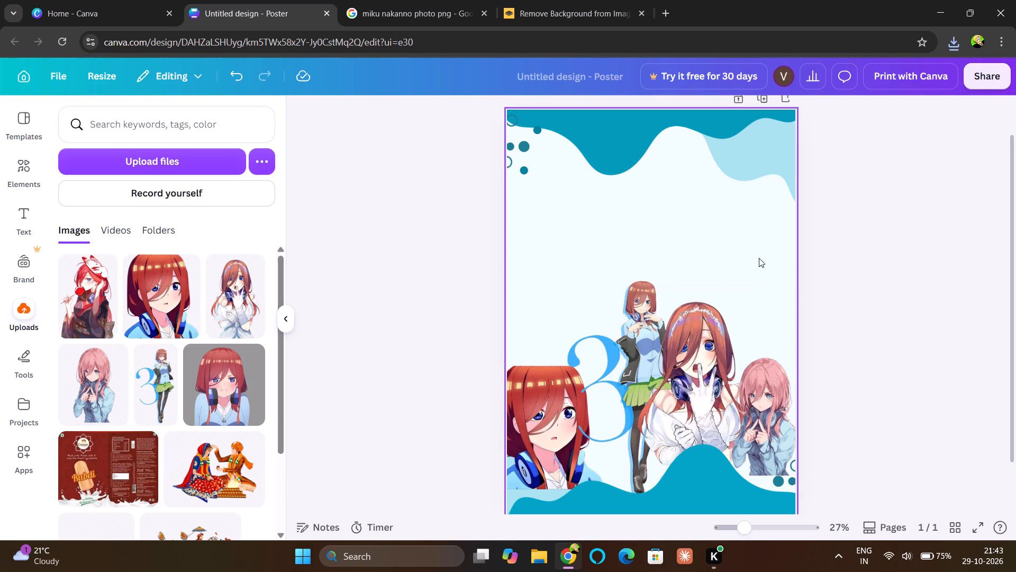
Add the kimono Miku cutout to the poster and place it against the right edge, below the light blue wave.
click(86, 303)
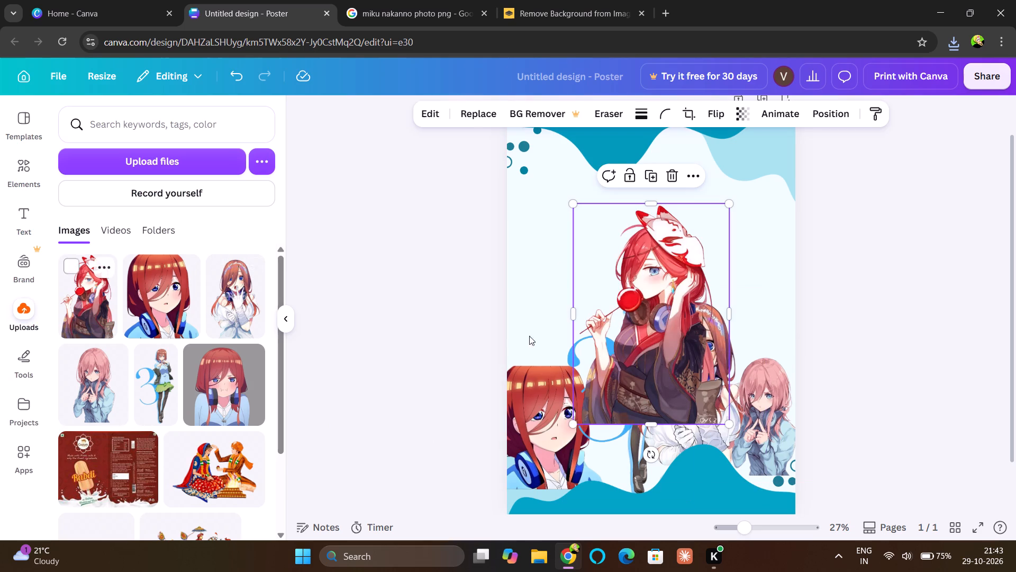
drag(661, 323, 747, 342)
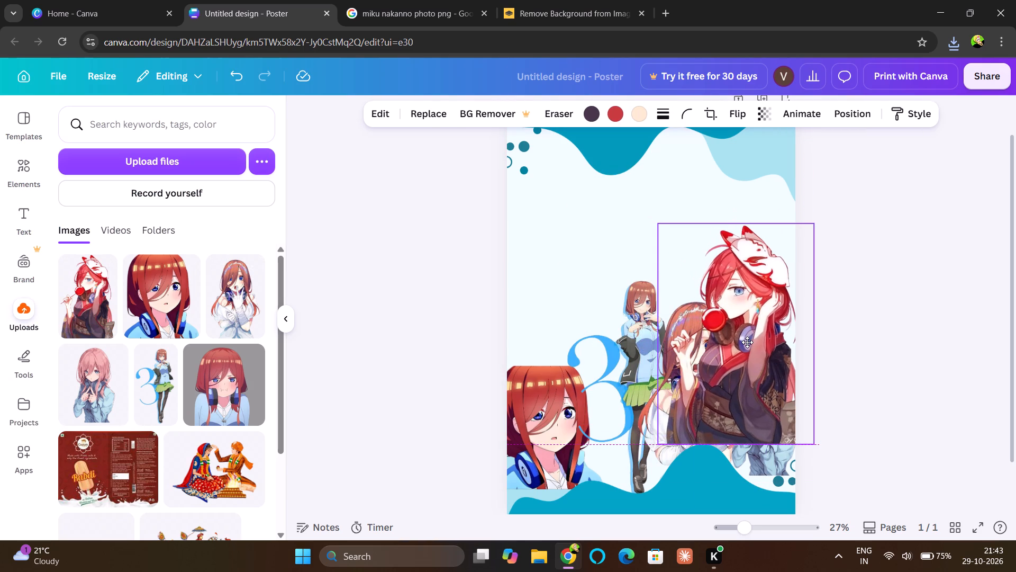
drag(747, 342, 756, 310)
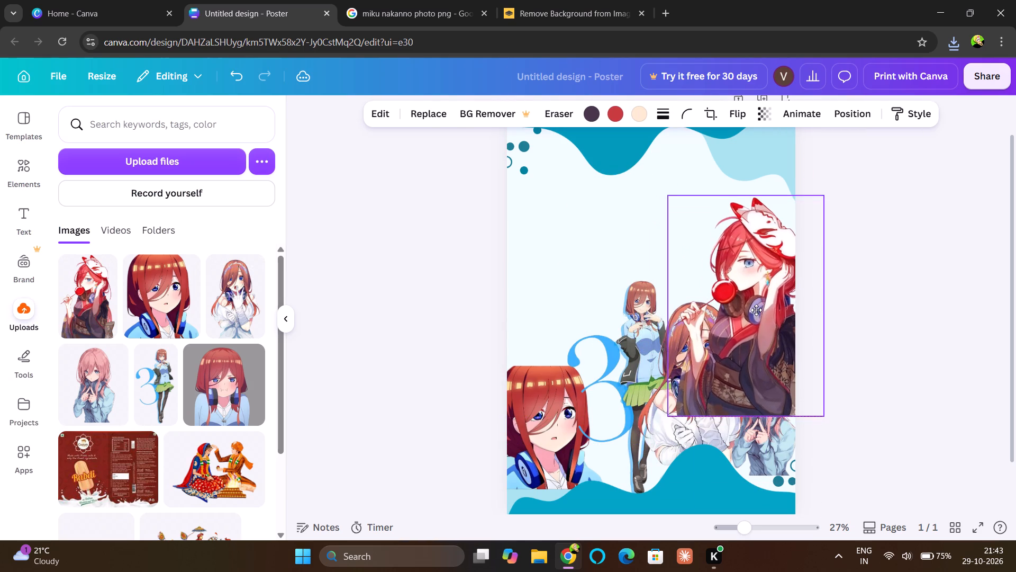
drag(756, 310, 756, 307)
click(756, 307)
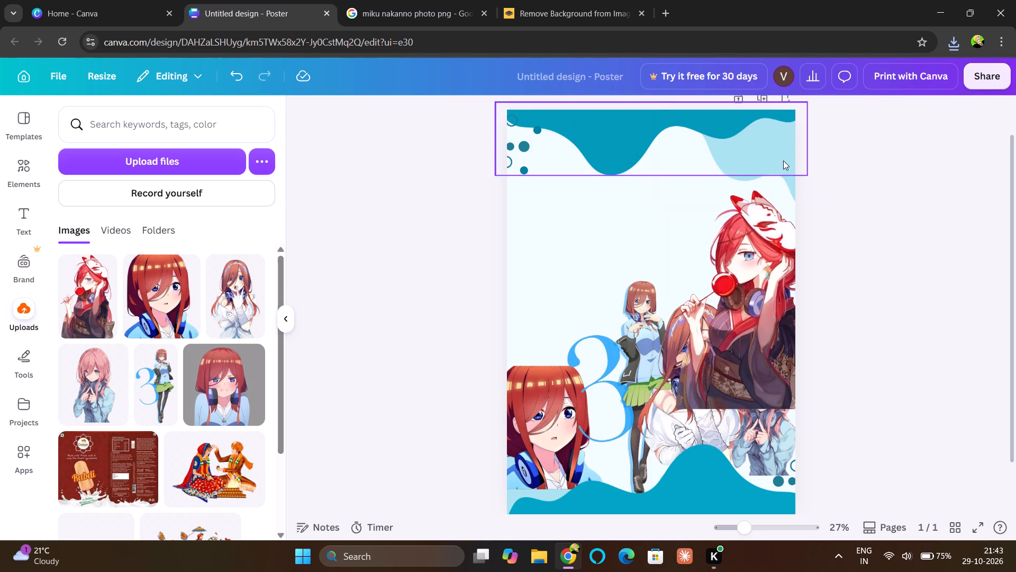
Send the kimono Miku cutout to the back of the layer order, behind the white-outfit and pink-haired cutouts.
click(763, 266)
click(784, 168)
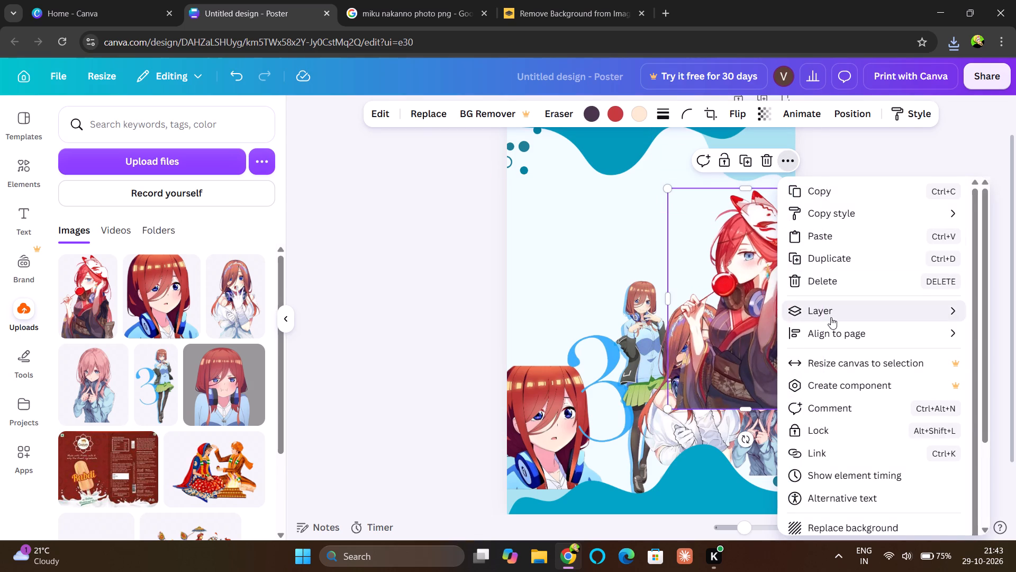
click(831, 317)
click(704, 375)
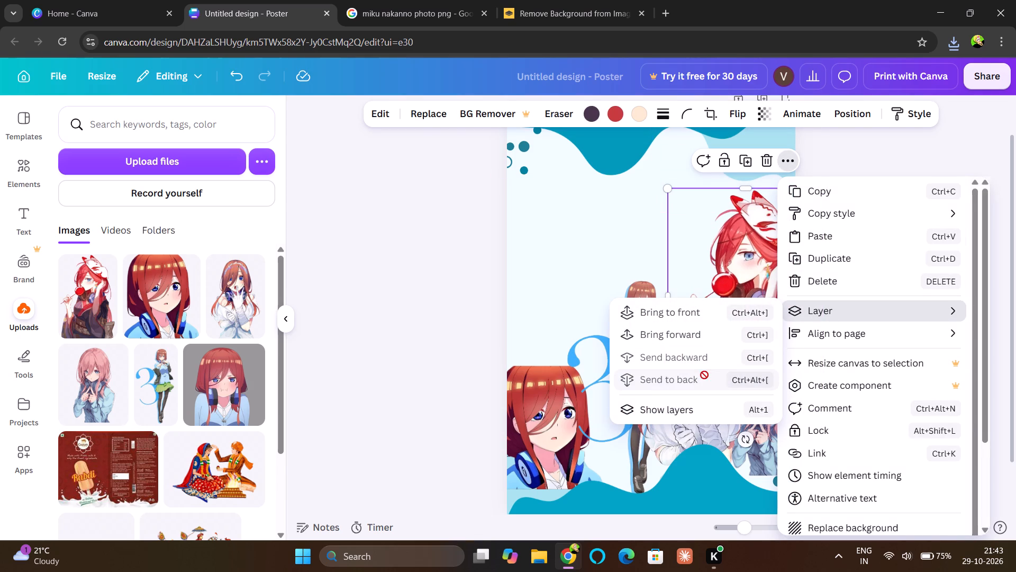
click(429, 288)
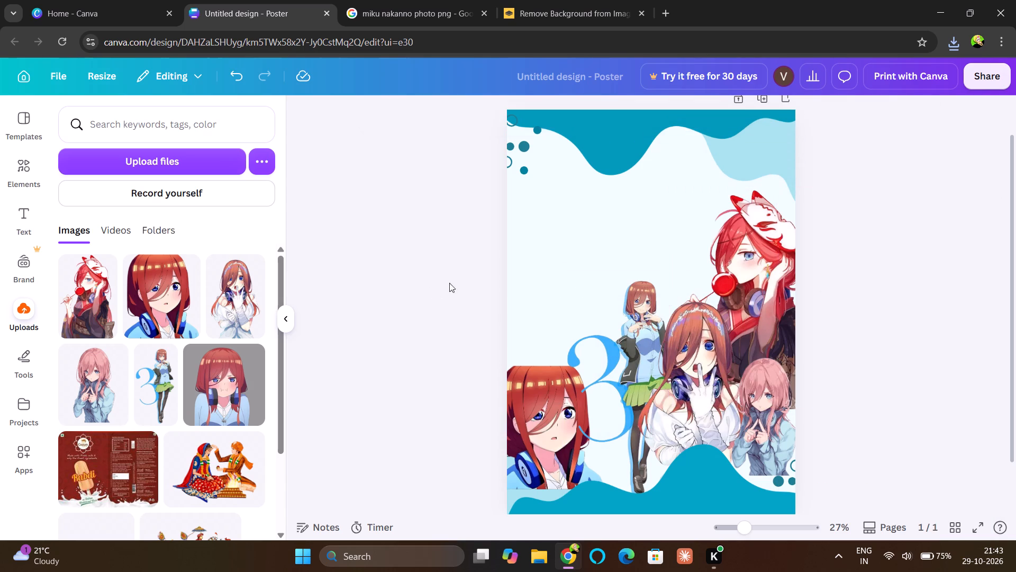
Adjust the kimono cutout's height along the poster's right edge so its fox mask sits just under the light blue wave.
click(755, 273)
drag(755, 273, 753, 297)
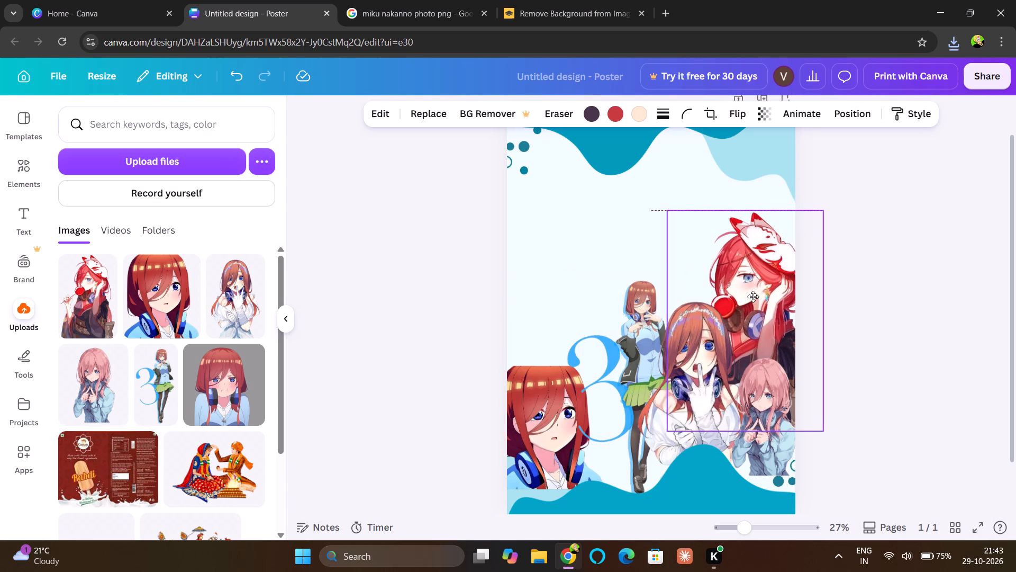
drag(753, 297, 754, 296)
click(874, 332)
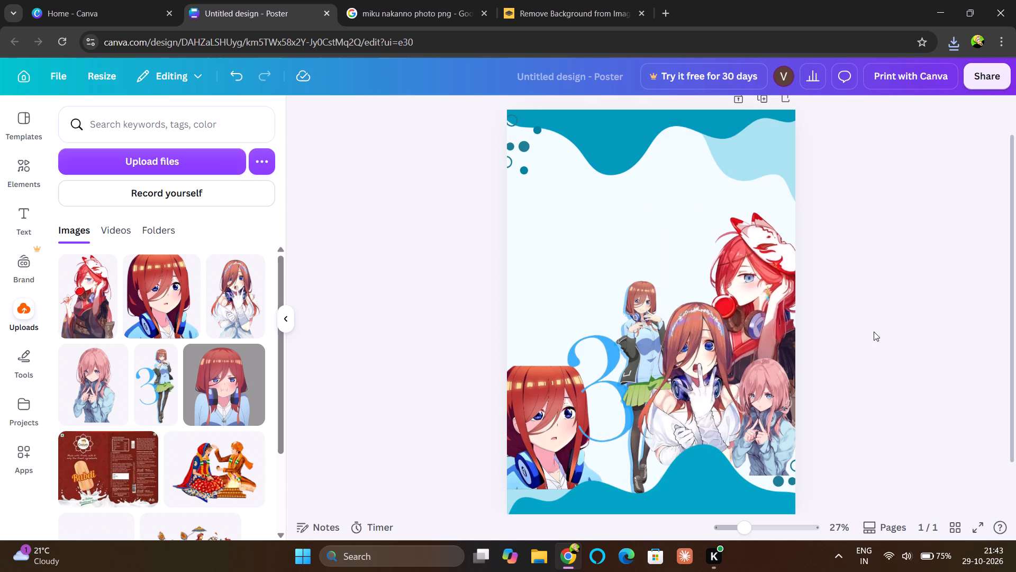
click(771, 317)
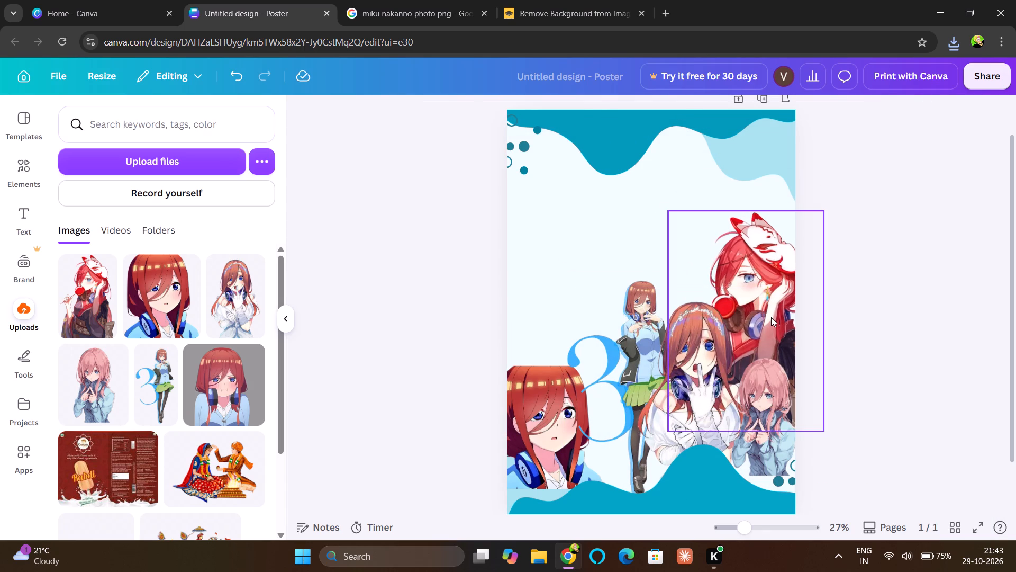
drag(771, 317, 773, 291)
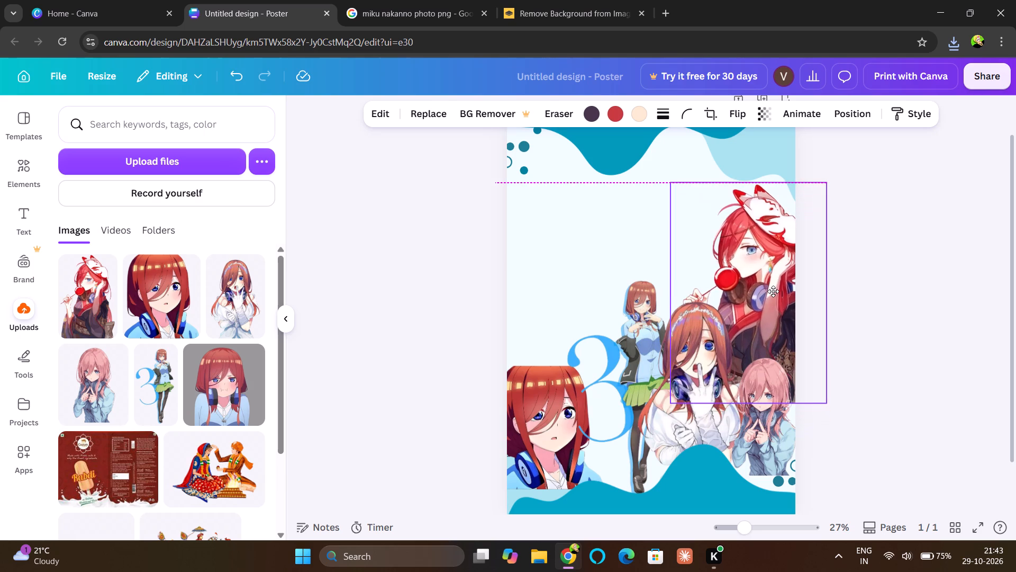
drag(773, 291, 774, 290)
click(876, 331)
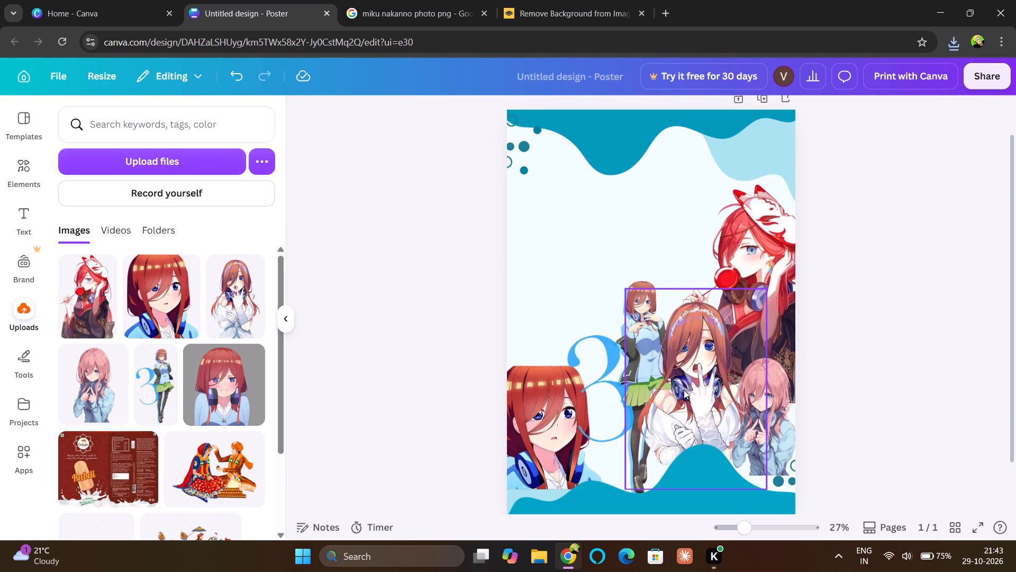
Nudge the white-outfit Miku cutout slightly right and down, closer to the pink-haired cutout.
drag(638, 332, 646, 333)
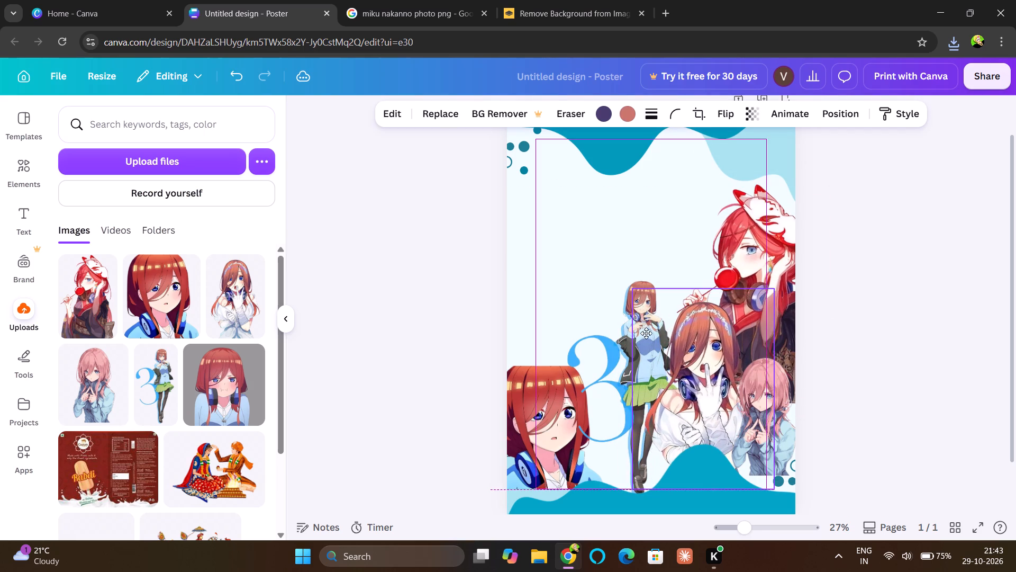
drag(646, 333, 644, 335)
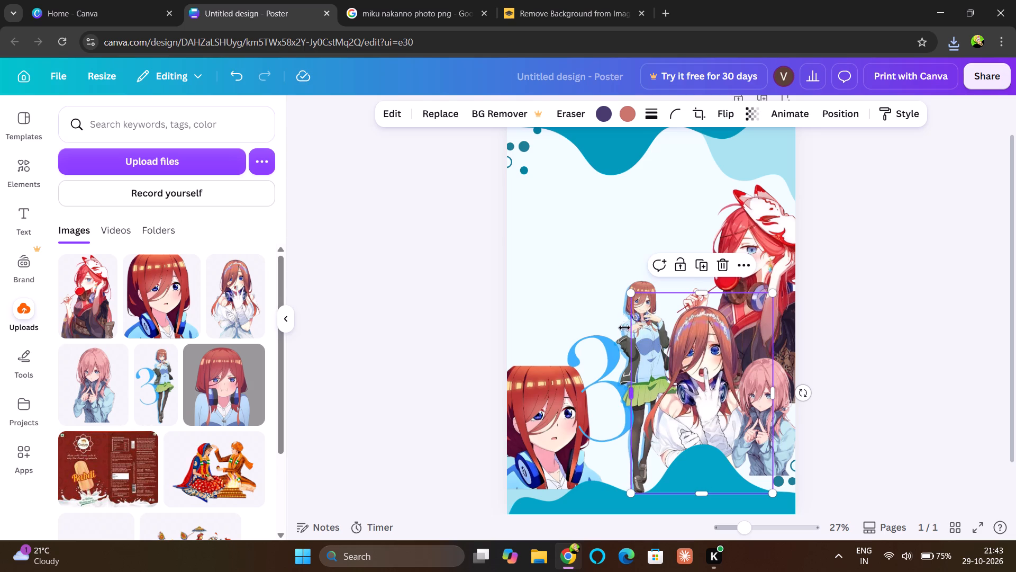
Shift the number 3 cutout slightly left and enlarge it upward to a height of about 37 cm.
click(612, 338)
drag(612, 338, 604, 339)
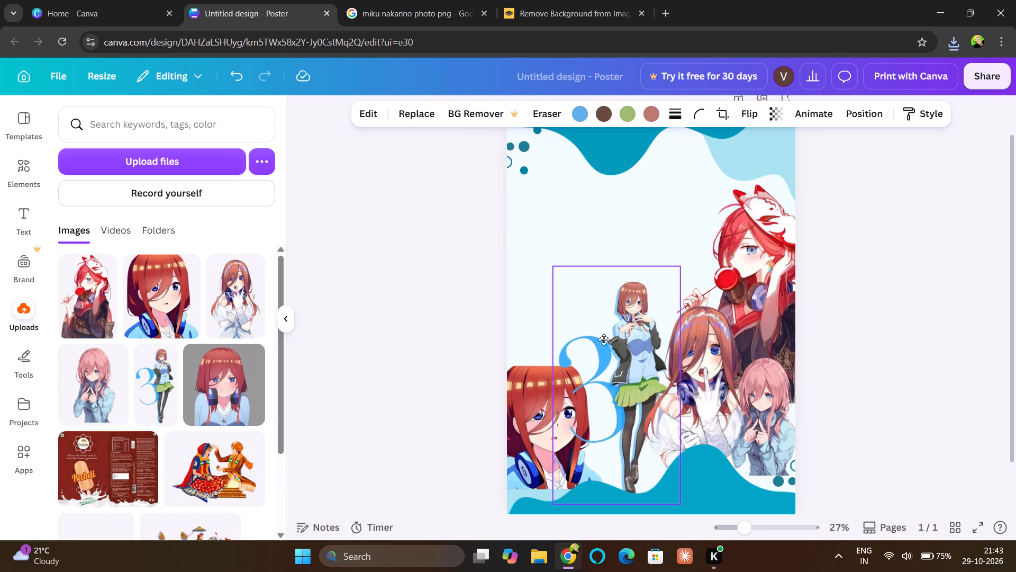
drag(604, 339, 606, 339)
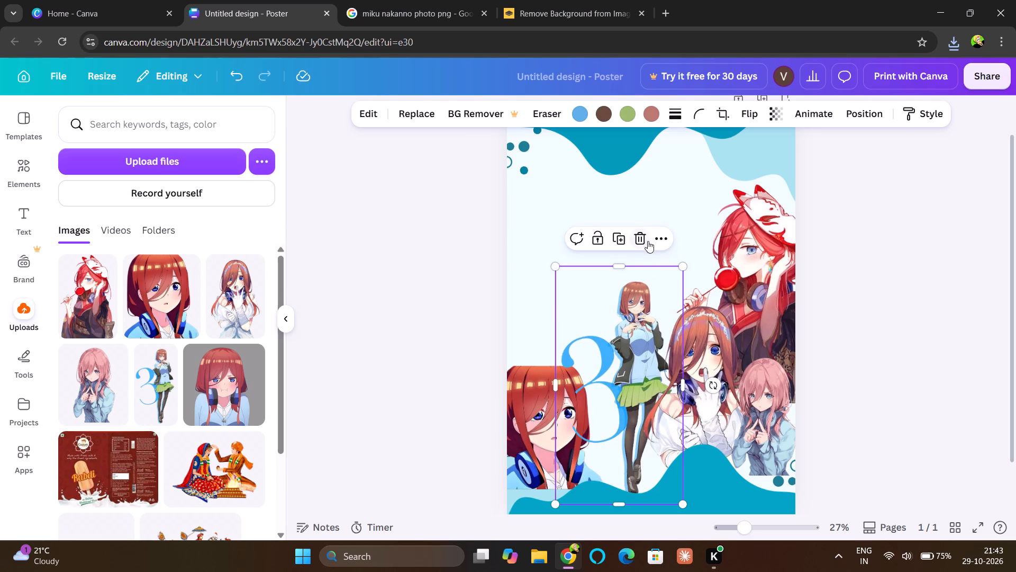
drag(618, 266, 616, 256)
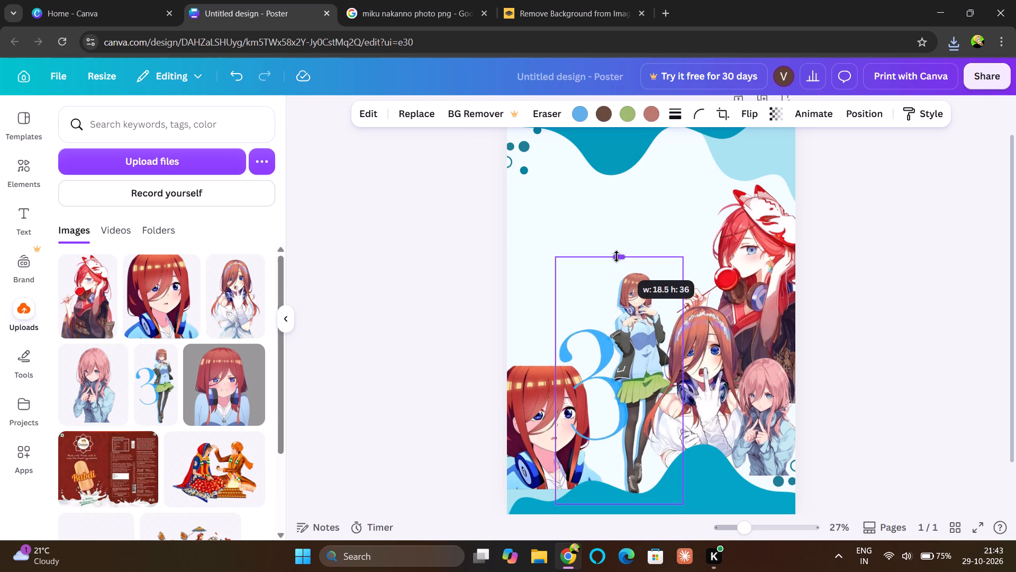
drag(616, 256, 617, 248)
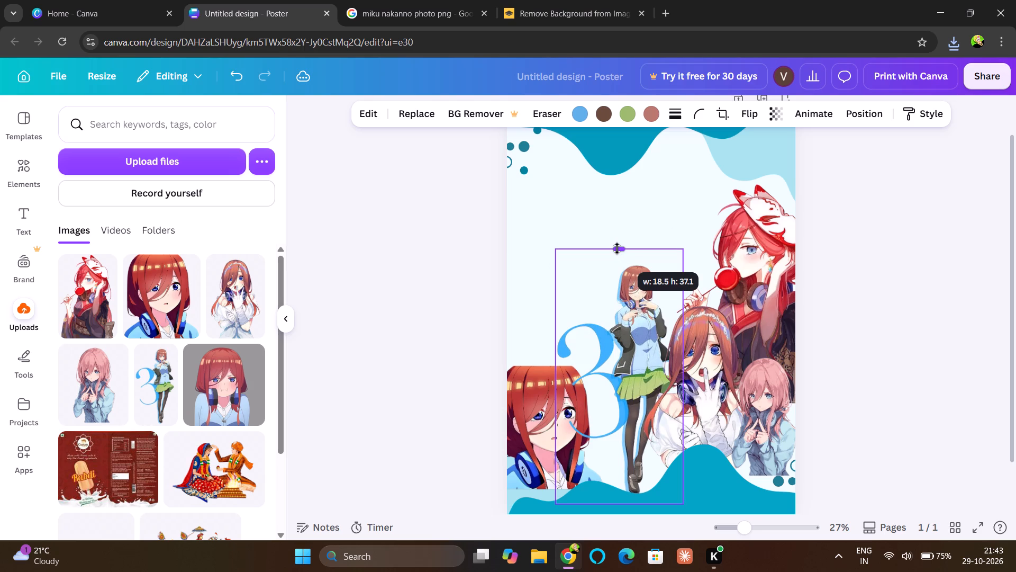
drag(617, 248, 618, 245)
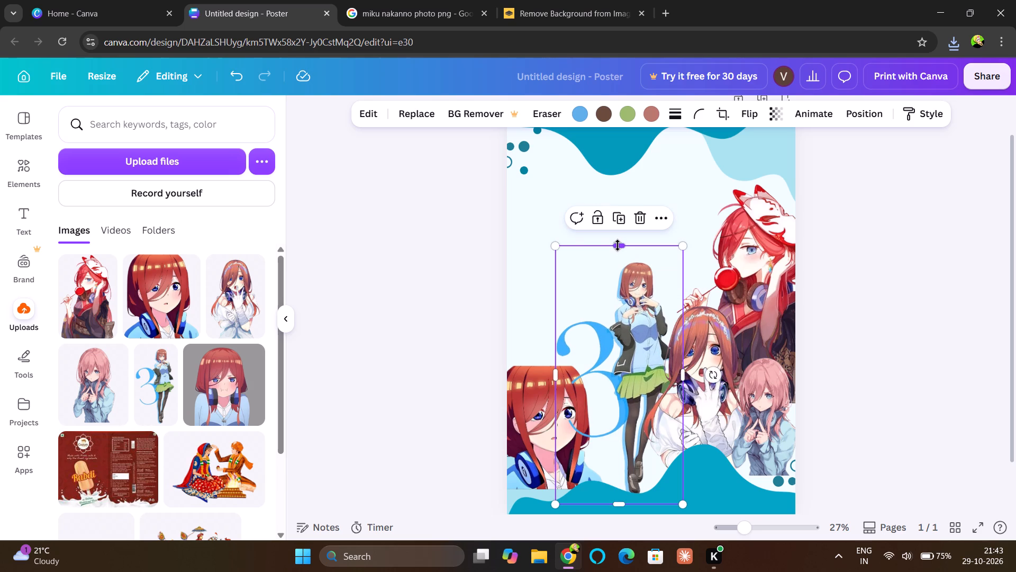
Bring the red-haired headphones portrait at the poster's lower left forward, in front of the number 3 cutout.
click(866, 361)
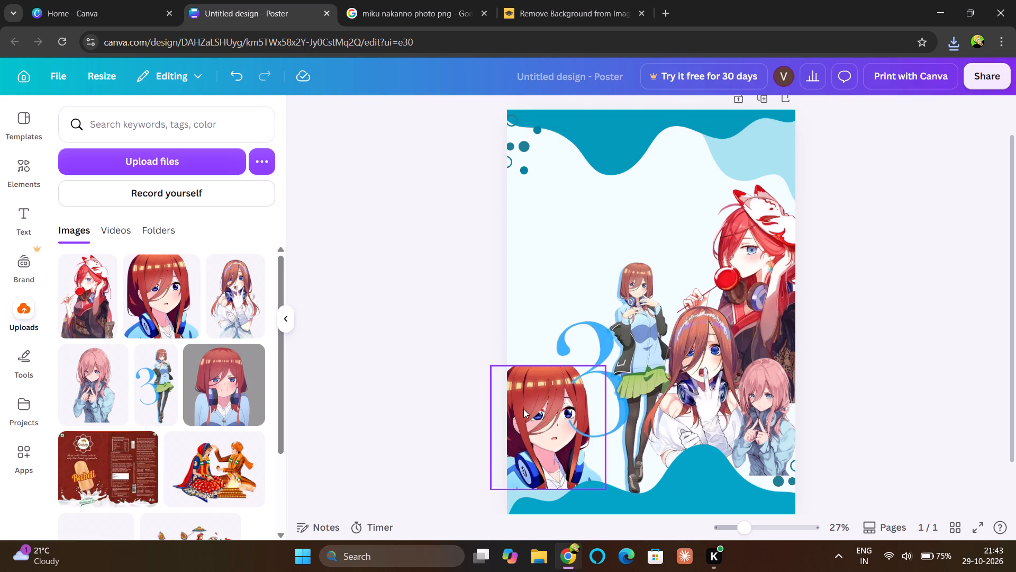
click(523, 409)
click(584, 334)
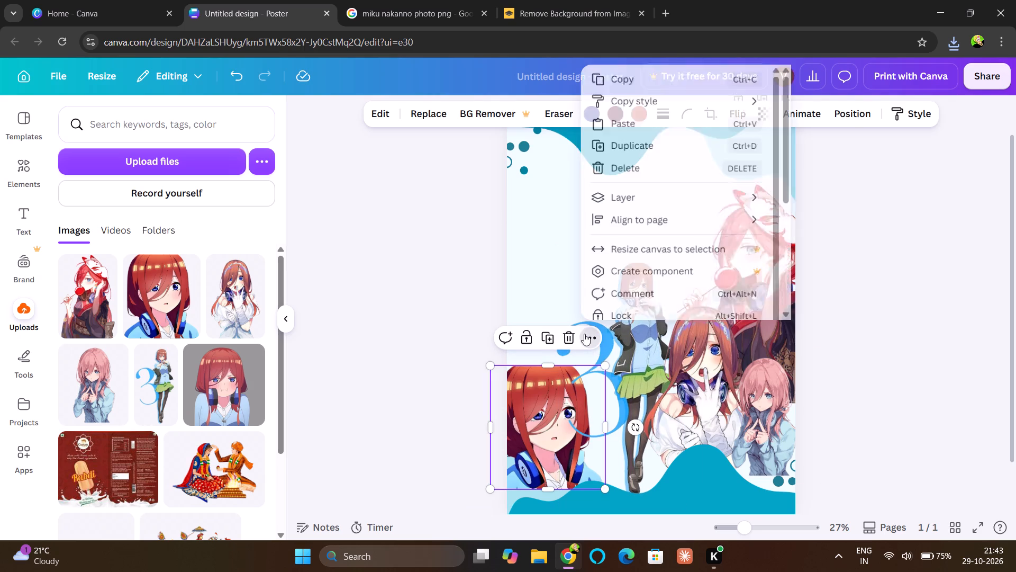
click(660, 188)
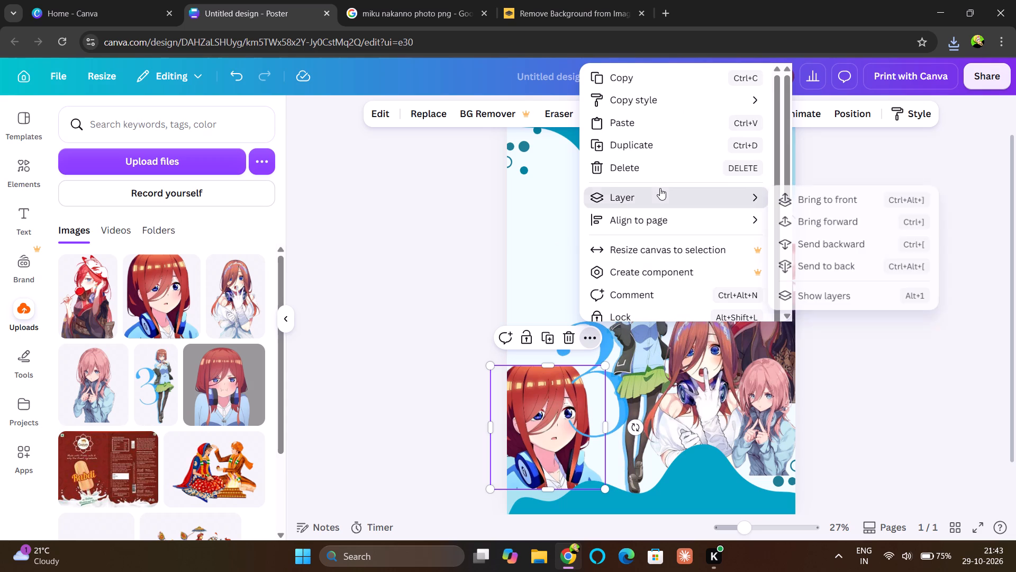
click(696, 196)
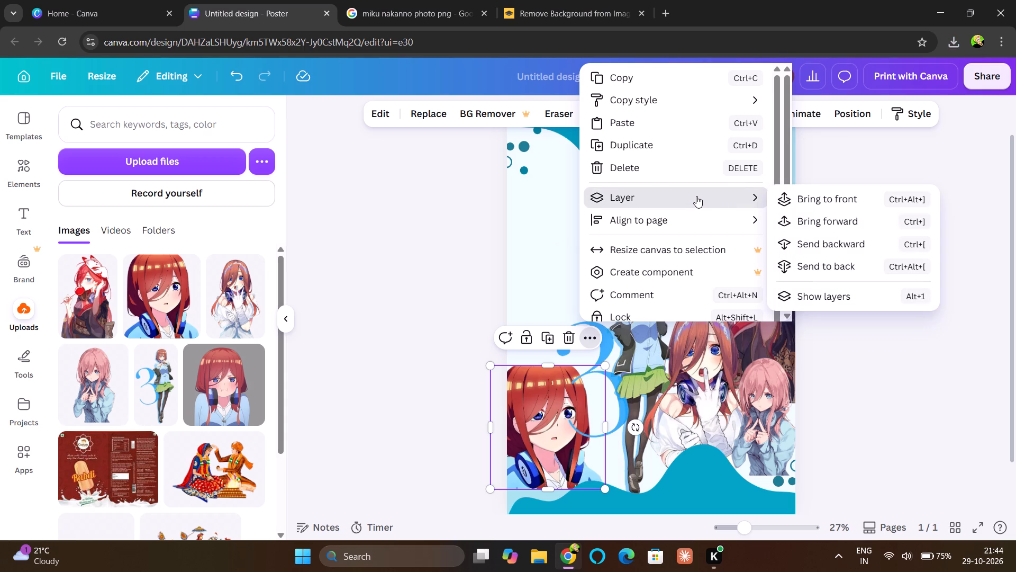
click(806, 222)
click(887, 417)
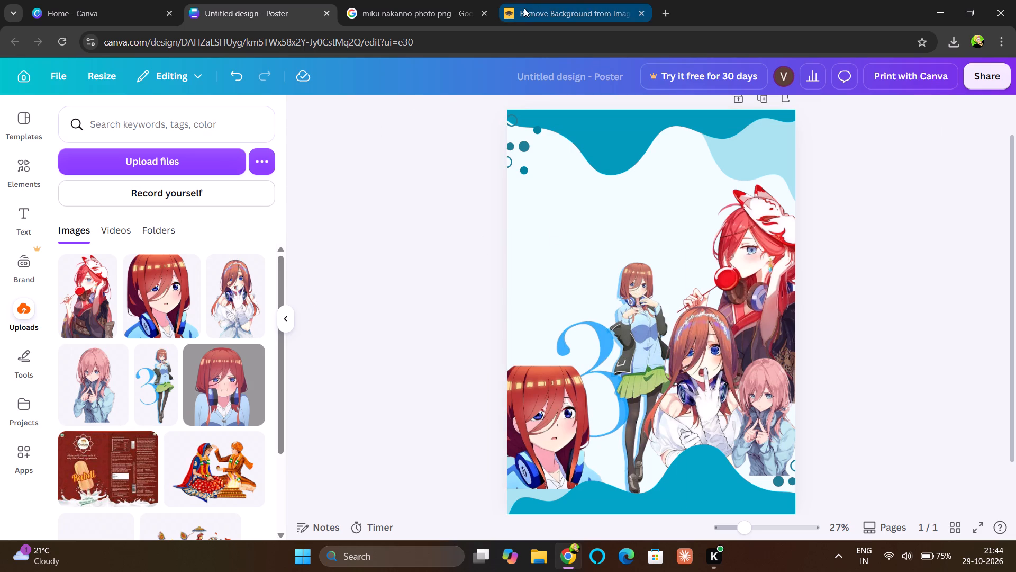
Find the full-length Miku image in the white and blue dress in the Google image results and save it as images (5).
click(393, 11)
scroll(367, 328, down, 3)
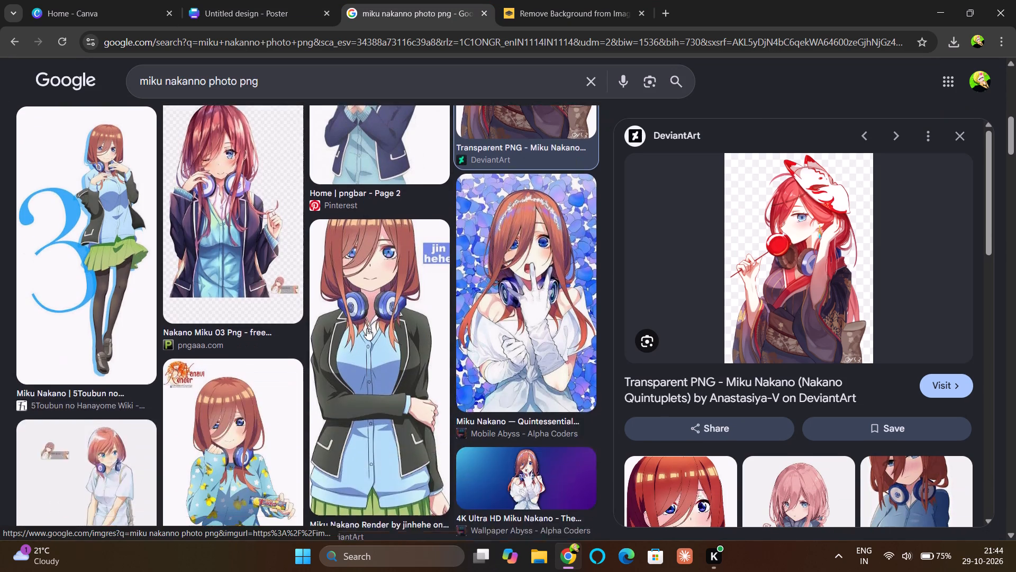
scroll(367, 328, down, 3)
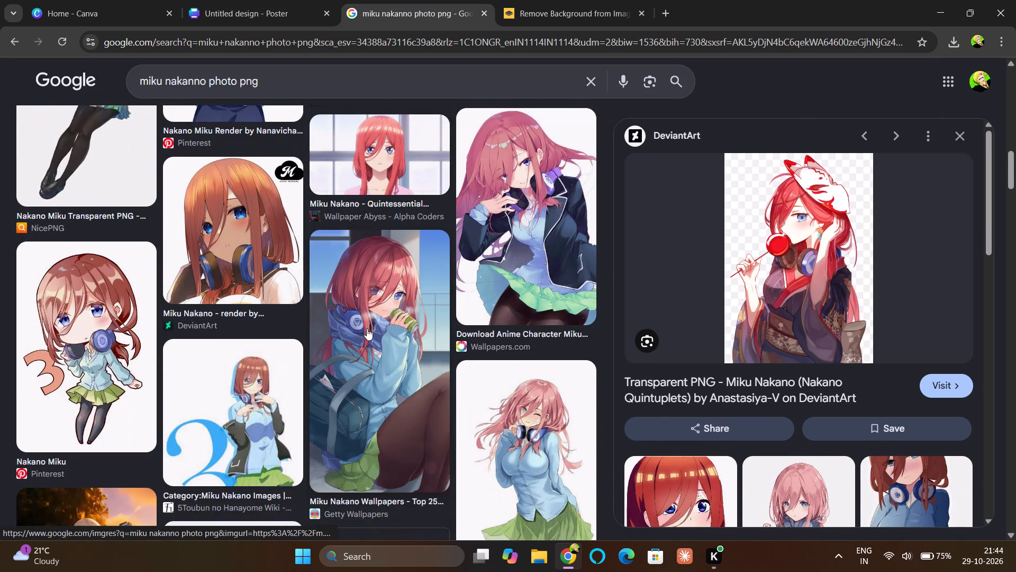
scroll(367, 328, down, 3)
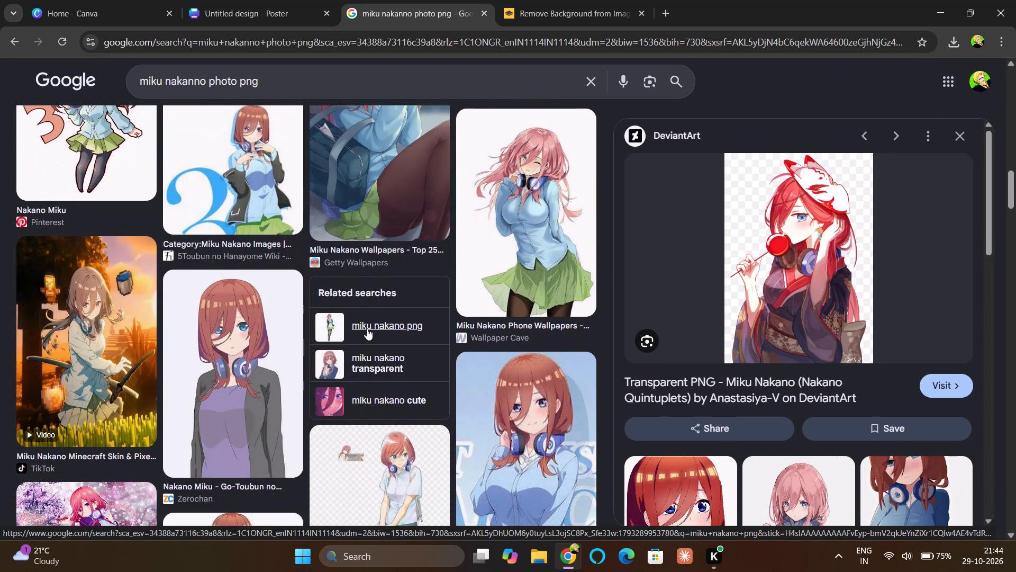
scroll(367, 328, down, 5)
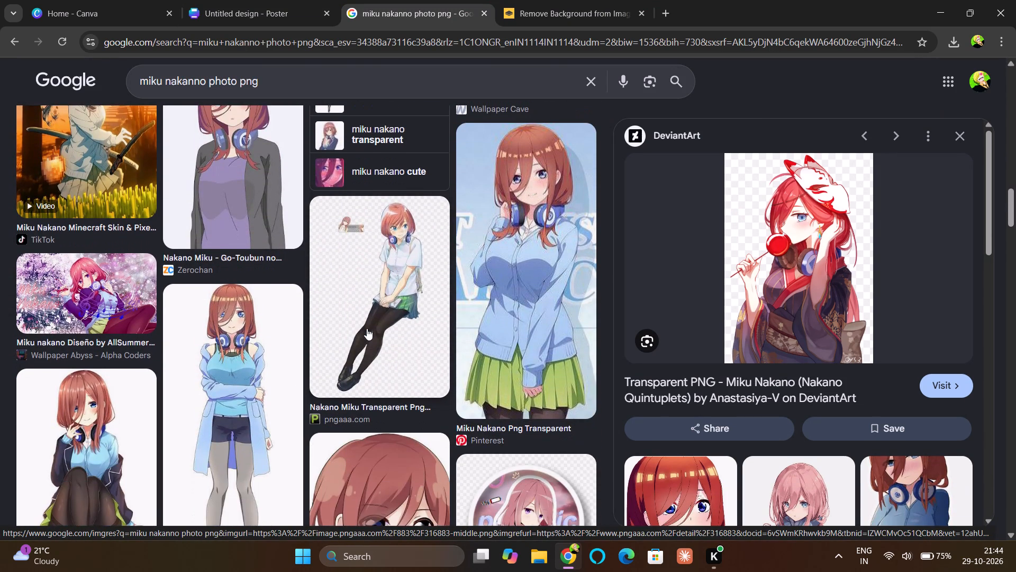
scroll(367, 328, down, 1)
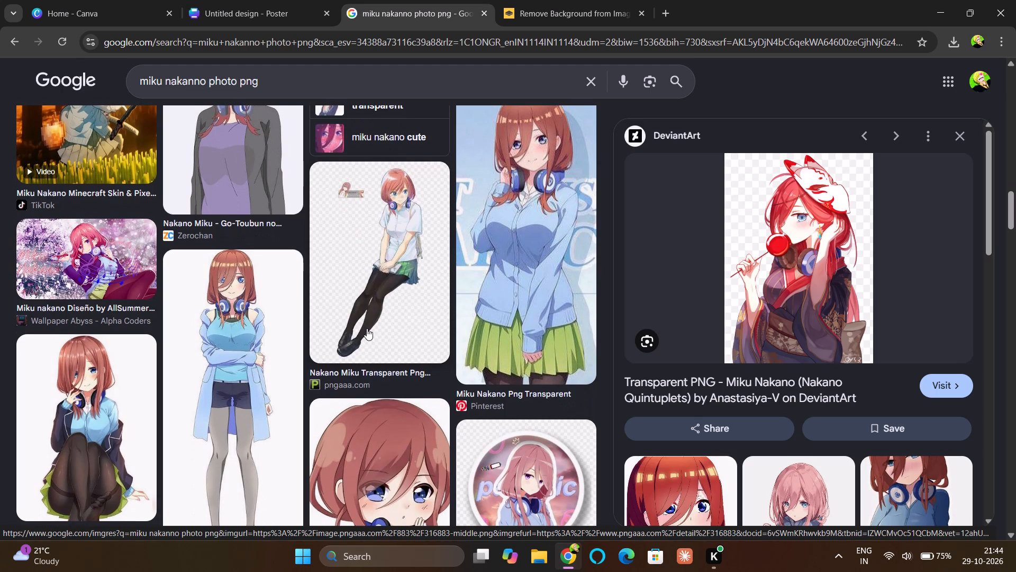
scroll(367, 328, down, 2)
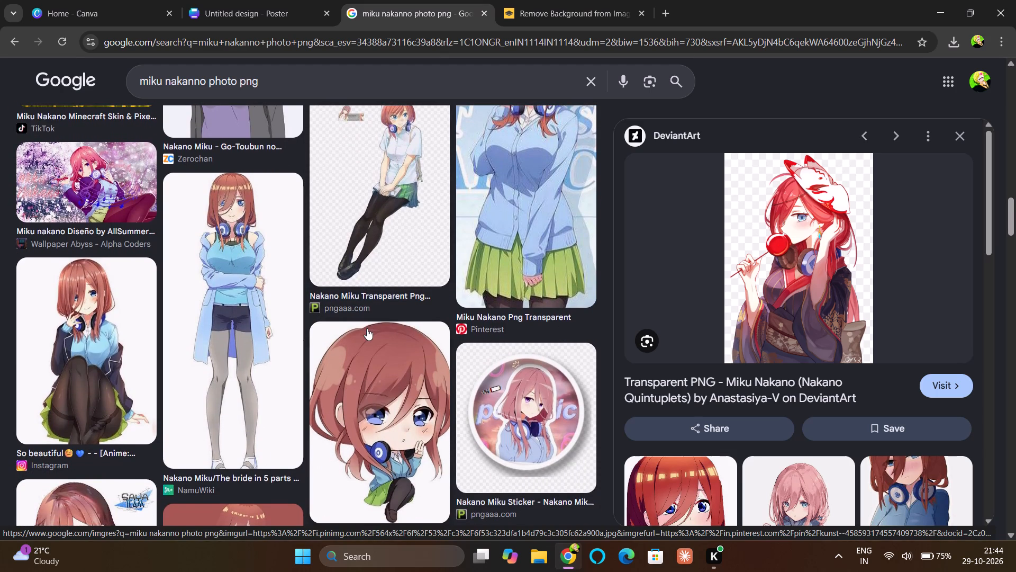
scroll(367, 328, down, 5)
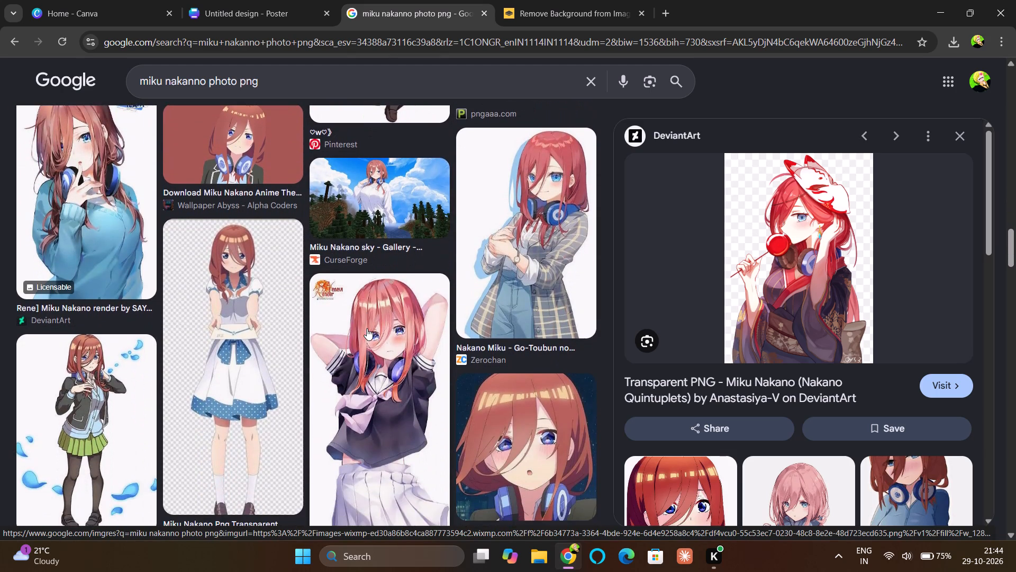
scroll(367, 328, down, 2)
click(257, 294)
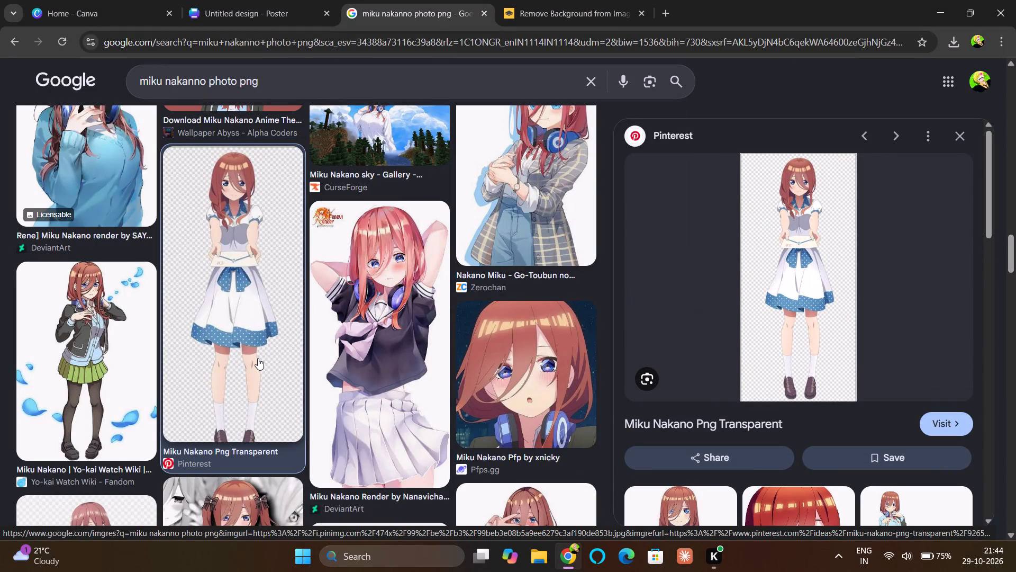
right_click(258, 358)
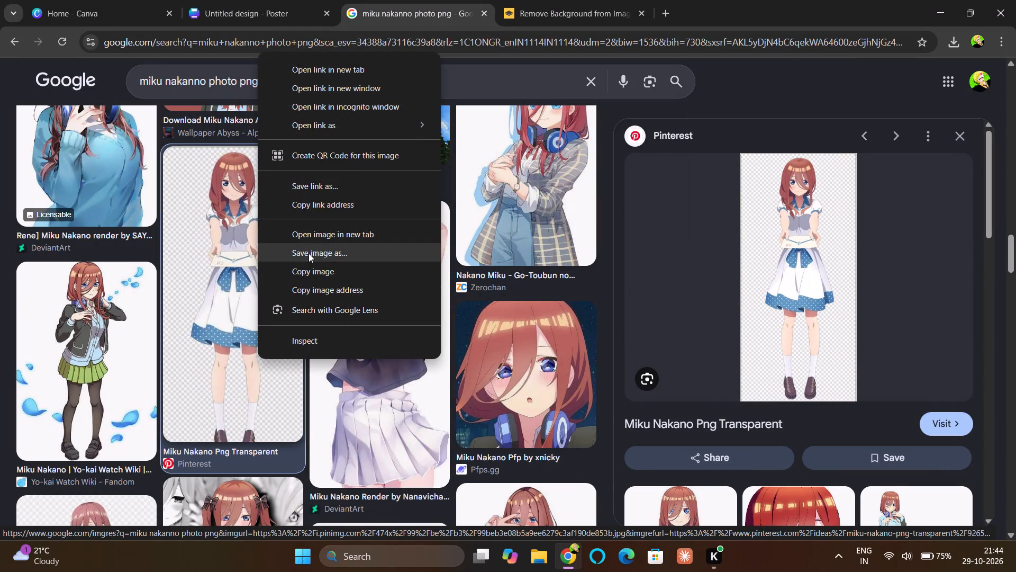
click(309, 253)
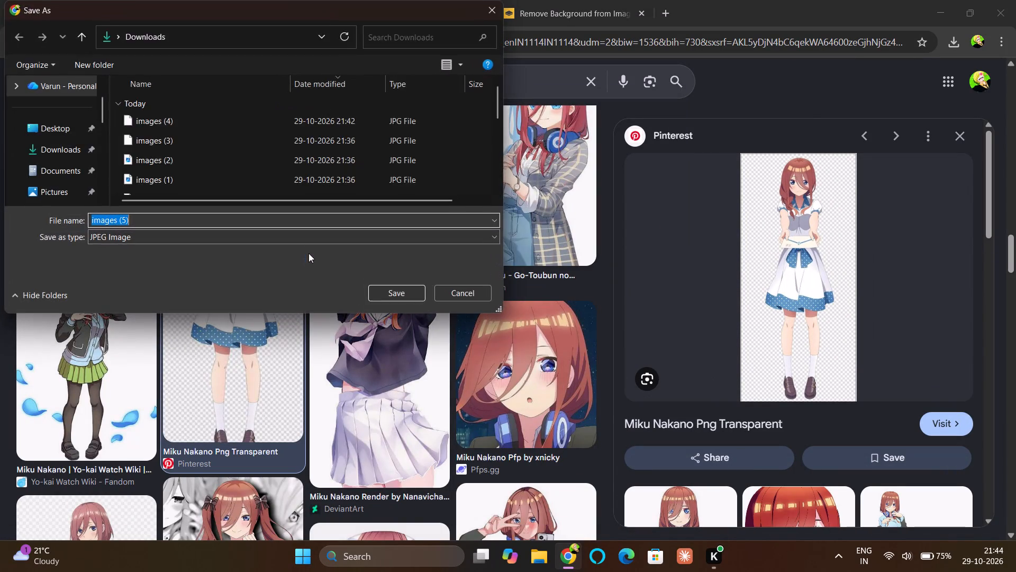
key(Return)
Browse further Miku image results for more poster pictures and preview the one in the navy floral kimono.
scroll(397, 367, down, 1)
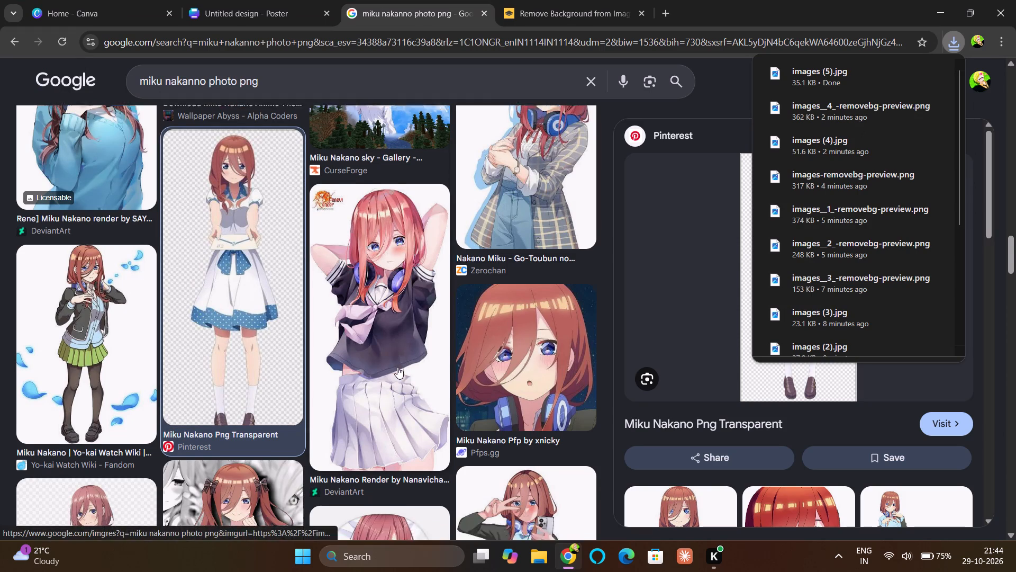
scroll(397, 367, down, 4)
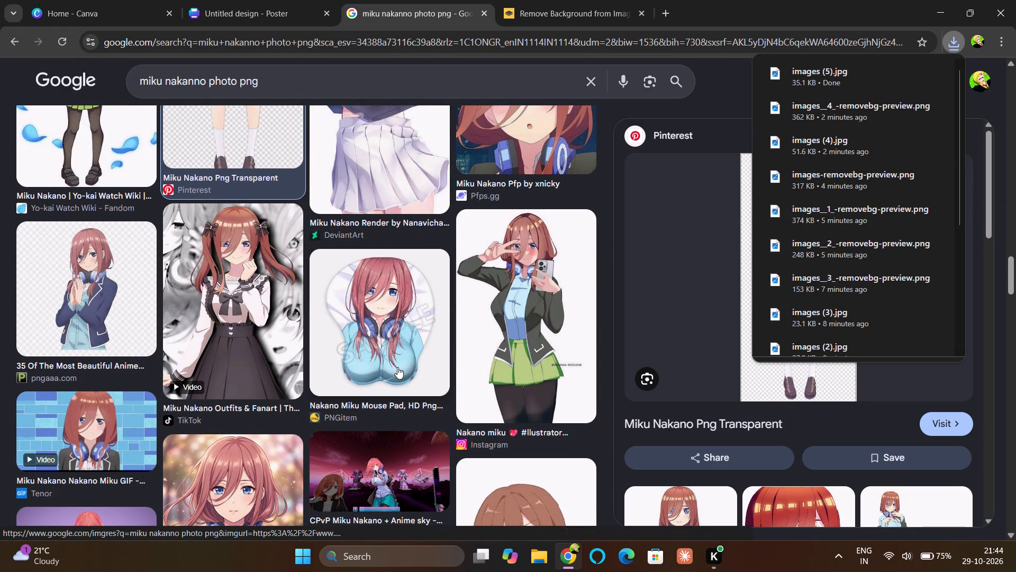
scroll(397, 367, down, 7)
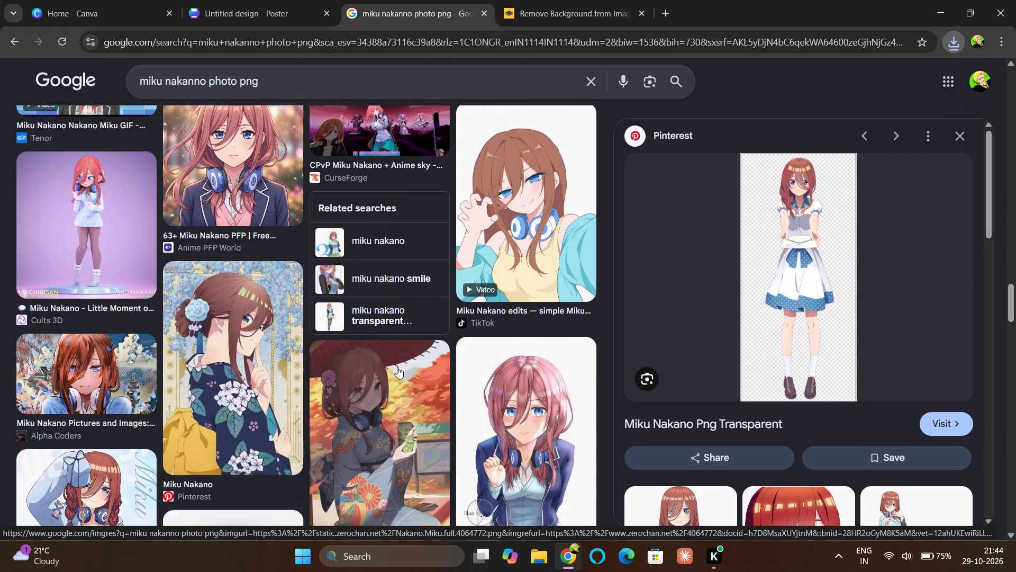
scroll(397, 367, down, 4)
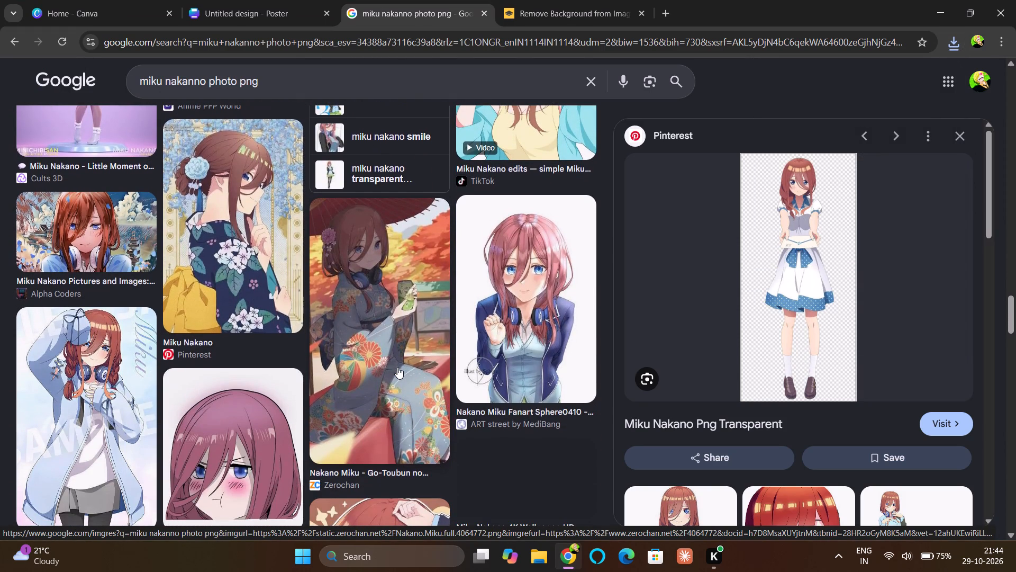
right_click(255, 264)
click(221, 271)
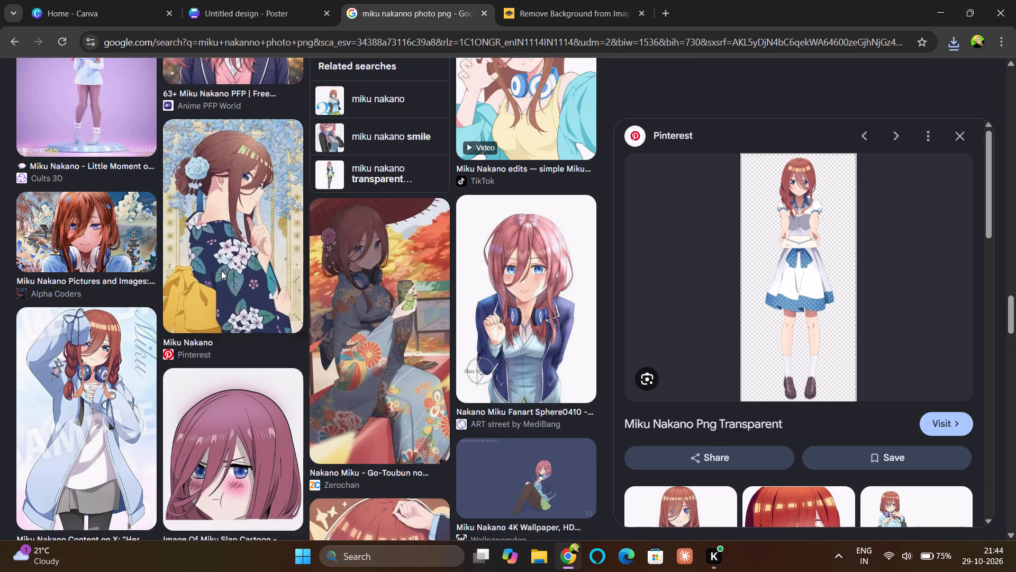
scroll(221, 271, down, 2)
scroll(221, 271, right, 1)
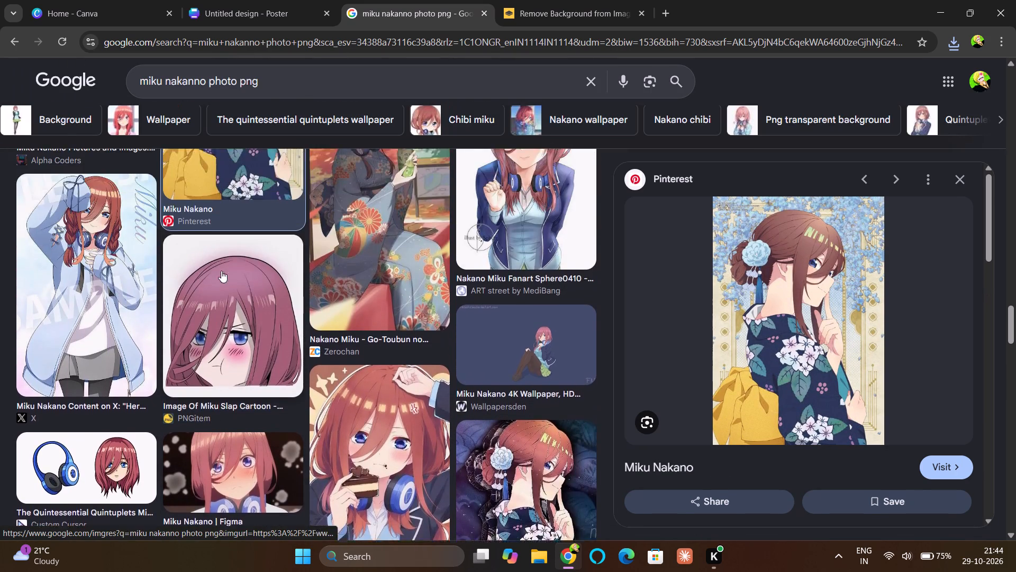
scroll(221, 271, up, 2)
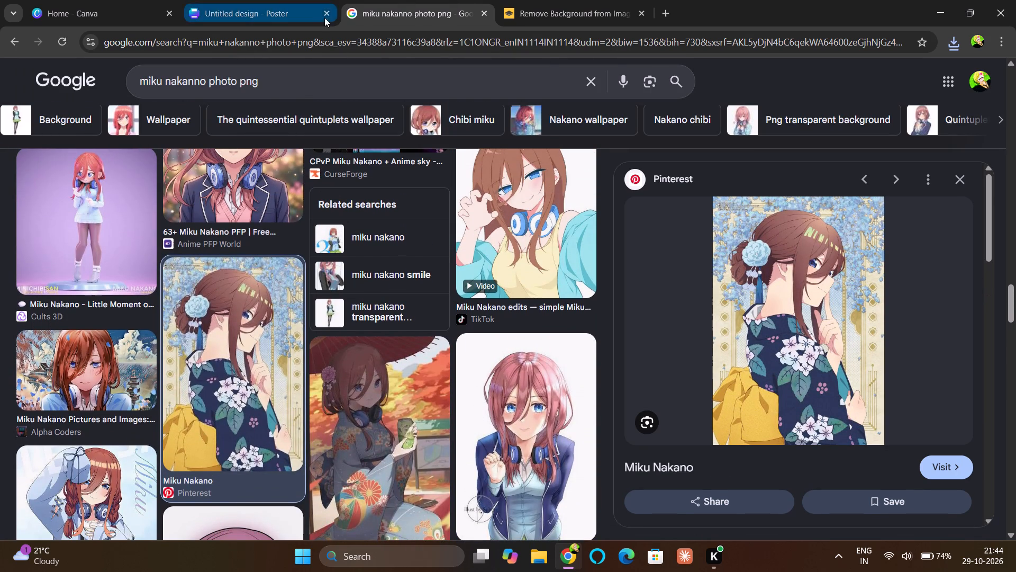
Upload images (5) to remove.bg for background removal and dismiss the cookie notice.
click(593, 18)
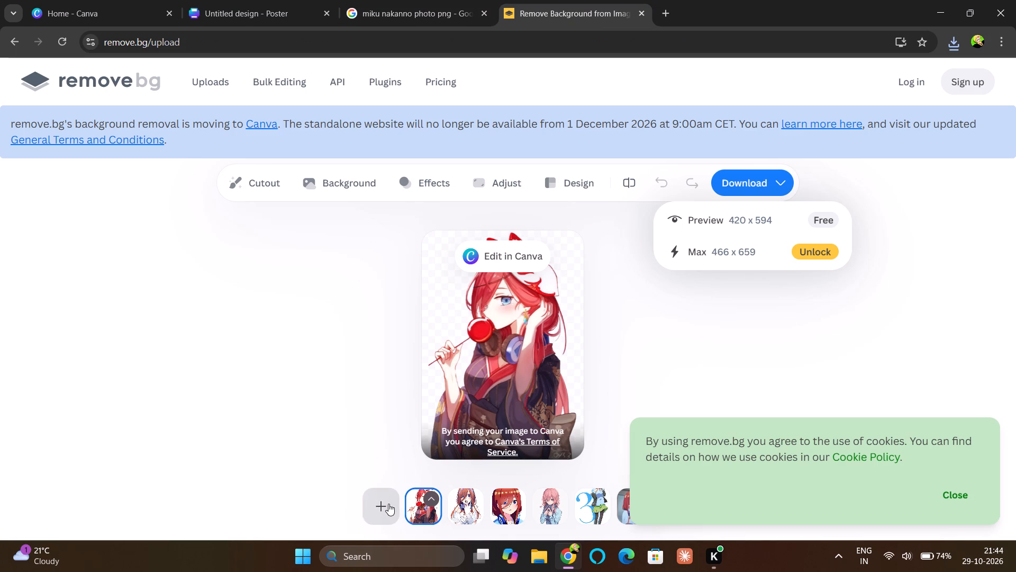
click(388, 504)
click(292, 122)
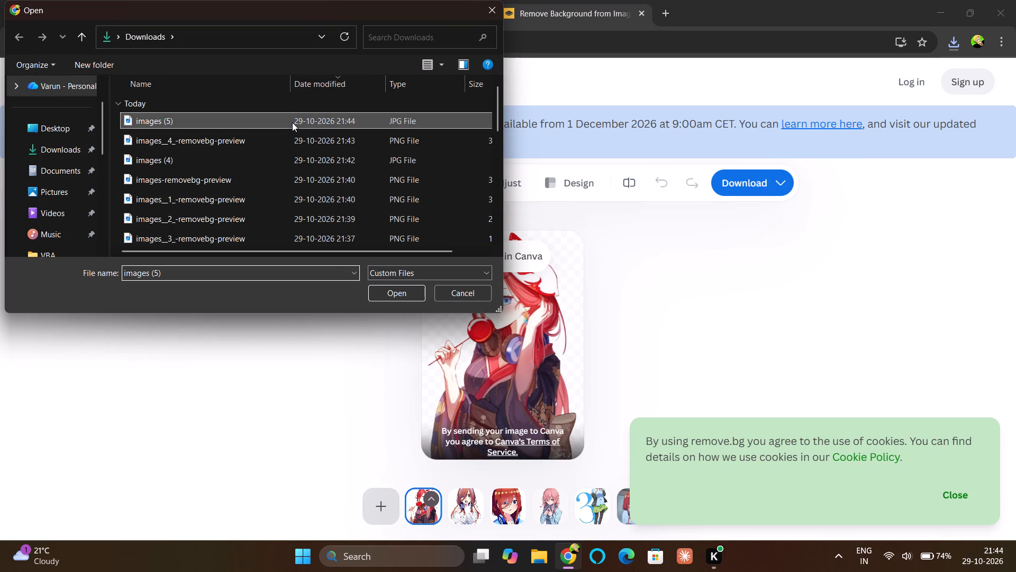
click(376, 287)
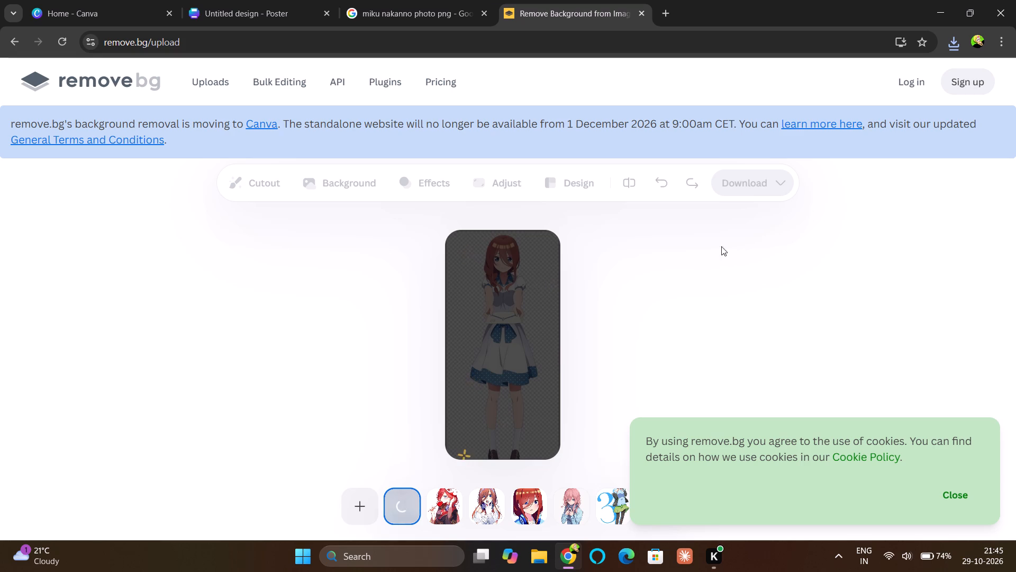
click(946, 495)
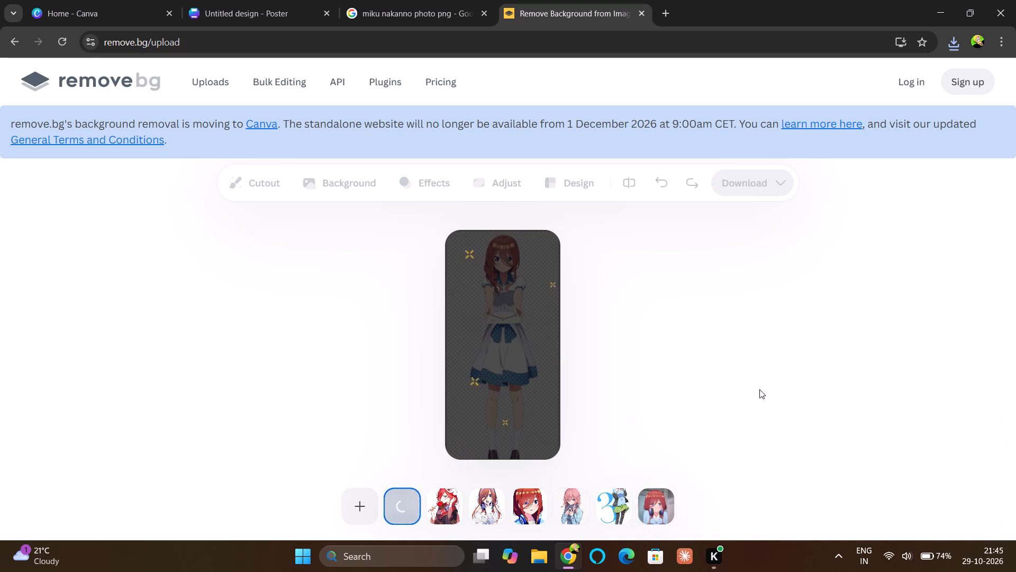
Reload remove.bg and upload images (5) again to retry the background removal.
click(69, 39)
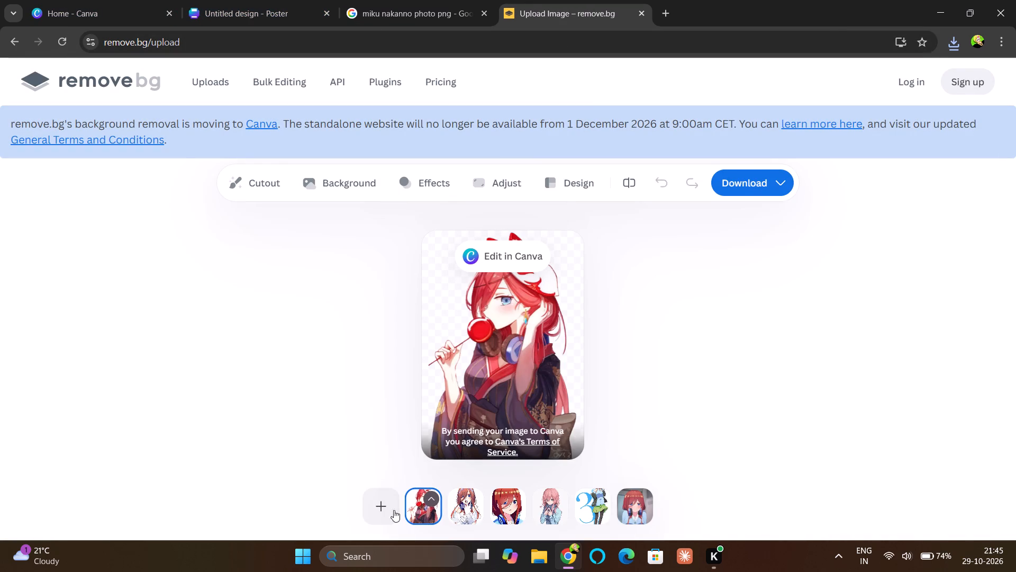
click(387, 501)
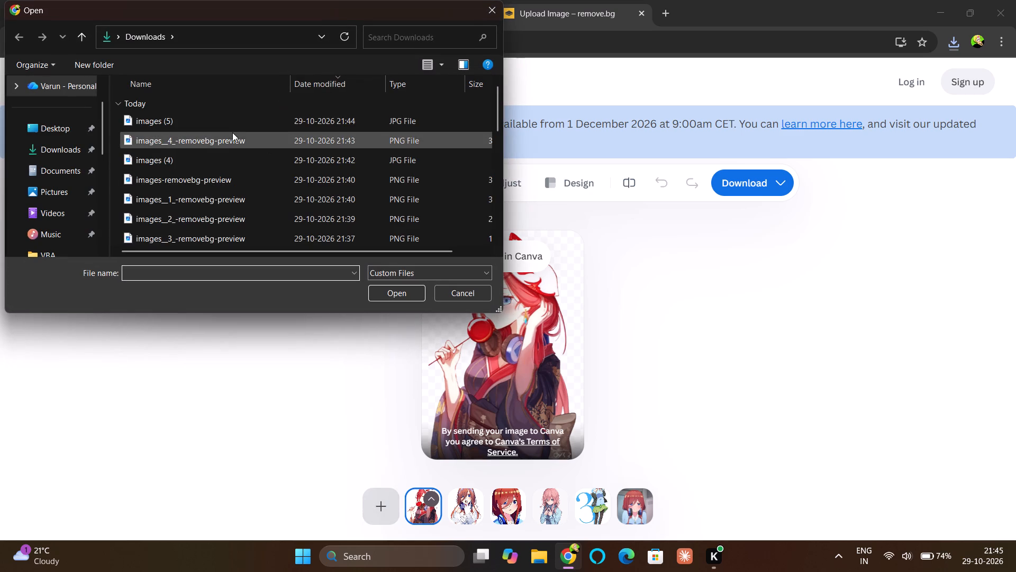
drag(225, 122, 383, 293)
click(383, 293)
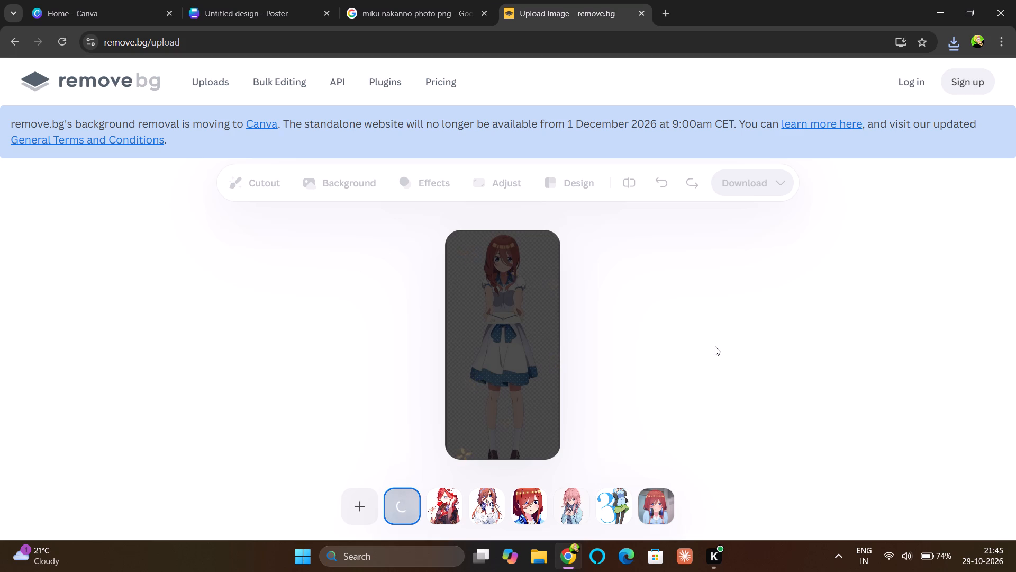
Search the web for bgm remover and look through the results for another background removal site.
click(616, 35)
text(bg,)
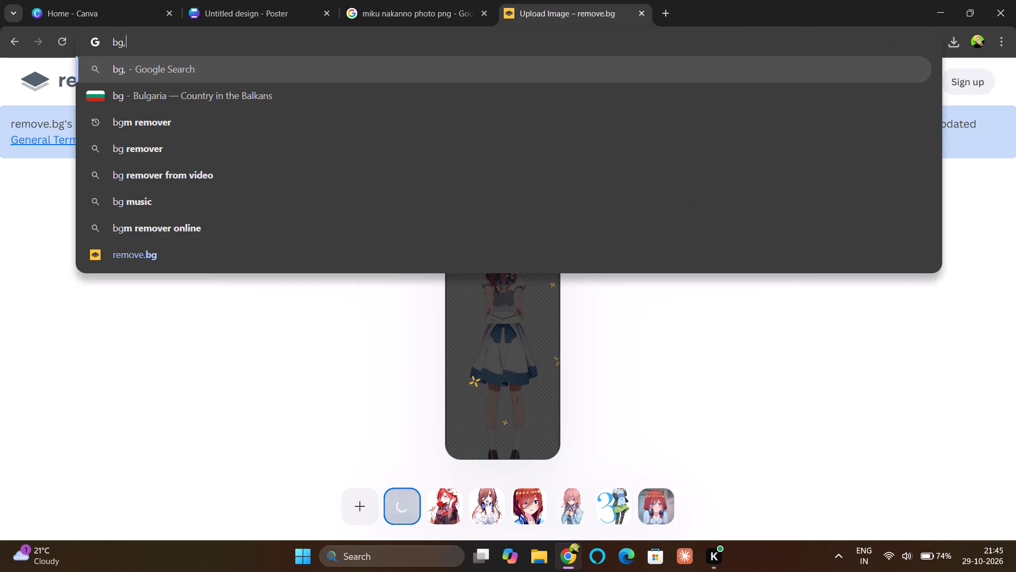
key(BackSpace)
text(m re)
key(Return)
scroll(344, 237, down, 1)
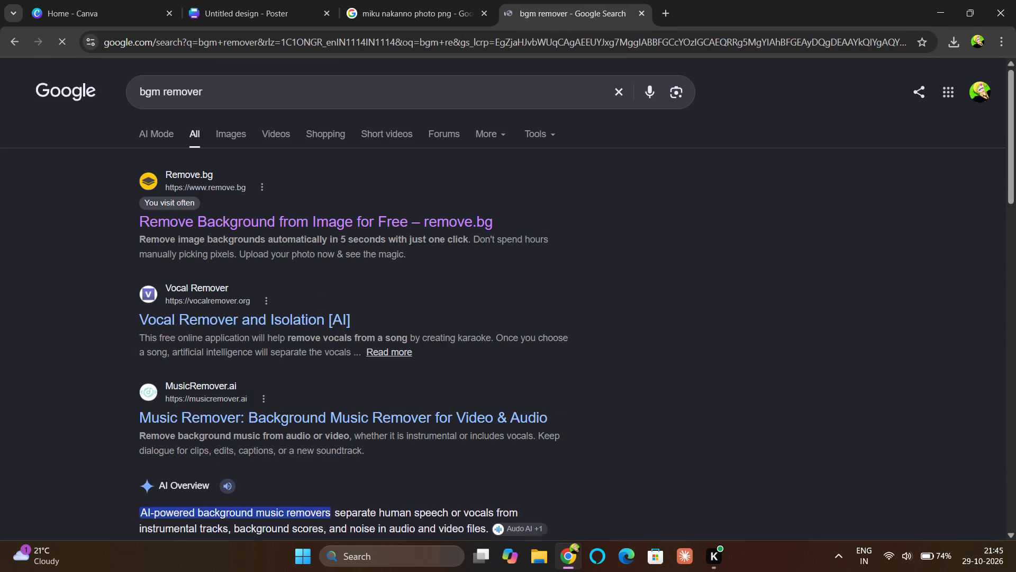
scroll(344, 237, down, 3)
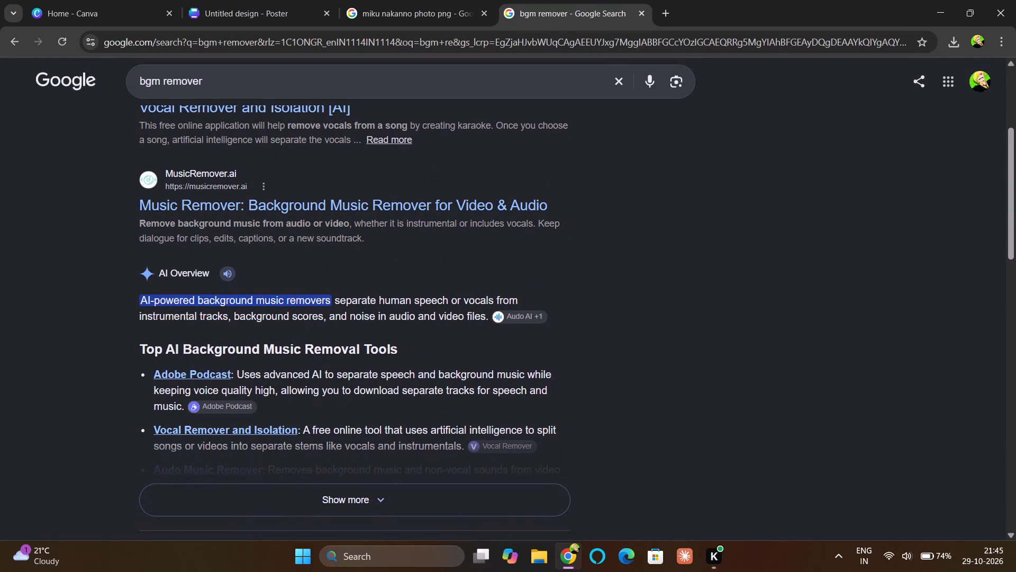
scroll(344, 237, down, 1)
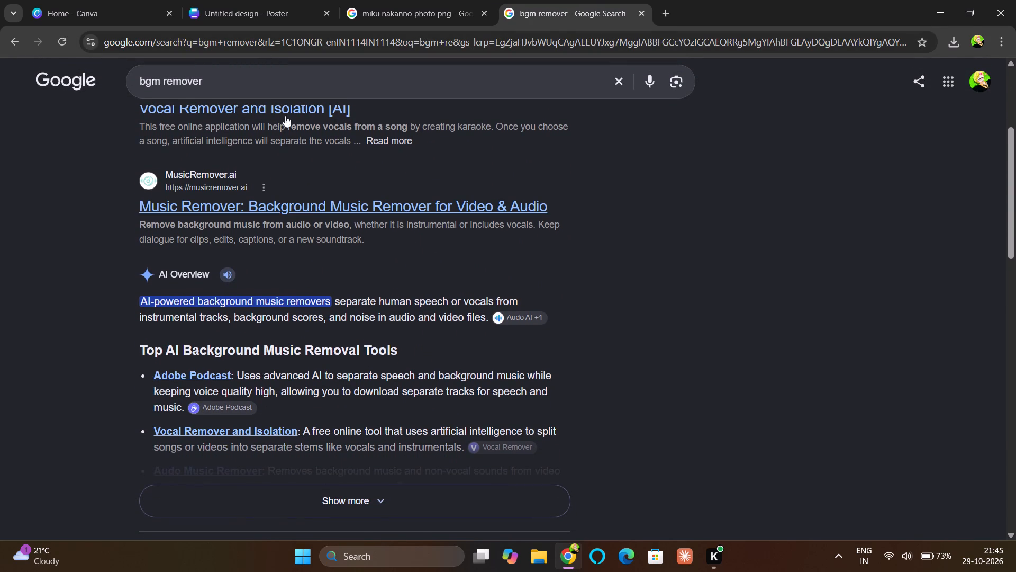
Search the web for bgm remover from photo and open the remove.bg image upload page from the results.
click(291, 84)
key(space)
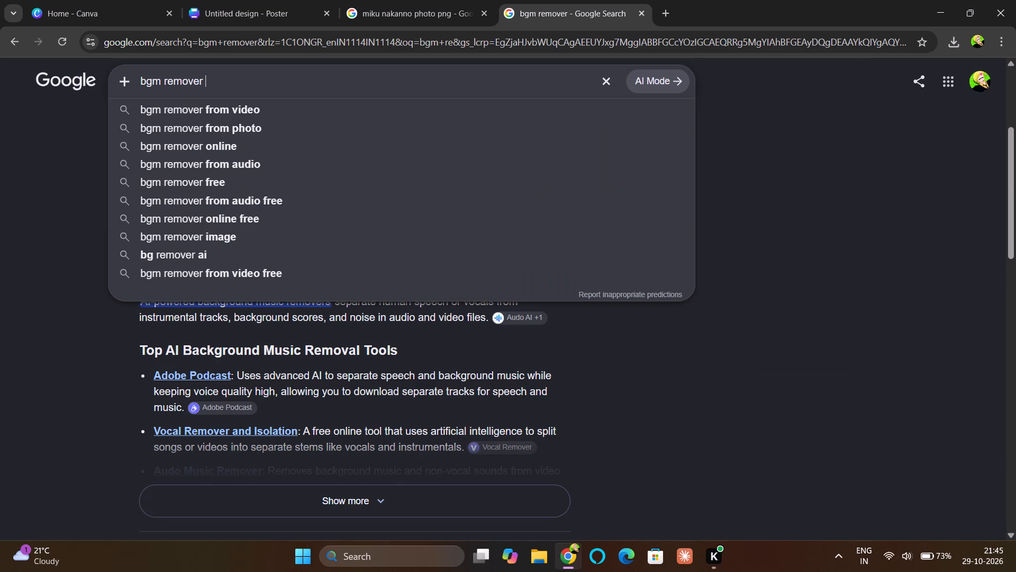
key(Down)
key(Down)
key(Return)
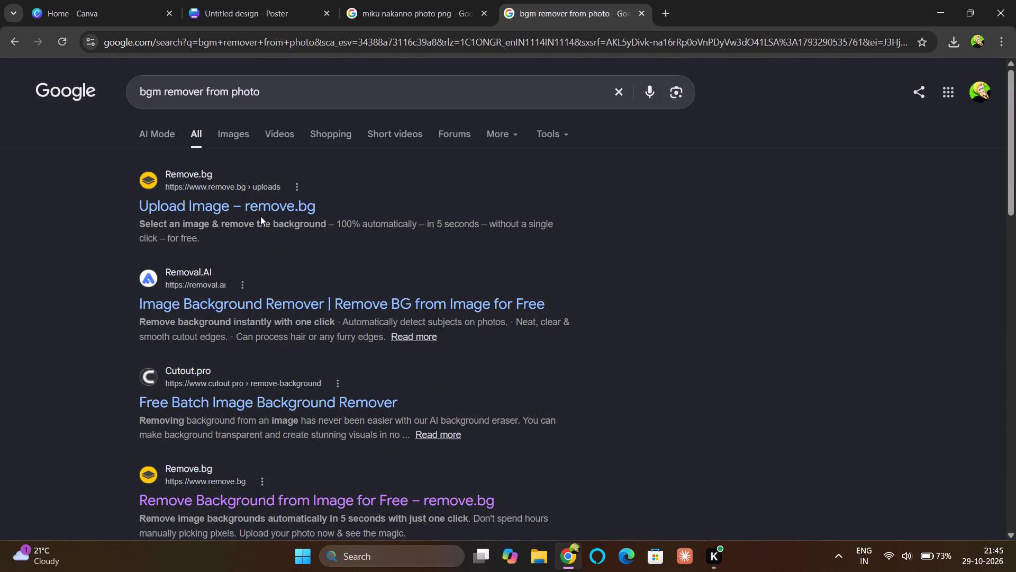
click(255, 203)
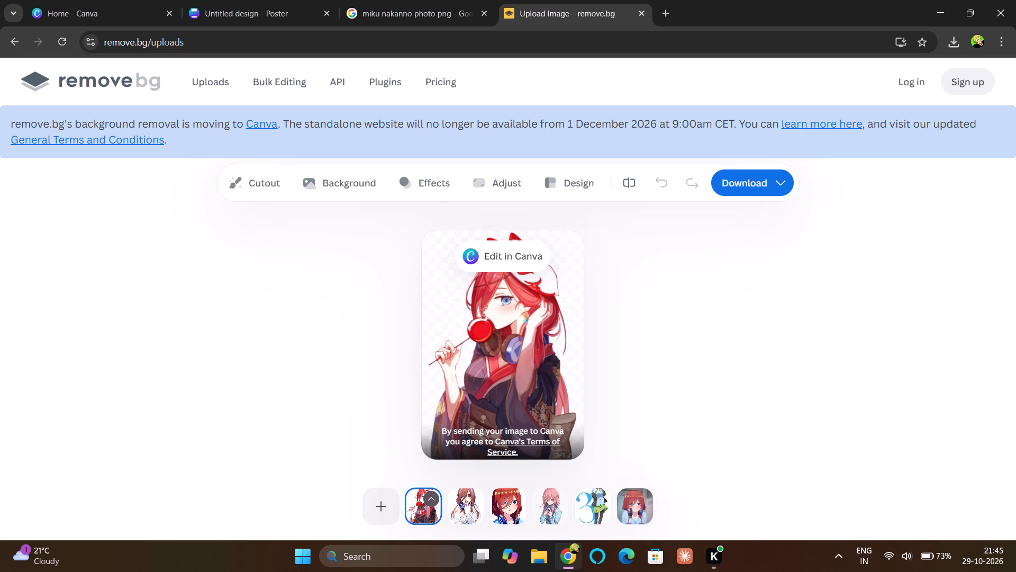
Upload images (5) from Downloads to remove.bg for background removal.
scroll(428, 322, right, 7)
click(392, 495)
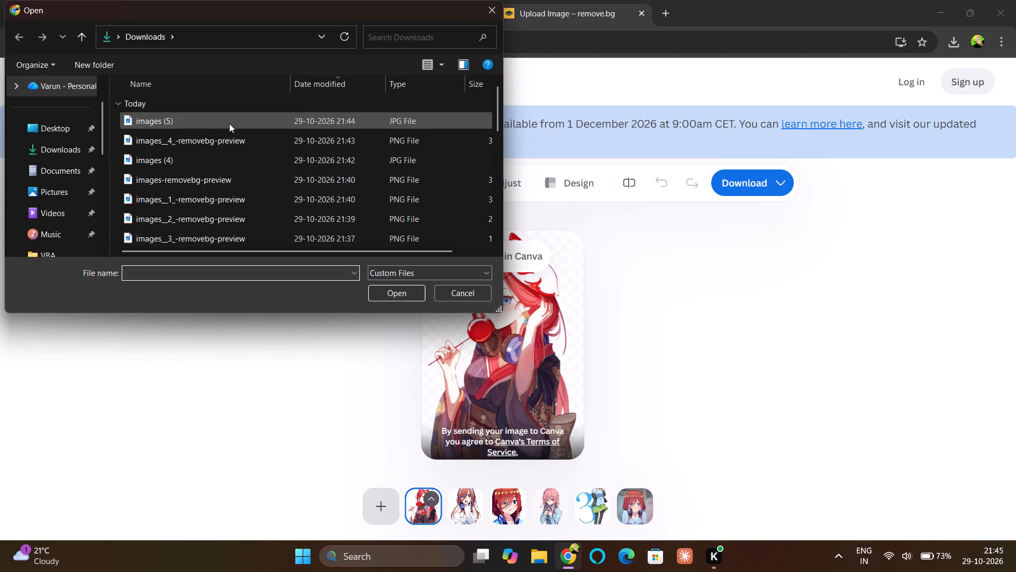
click(229, 123)
click(402, 294)
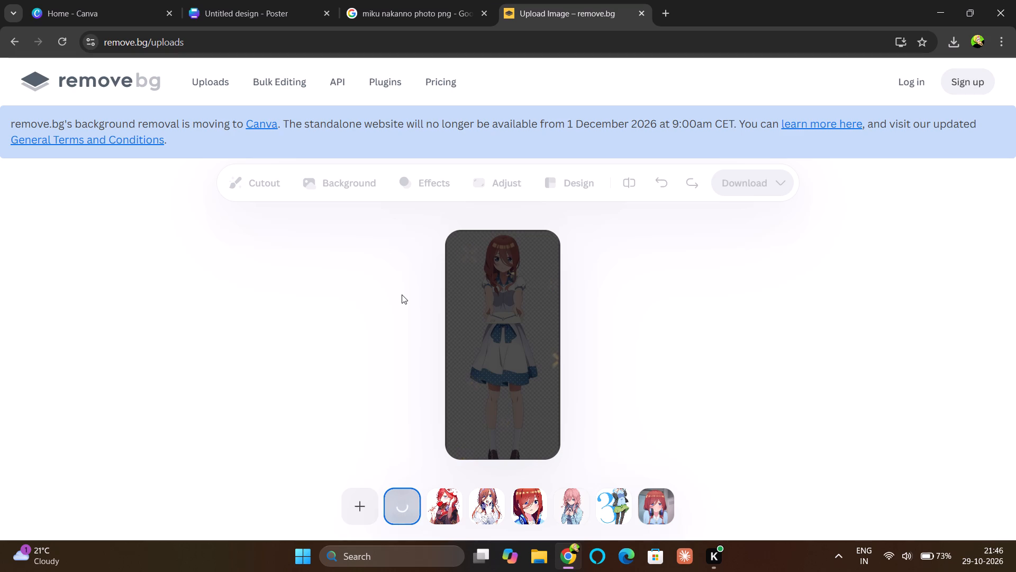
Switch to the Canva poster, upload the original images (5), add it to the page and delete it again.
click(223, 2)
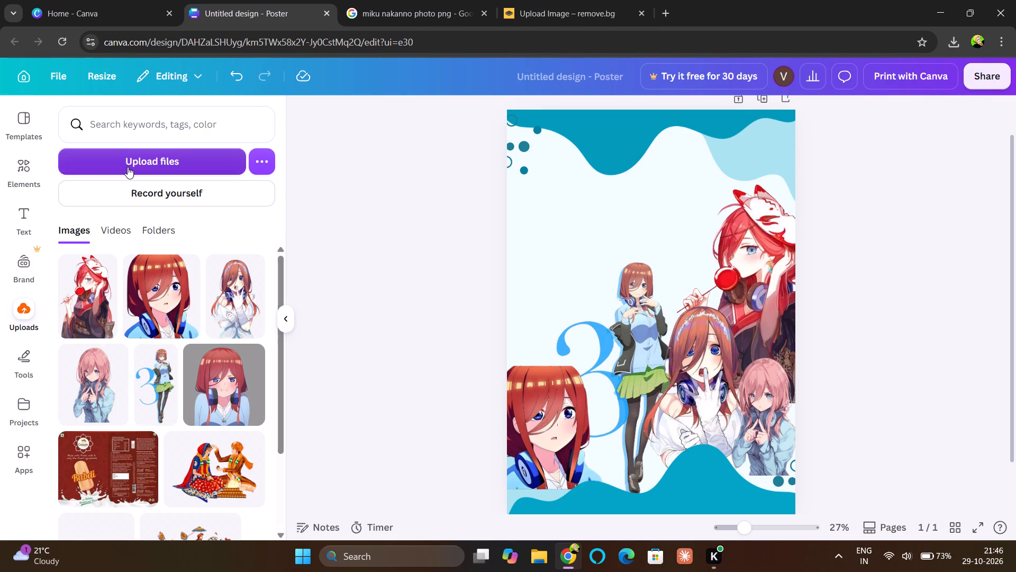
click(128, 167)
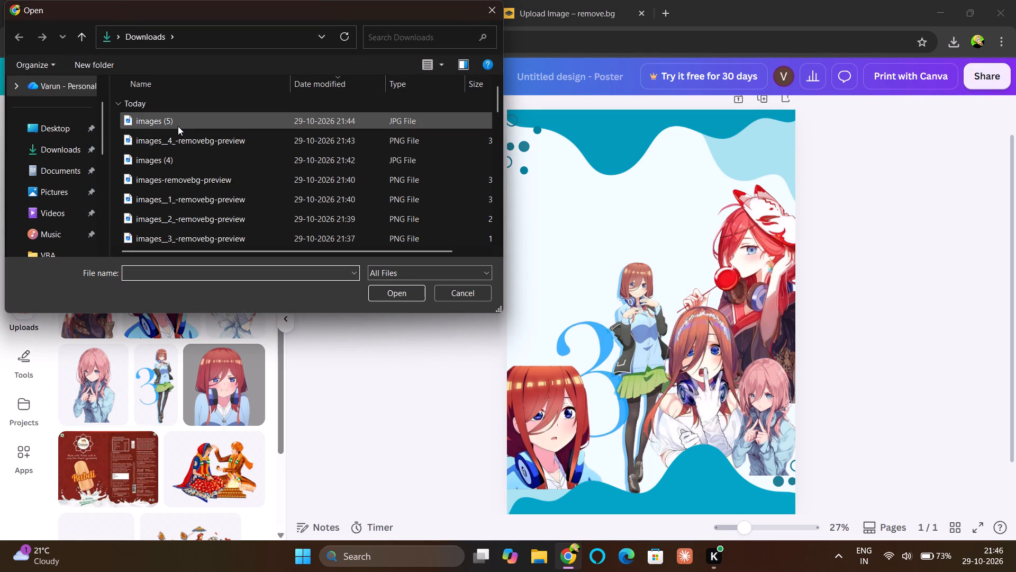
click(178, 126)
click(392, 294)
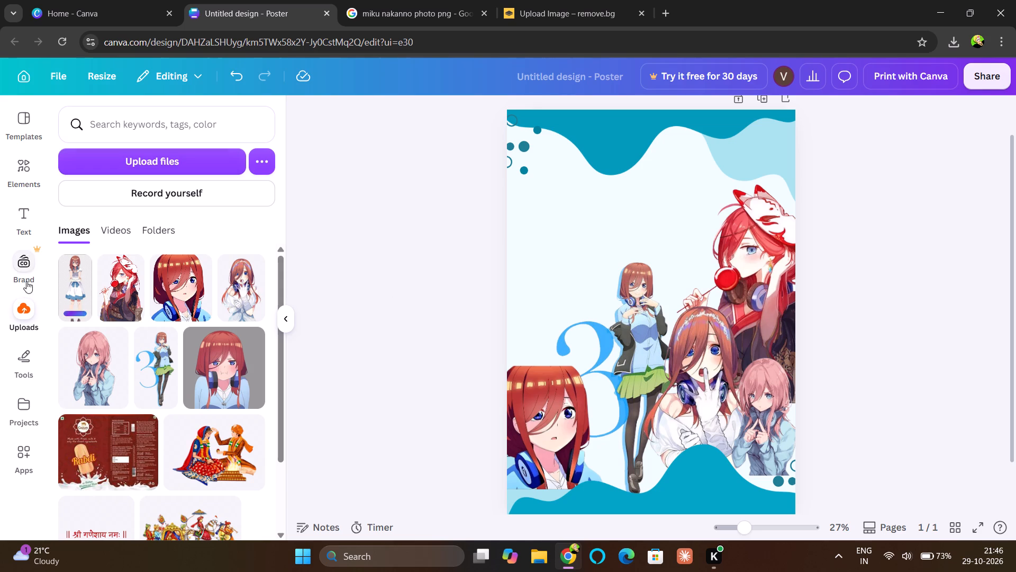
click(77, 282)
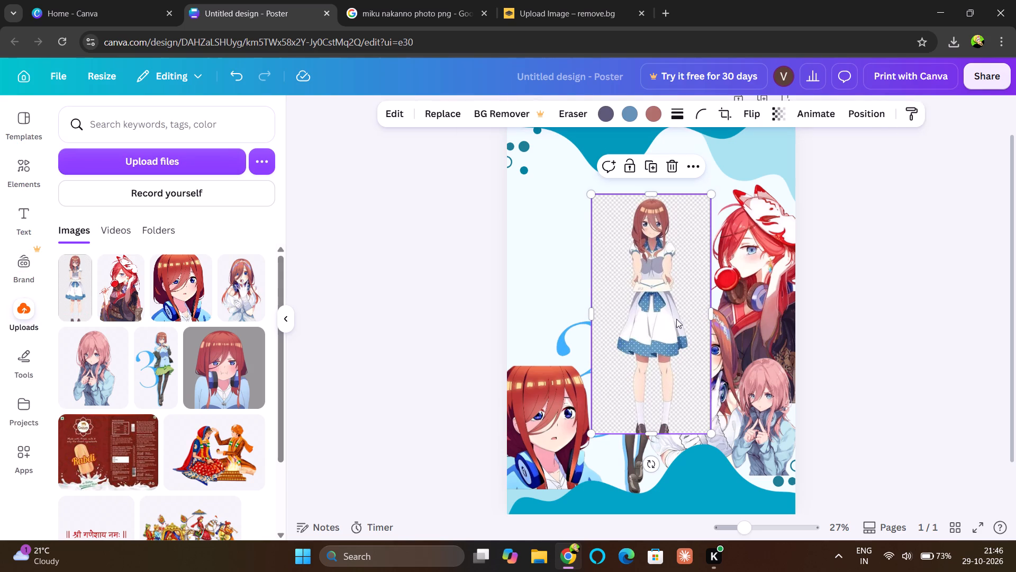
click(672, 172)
Return to remove.bg and download the free preview of the white-and-blue dress cutout.
click(567, 20)
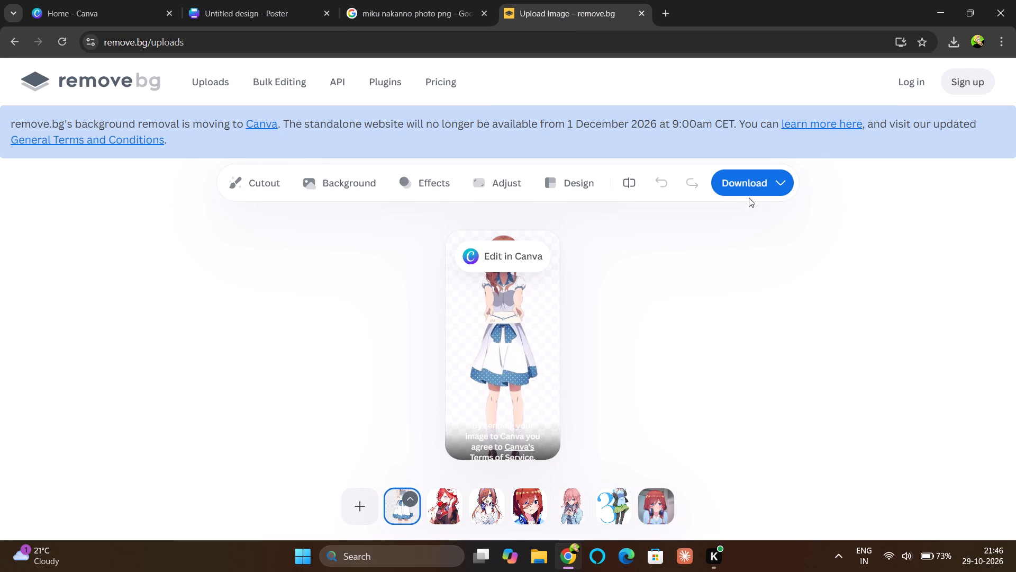
click(748, 184)
click(756, 217)
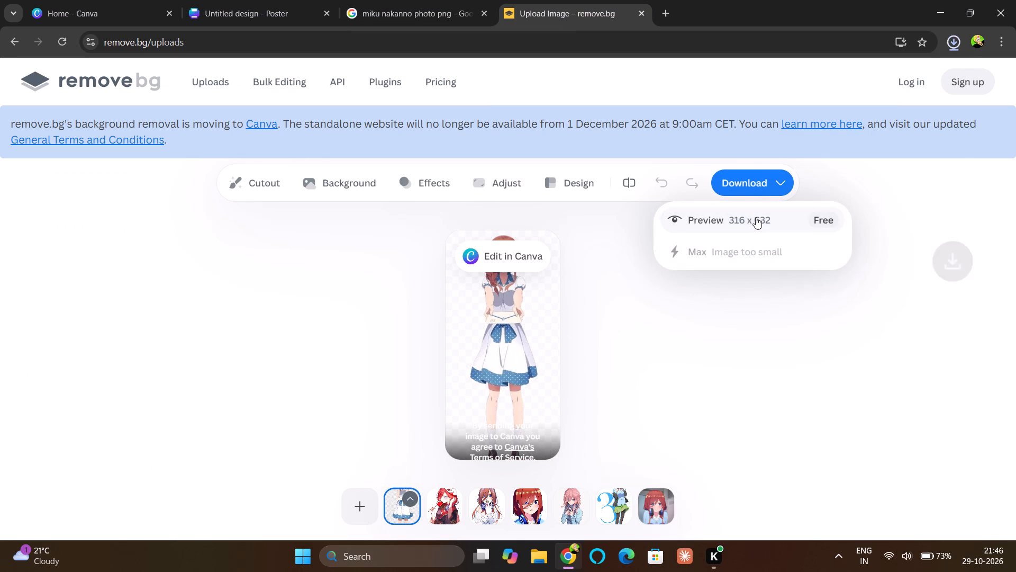
Back in the Canva poster, remove the original images (5).jpg from the uploads folder.
click(226, 24)
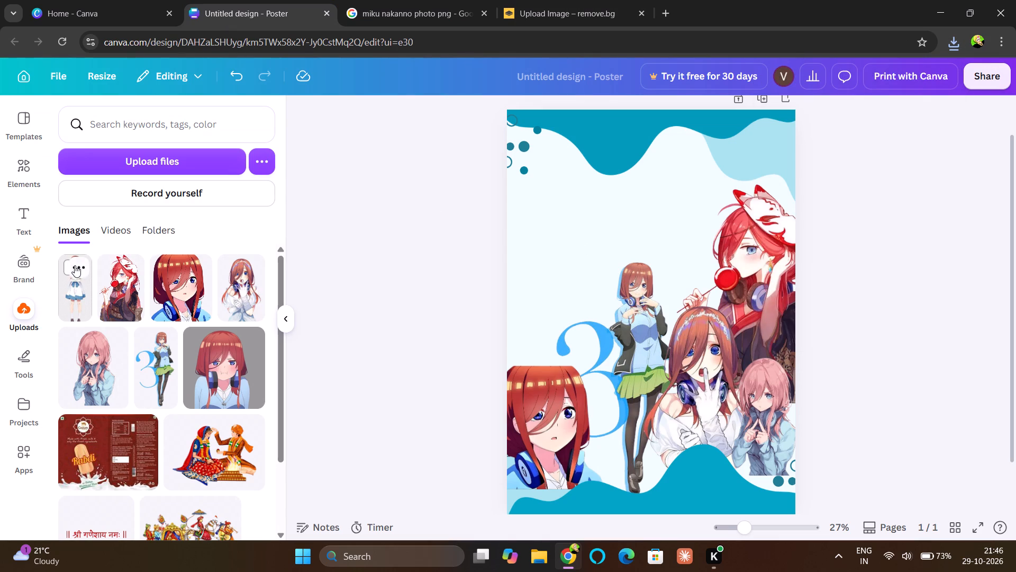
click(76, 265)
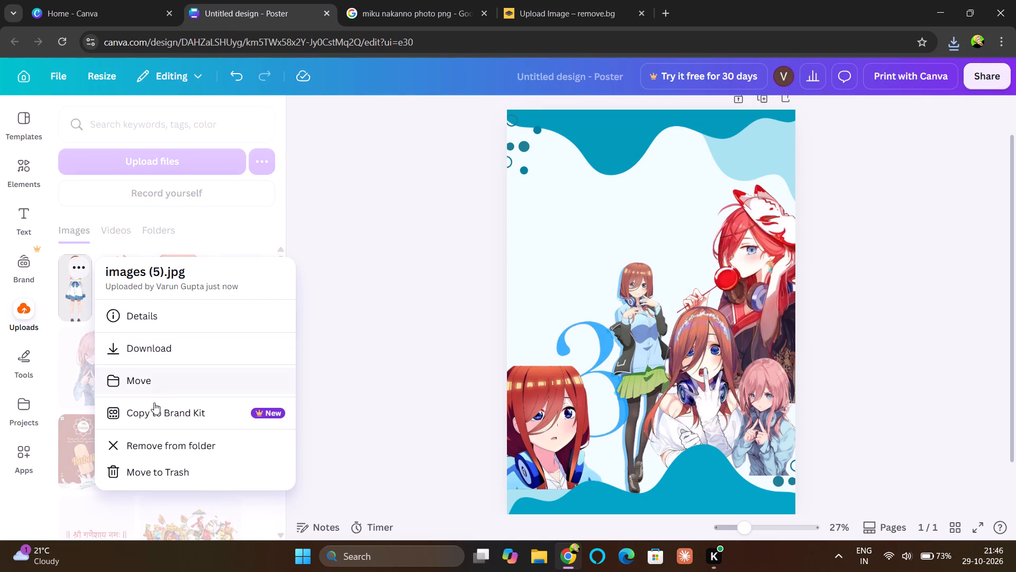
click(149, 448)
Upload images__5_-removebg-preview and add the dress cutout to the poster.
click(122, 169)
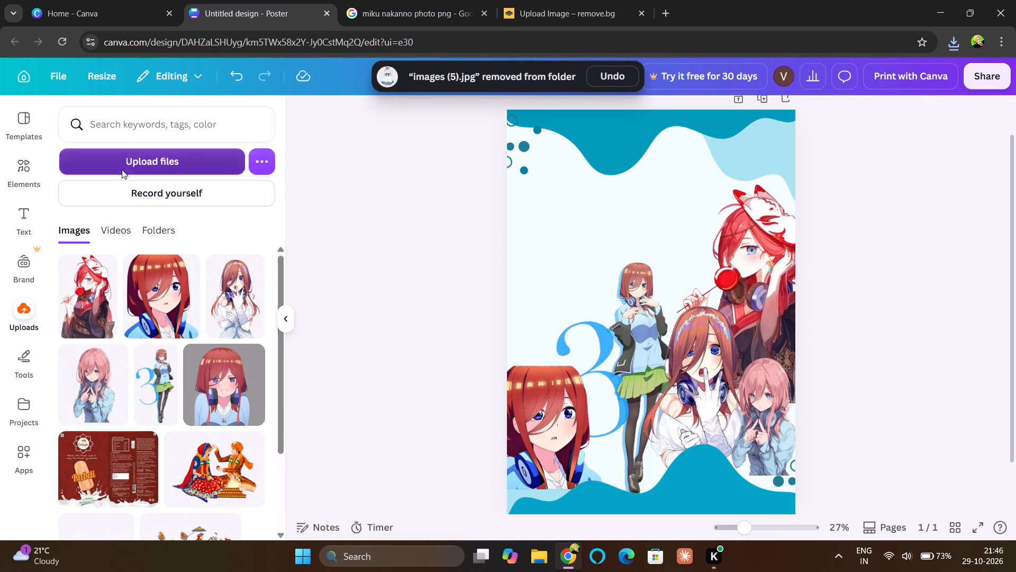
click(176, 119)
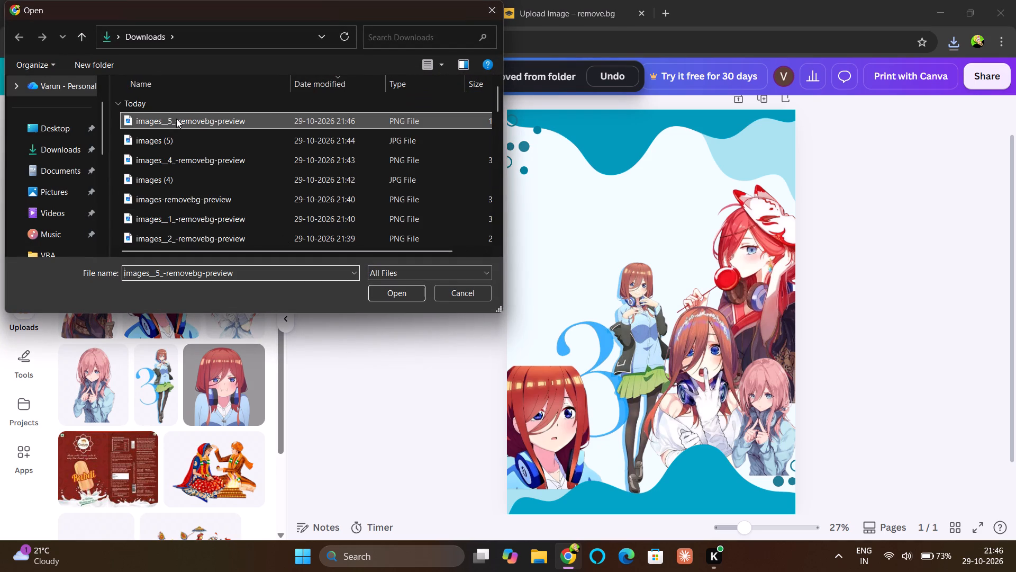
click(396, 292)
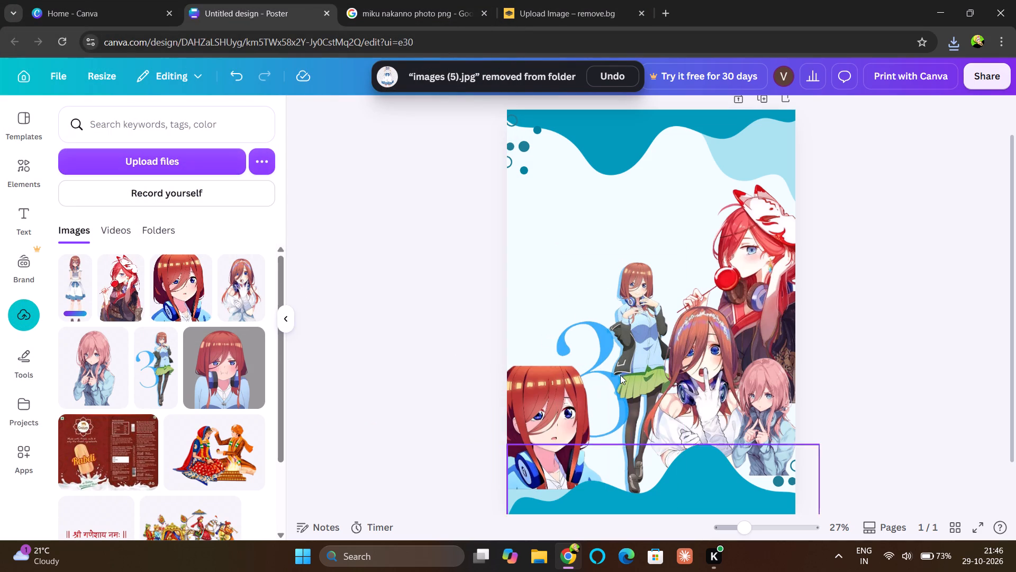
click(85, 278)
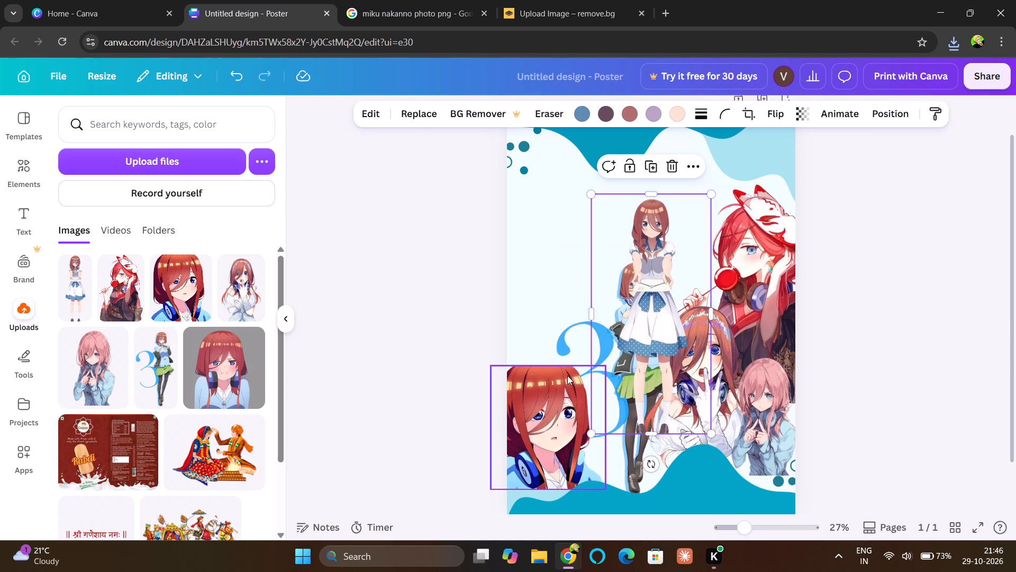
Move the headphones close-up to the poster's upper middle and stand the dress cutout in its place along the lower left edge.
drag(551, 413, 548, 238)
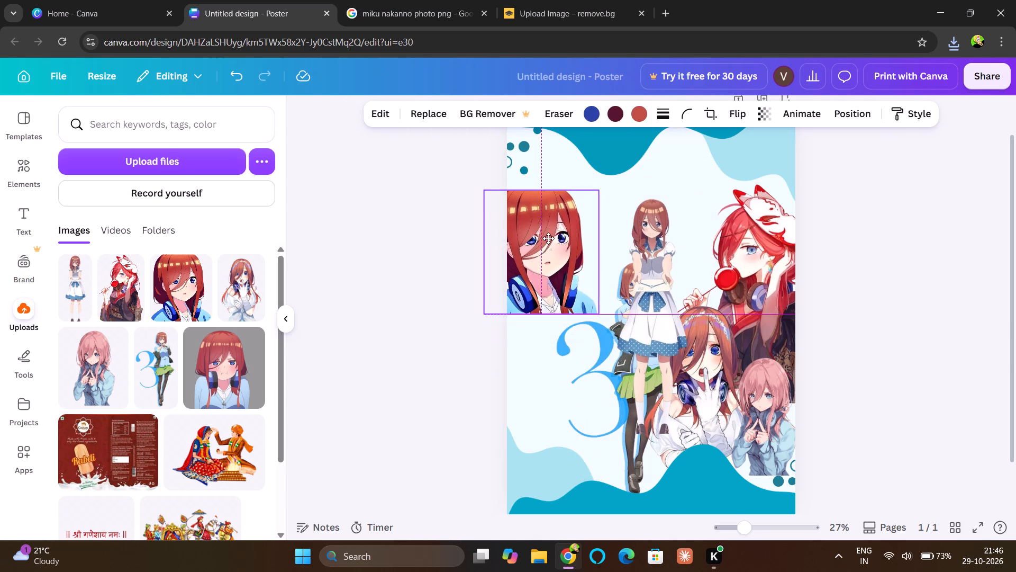
drag(548, 238, 667, 183)
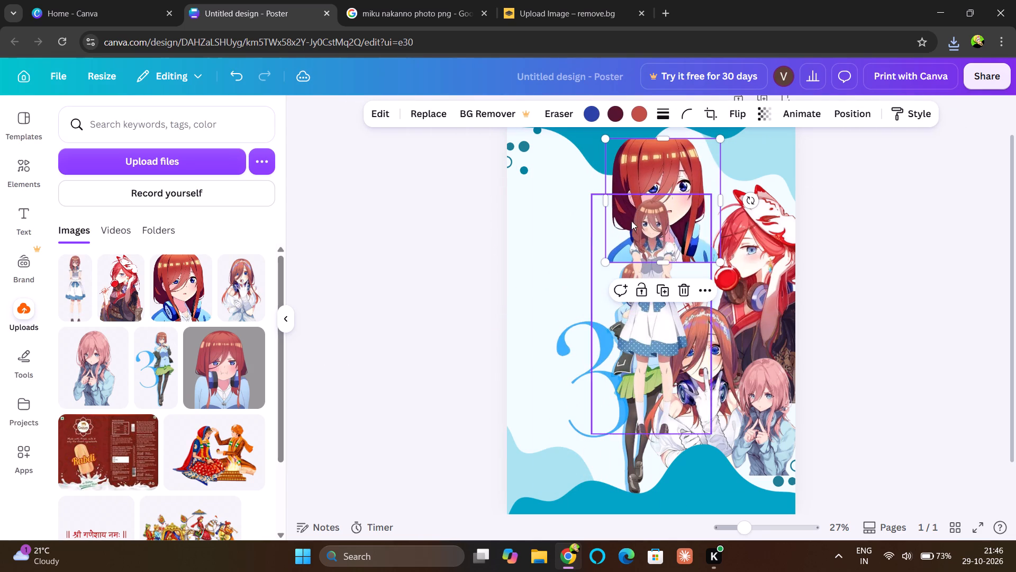
drag(647, 318, 542, 380)
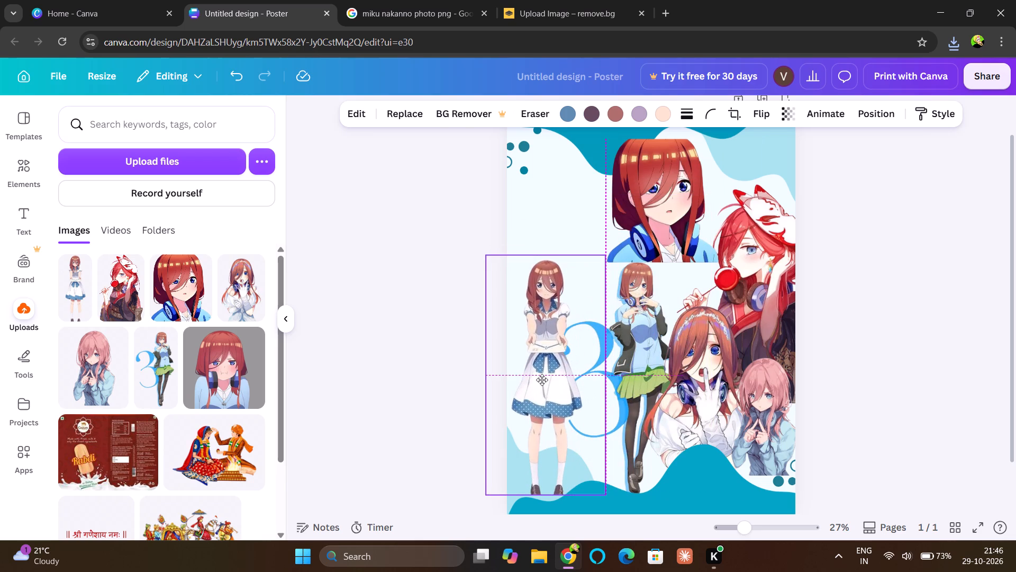
drag(542, 380, 534, 381)
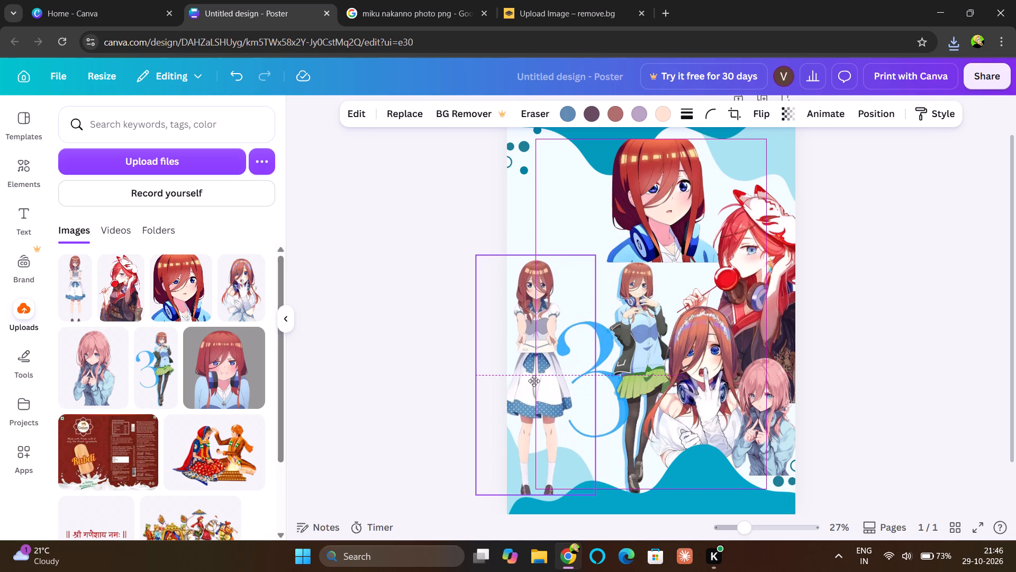
drag(534, 381, 542, 382)
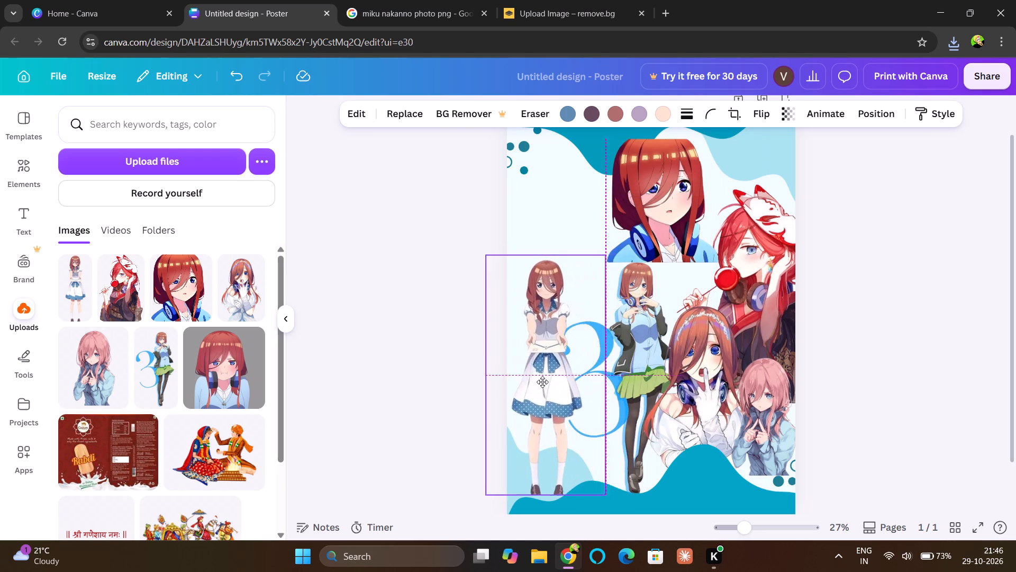
drag(542, 382, 533, 383)
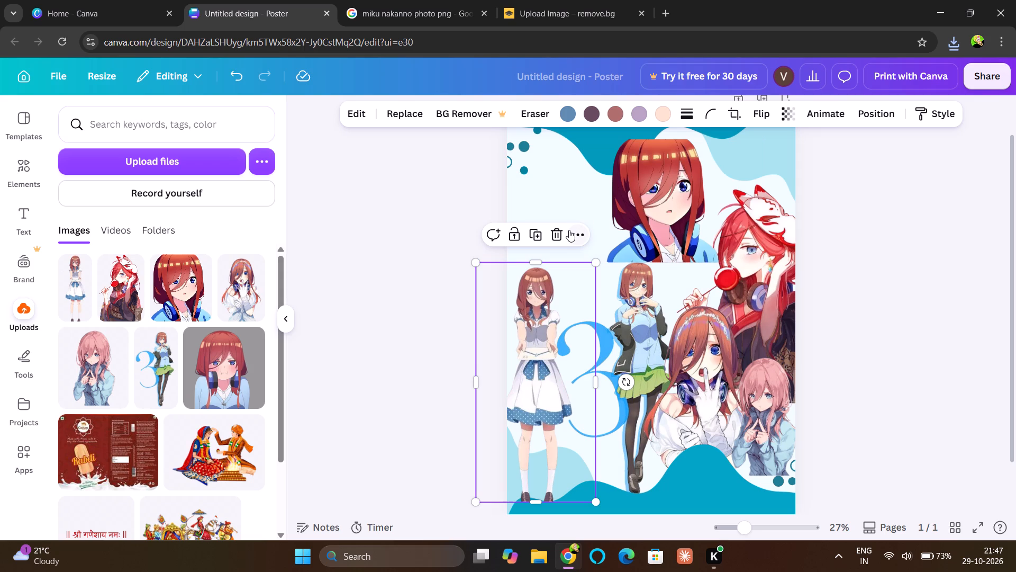
Send the dress cutout to the back of the layer stack and bring it forward one layer.
click(577, 234)
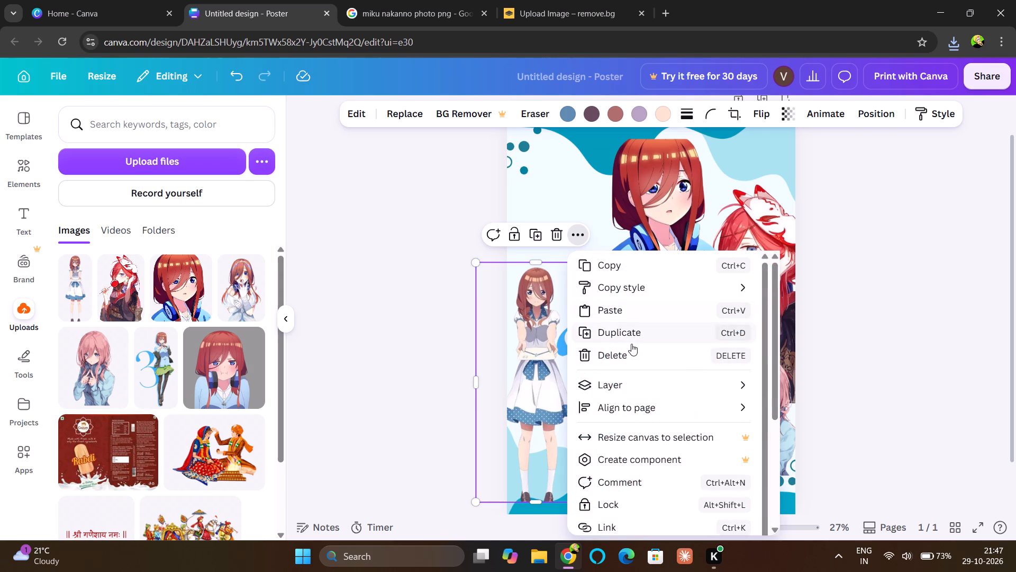
click(617, 387)
click(684, 386)
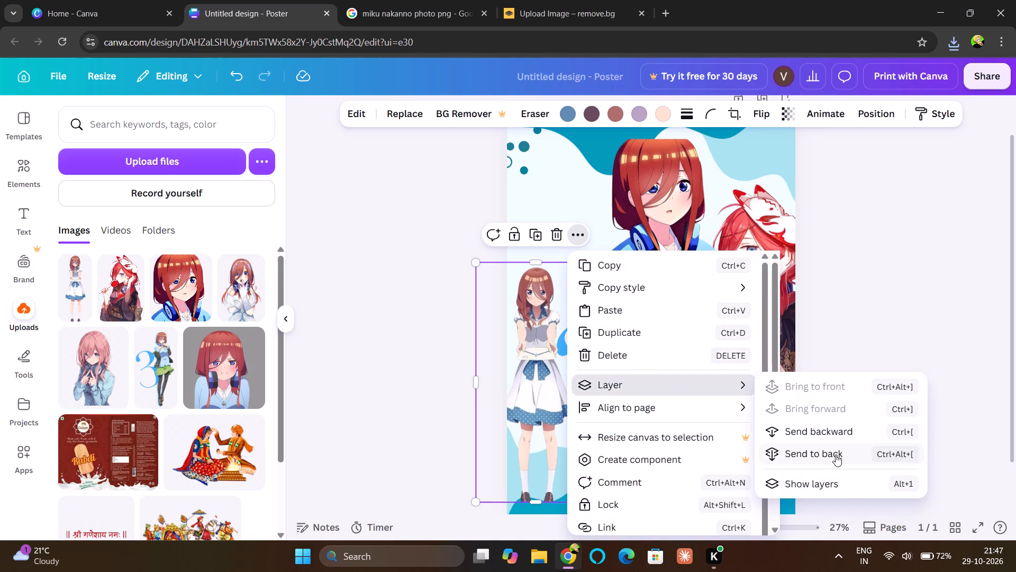
click(836, 454)
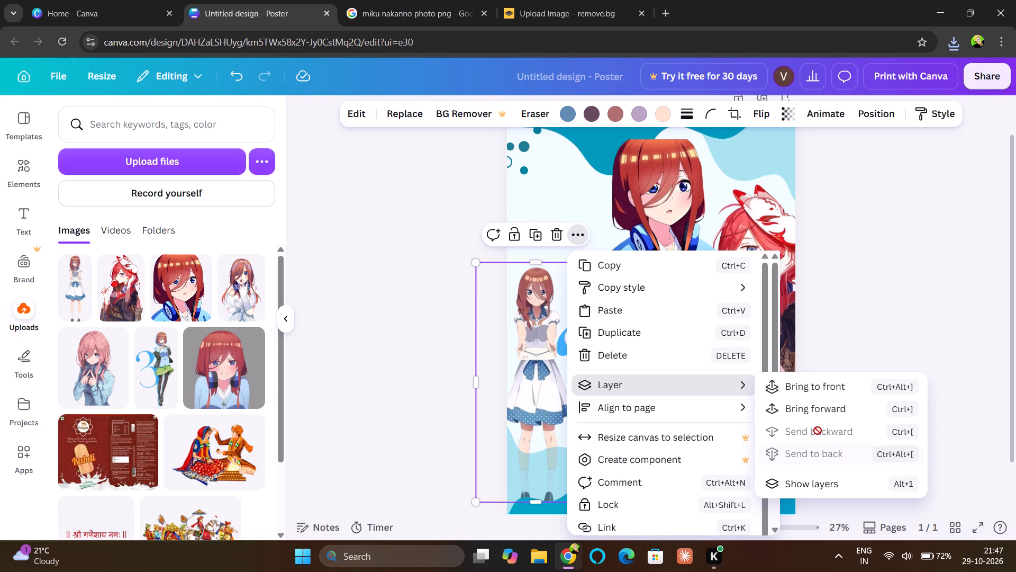
click(817, 410)
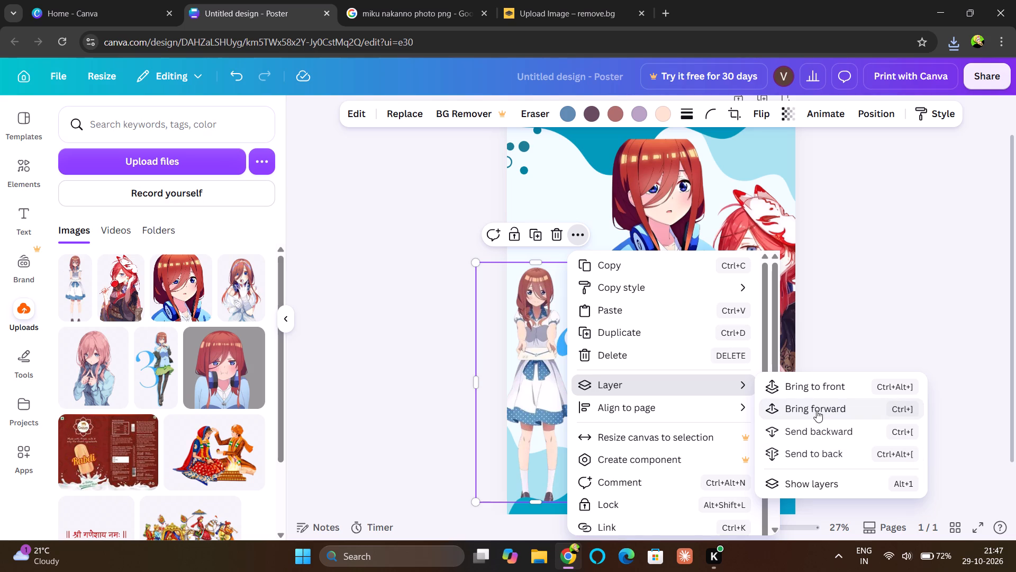
click(899, 300)
Move the headphones close-up to the poster's upper left edge, just above the dress cutout.
drag(648, 208, 669, 261)
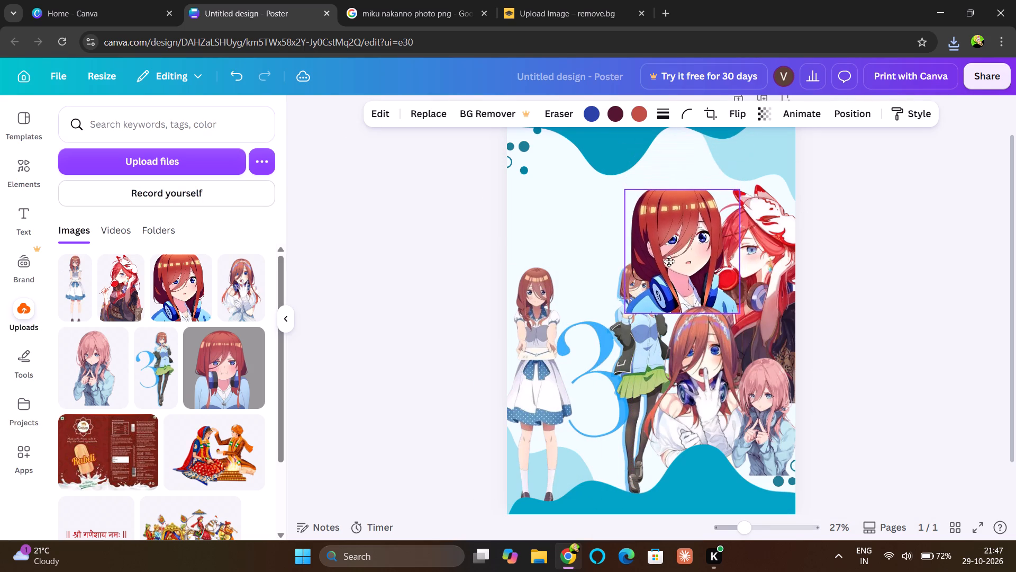
drag(669, 261, 572, 278)
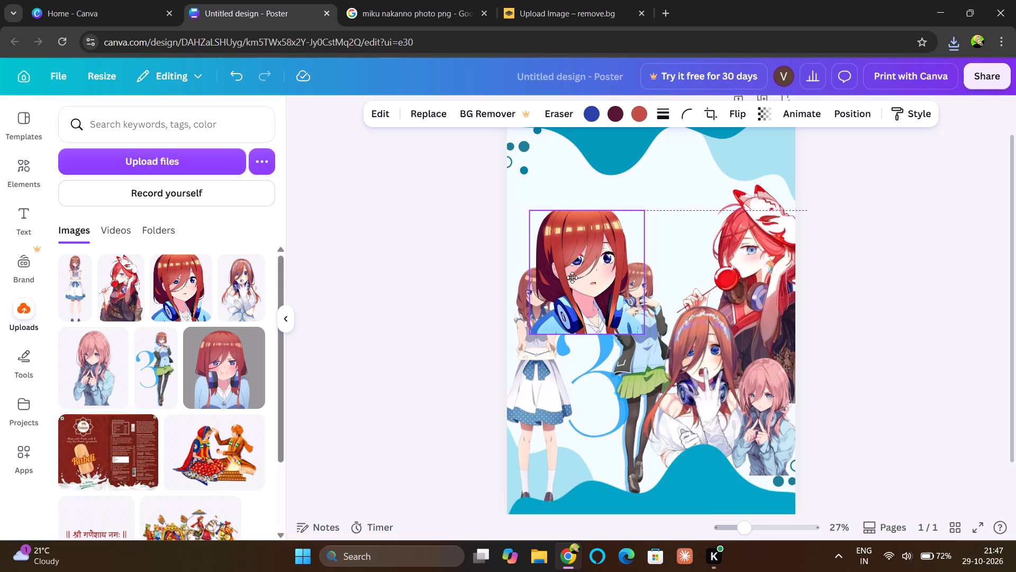
drag(572, 278, 540, 208)
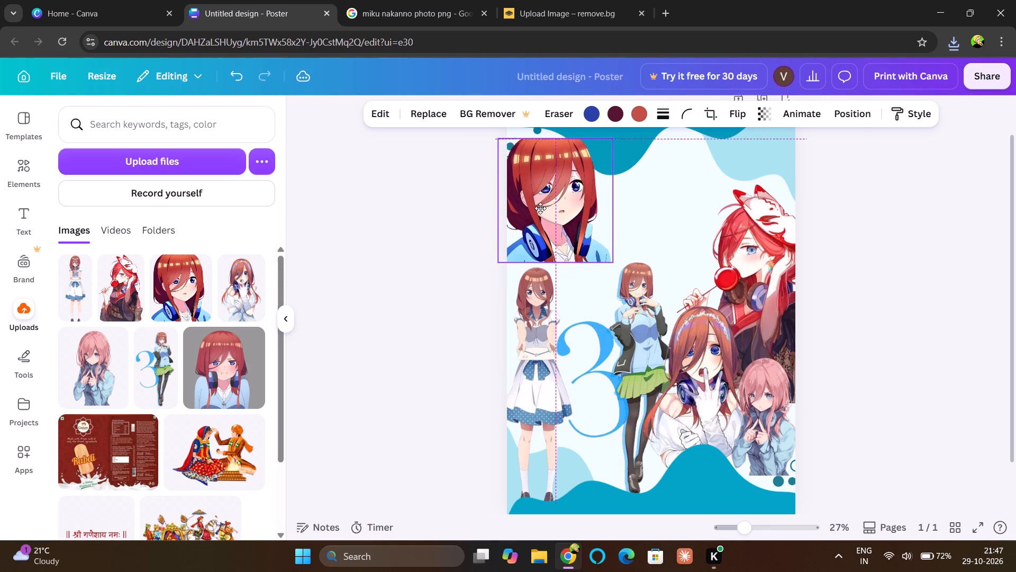
drag(540, 208, 534, 211)
Send the headphones close-up to the back of the poster's layer stack.
click(595, 293)
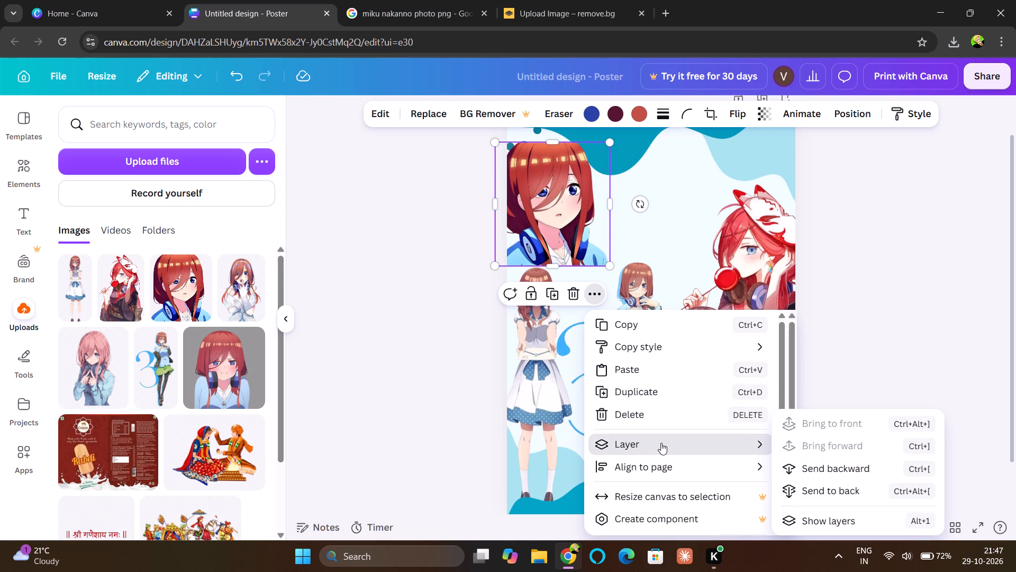
click(843, 468)
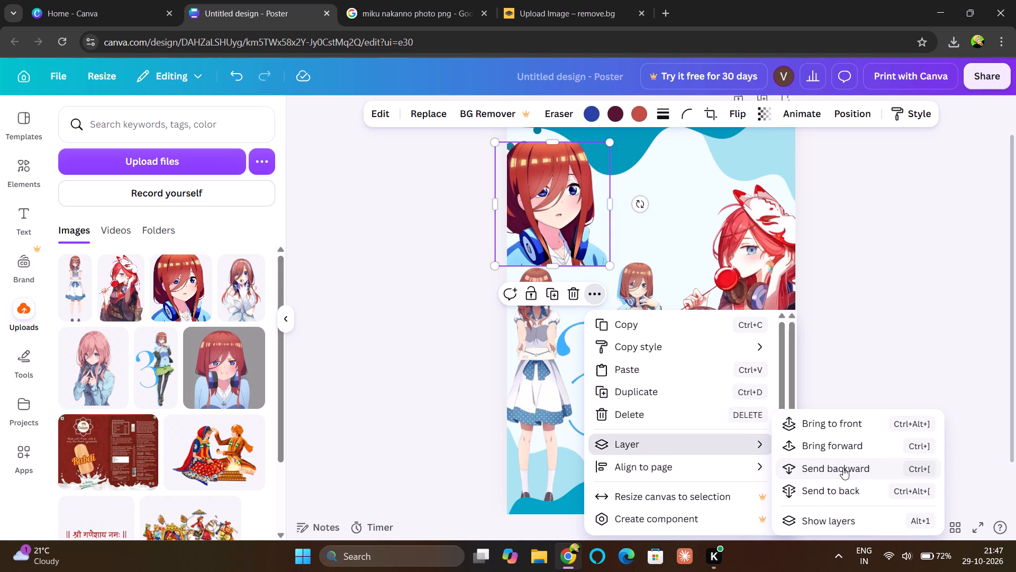
click(830, 486)
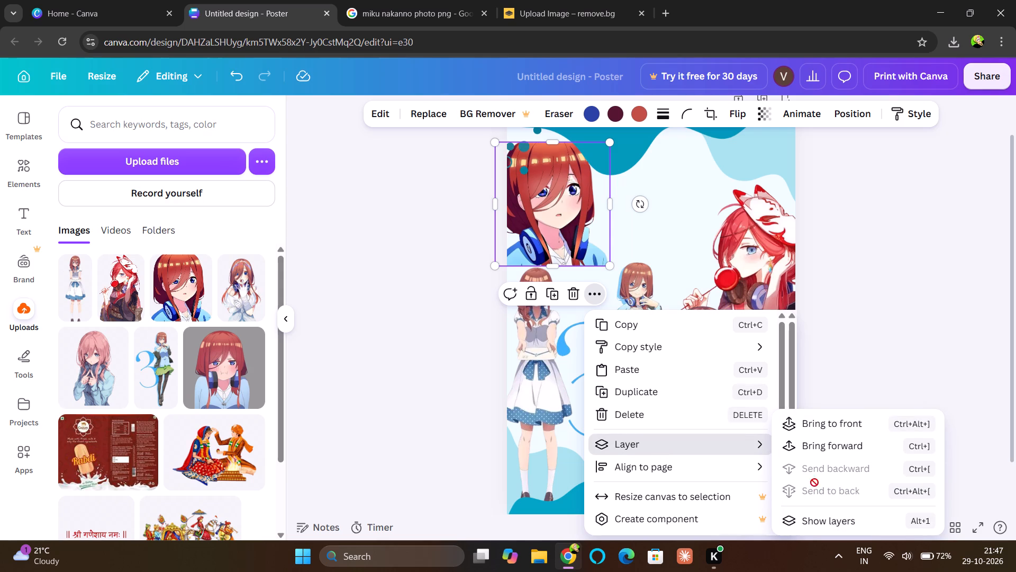
click(845, 231)
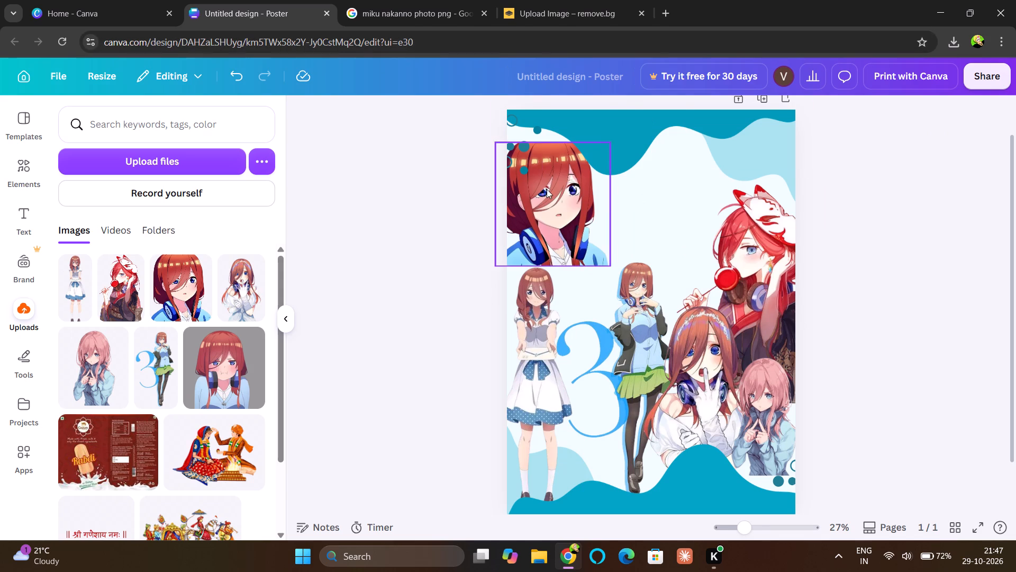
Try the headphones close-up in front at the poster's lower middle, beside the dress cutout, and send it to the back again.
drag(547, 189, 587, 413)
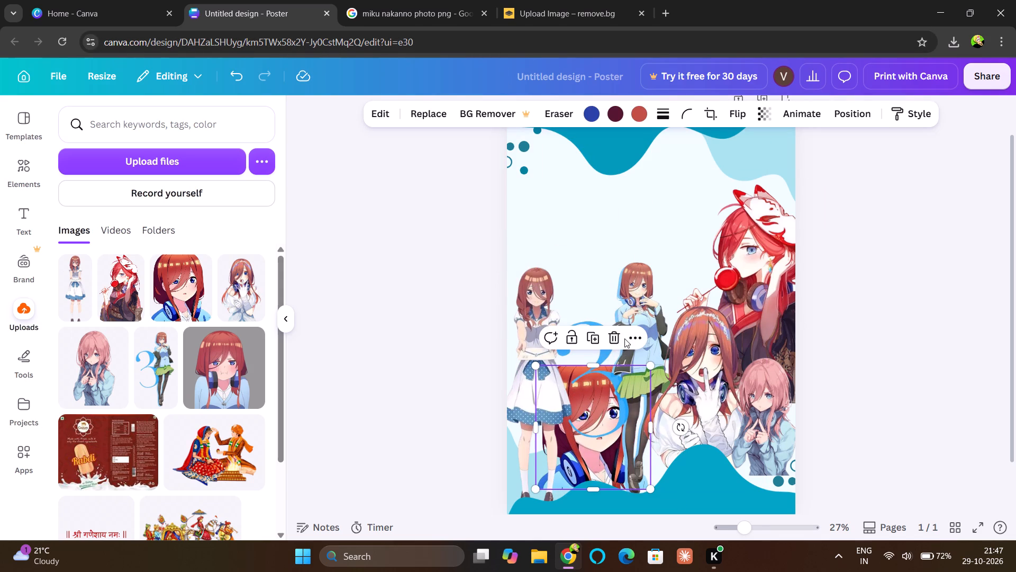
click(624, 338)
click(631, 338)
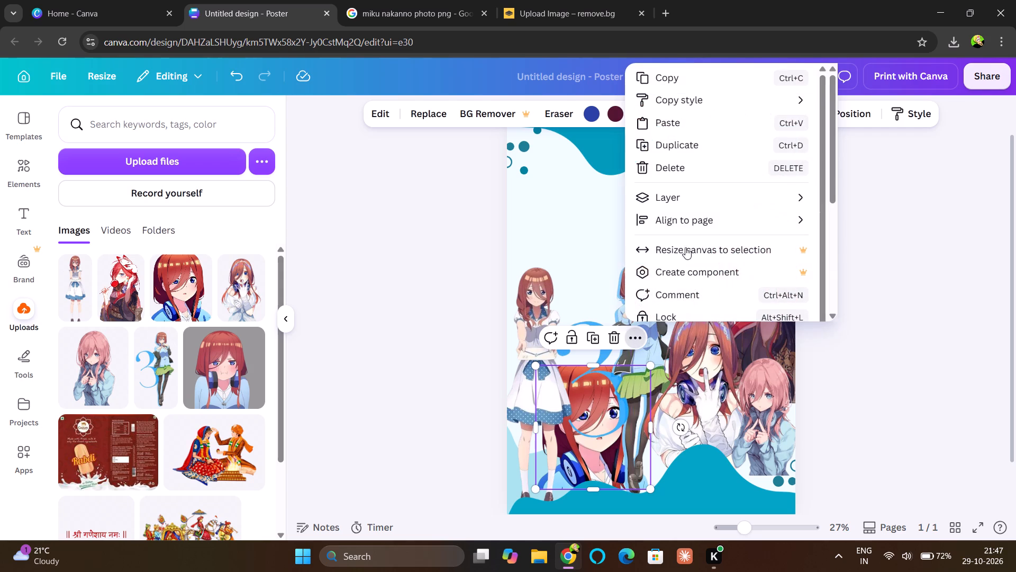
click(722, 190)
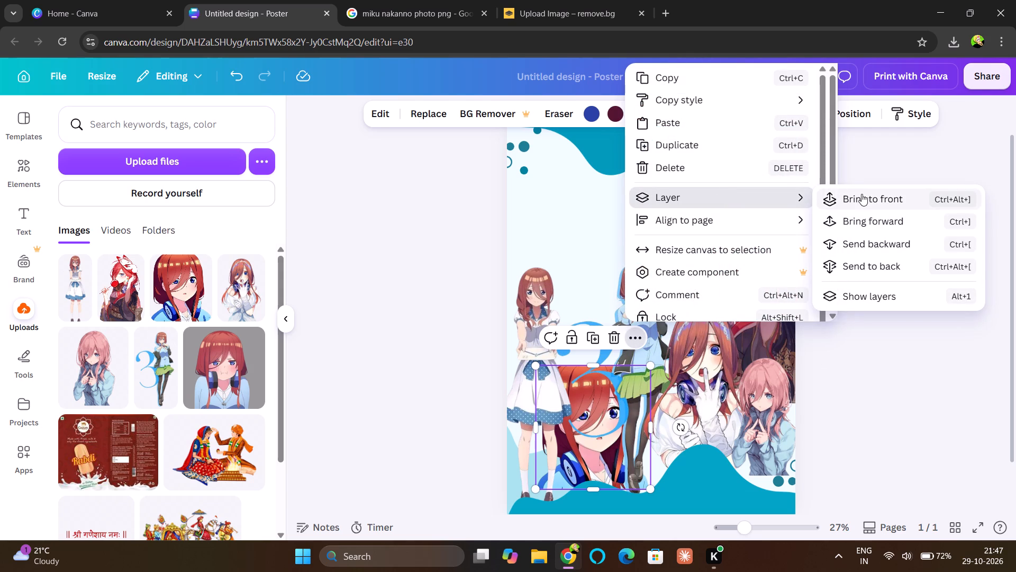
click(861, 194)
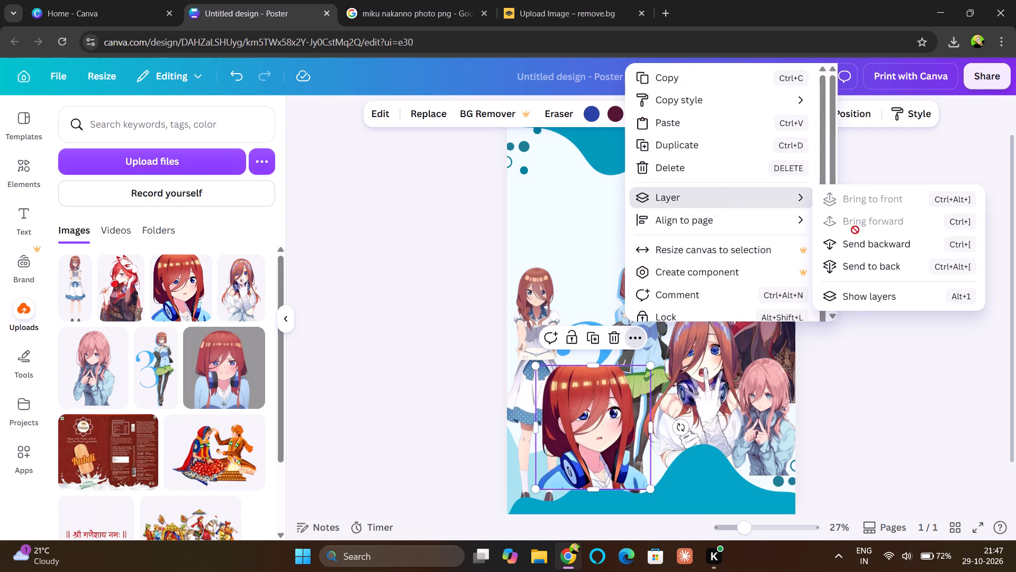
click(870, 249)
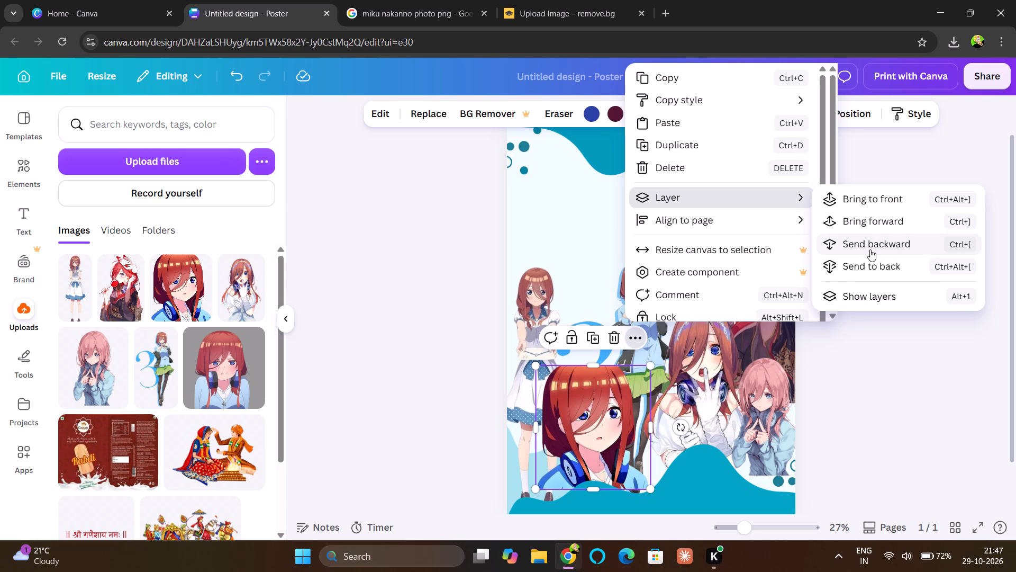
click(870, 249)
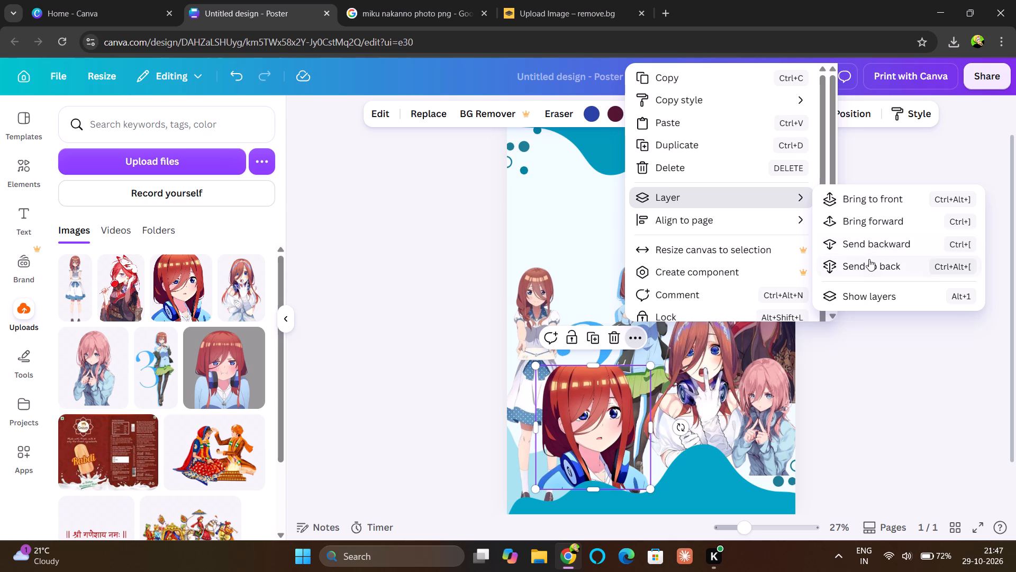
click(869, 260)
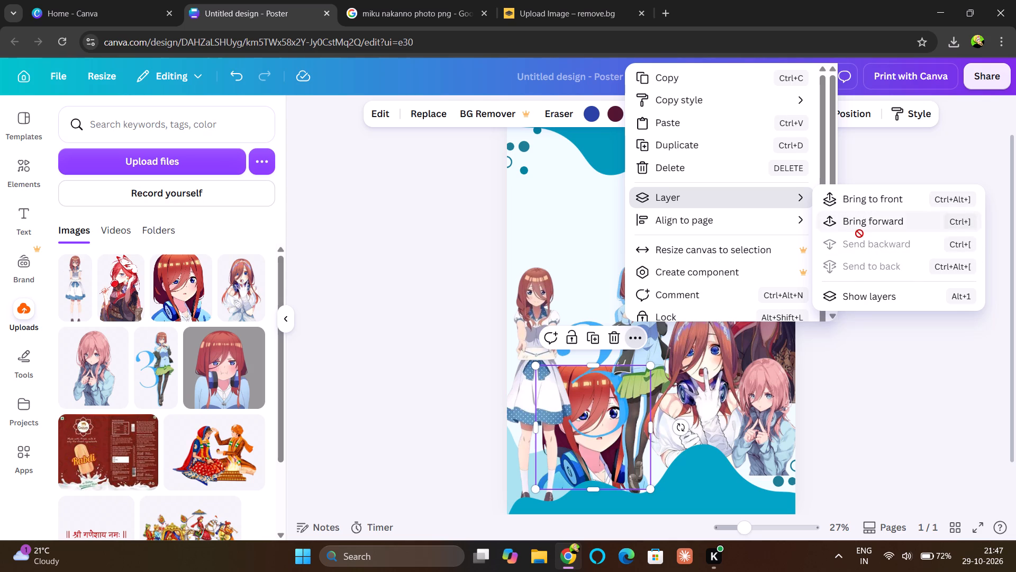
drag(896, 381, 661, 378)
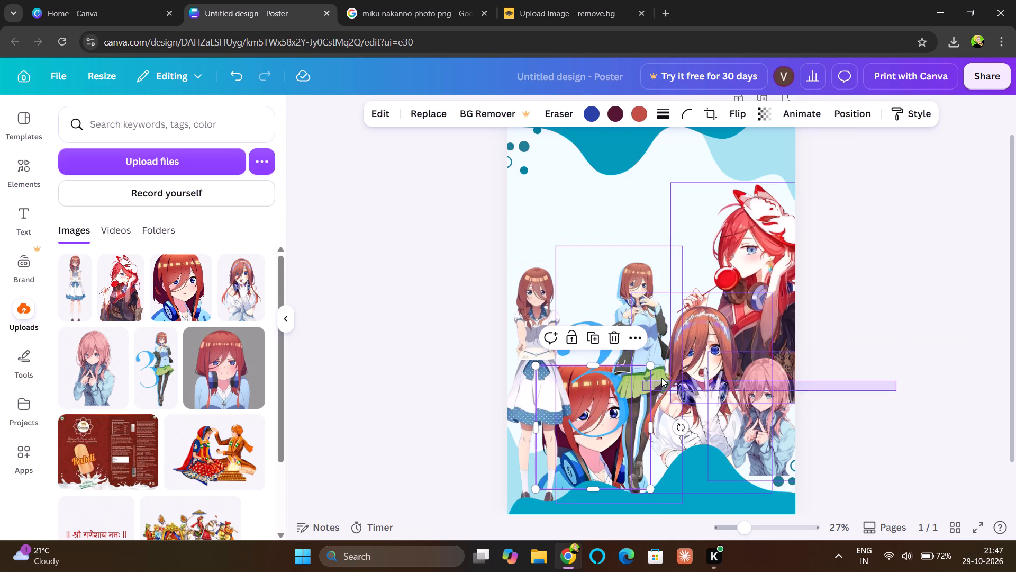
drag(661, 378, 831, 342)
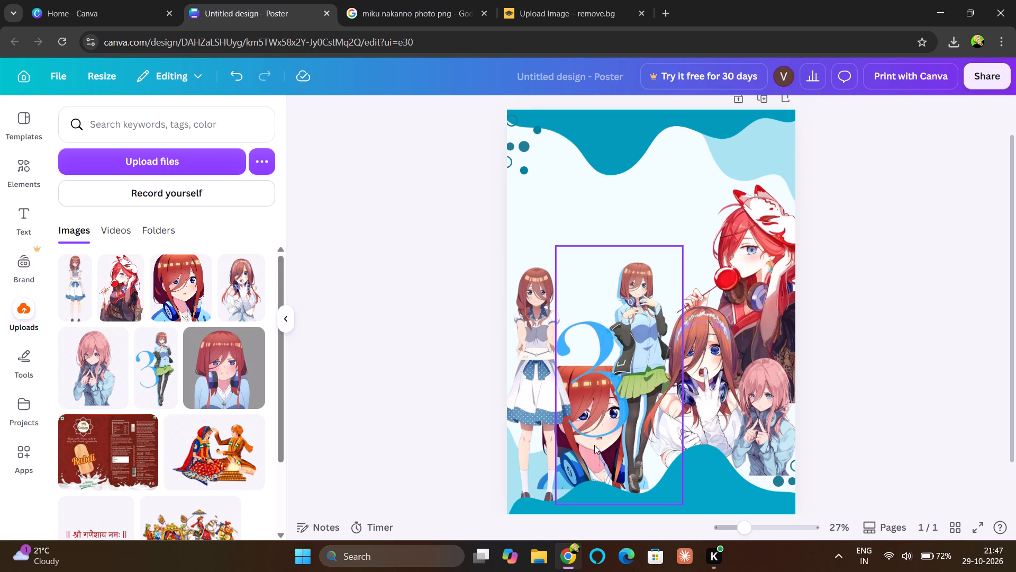
Move the headphones close-up to the poster's top, shifting the number 3 cutout aside and returning it beside the dress cutout.
click(587, 416)
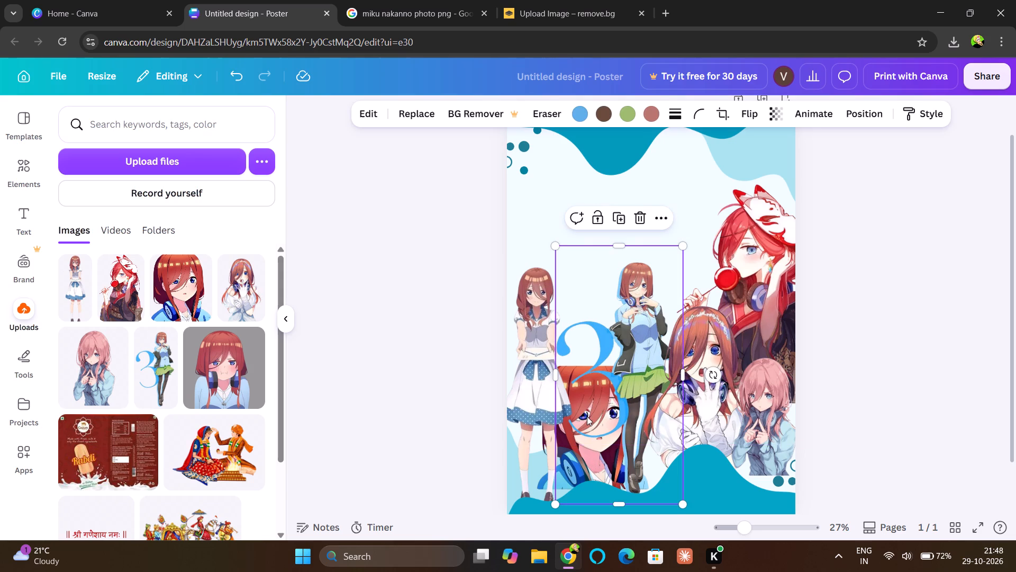
drag(587, 416, 618, 381)
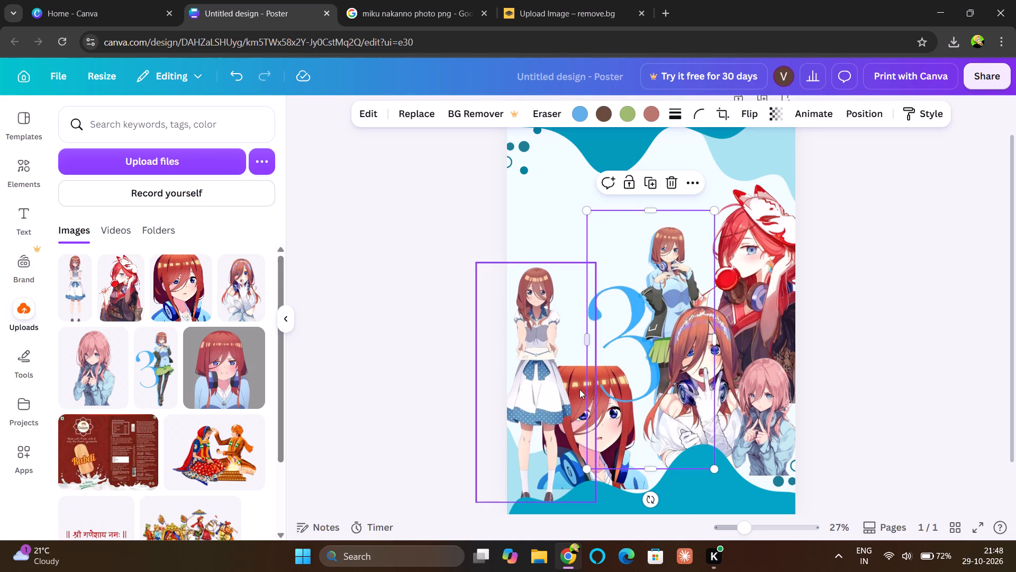
drag(616, 364, 654, 285)
drag(610, 405, 603, 140)
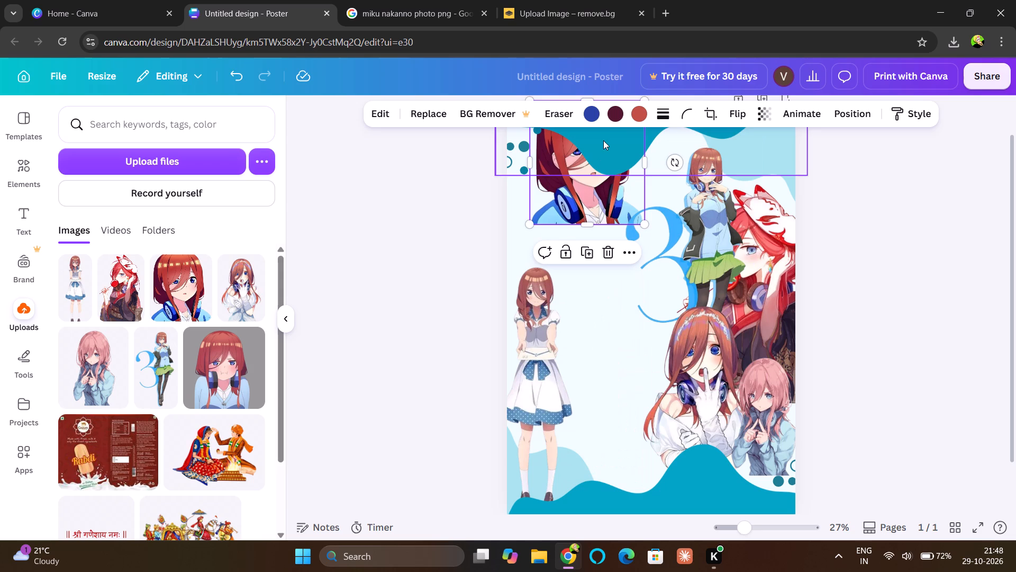
drag(698, 175, 629, 291)
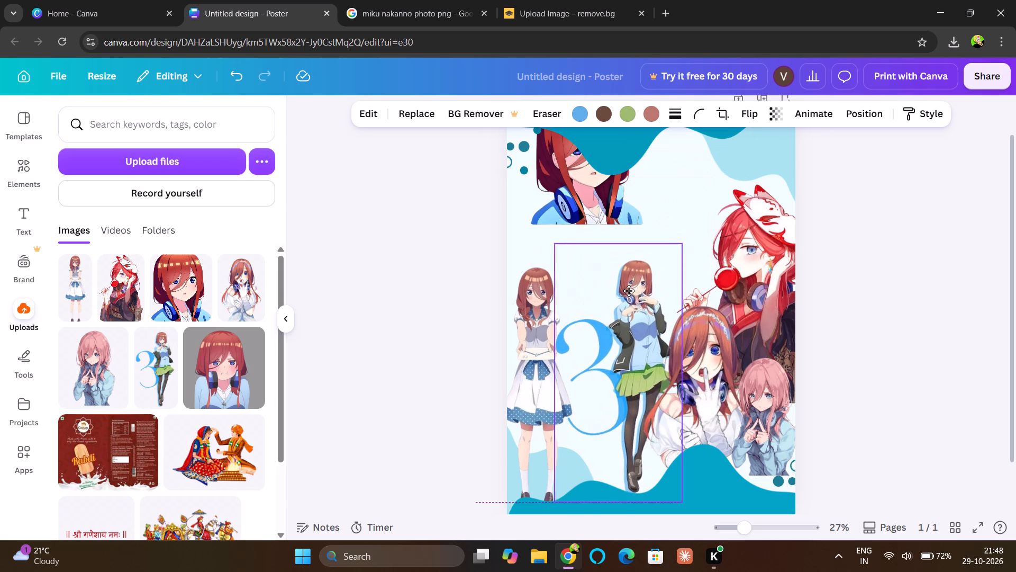
drag(629, 291, 622, 291)
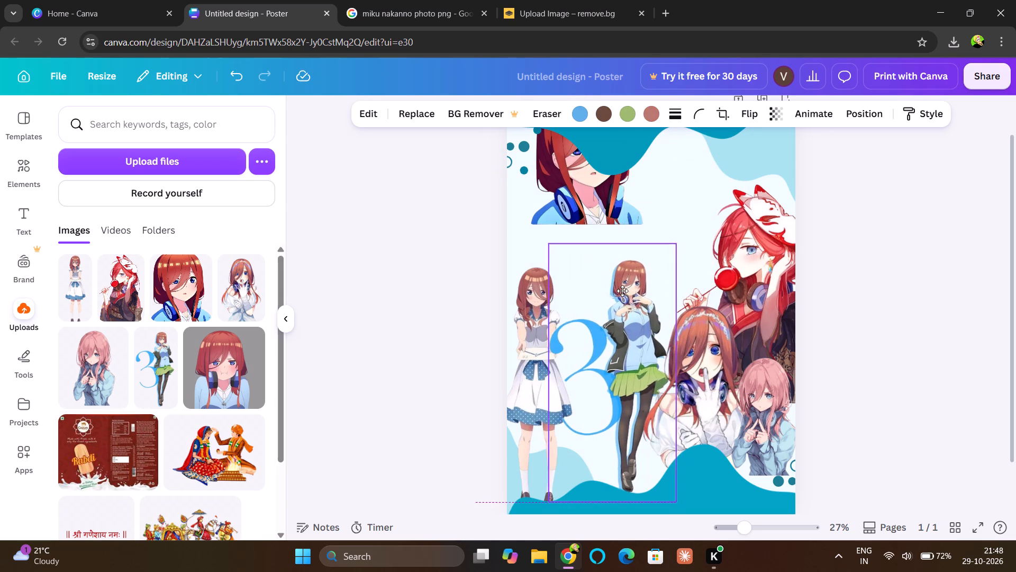
drag(622, 291, 625, 292)
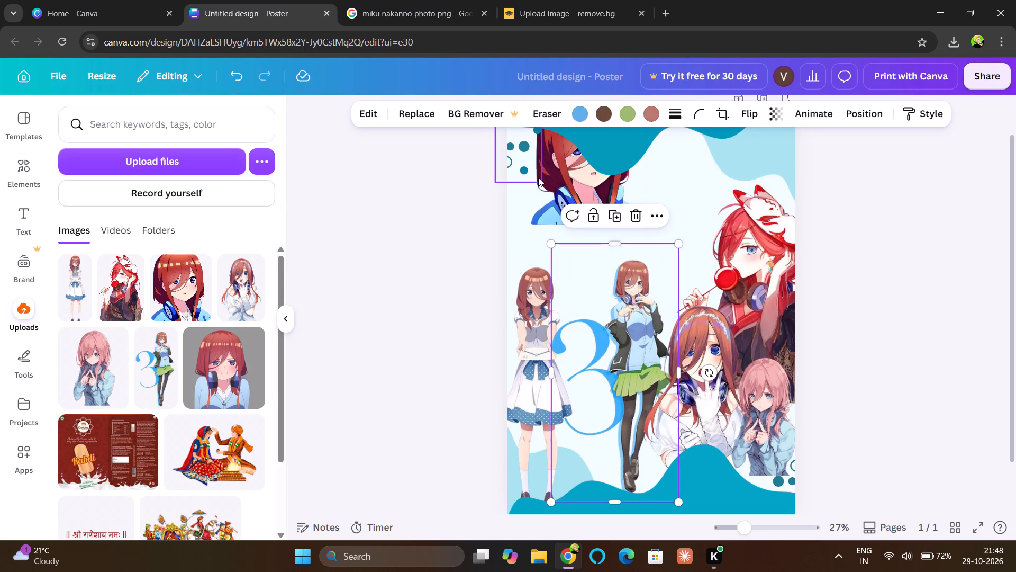
Position the headphones close-up against the poster's upper left edge, just above the dress cutout.
drag(554, 180, 524, 204)
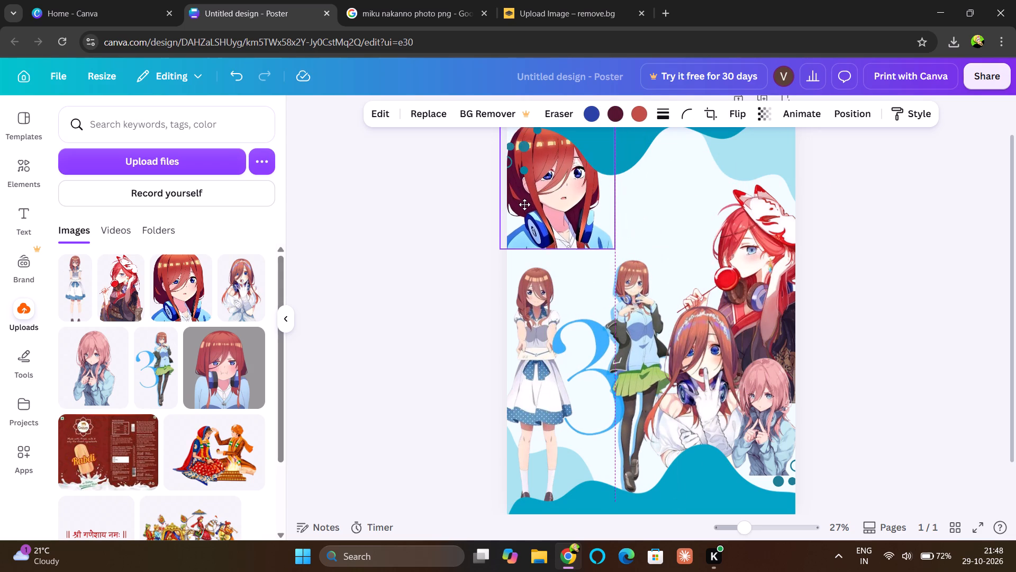
drag(524, 204, 522, 243)
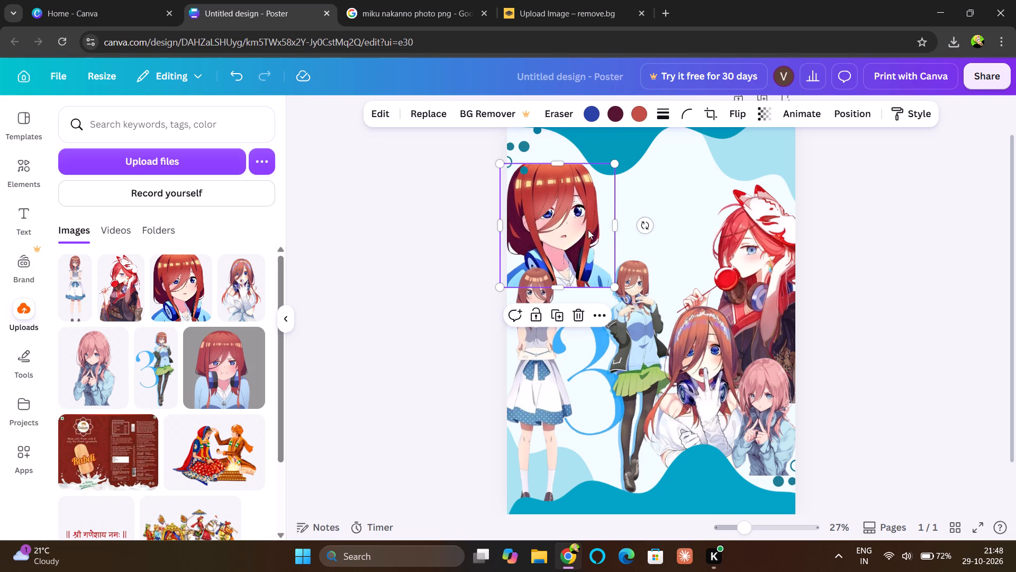
drag(616, 224, 623, 229)
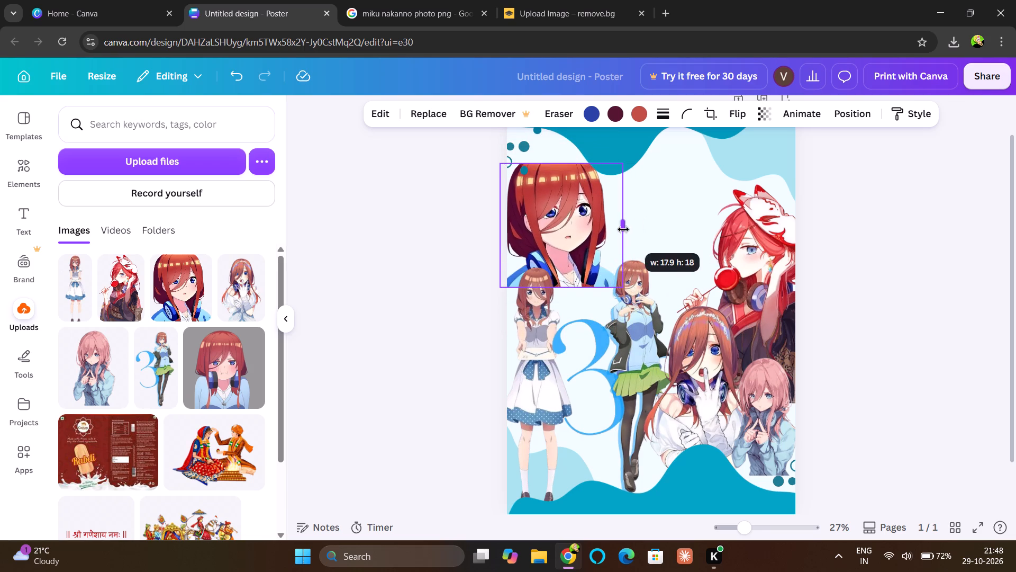
drag(623, 229, 620, 230)
drag(568, 225, 559, 191)
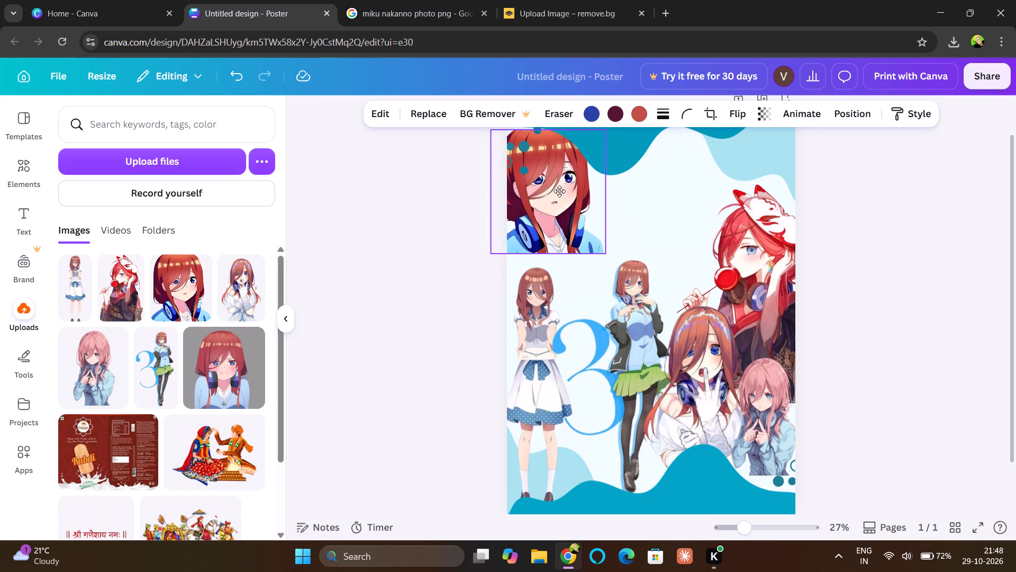
drag(559, 191, 562, 190)
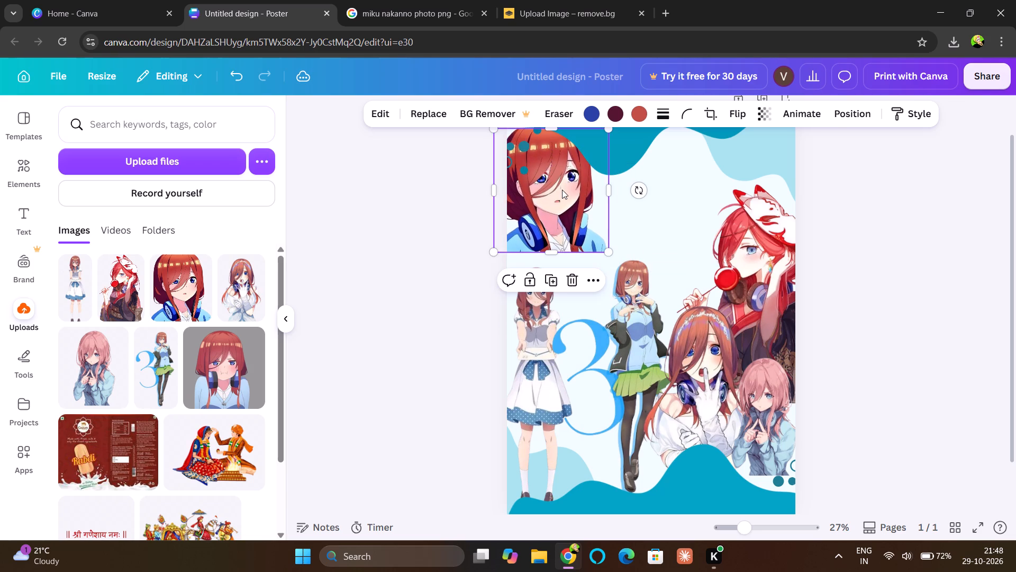
click(876, 238)
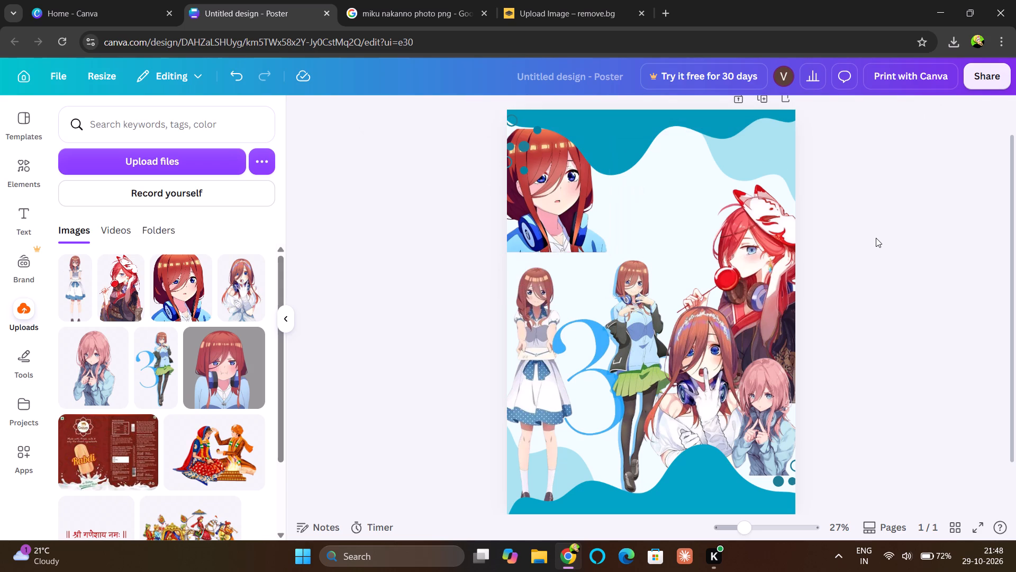
In the Google image results, find the Miku Nakano portrait pointing at the viewer, from Reddit, and save it to Downloads.
click(434, 14)
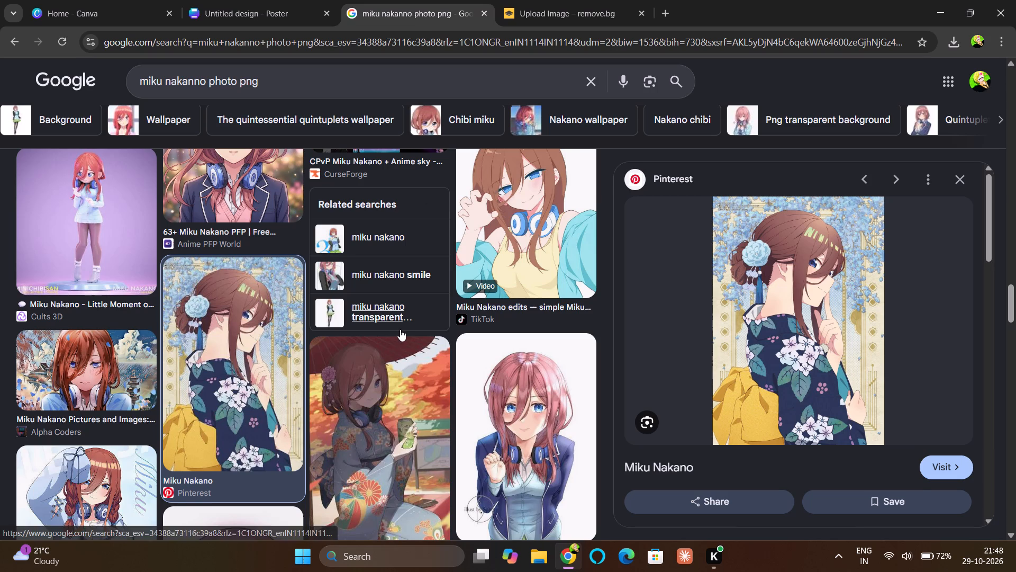
scroll(400, 329, down, 1)
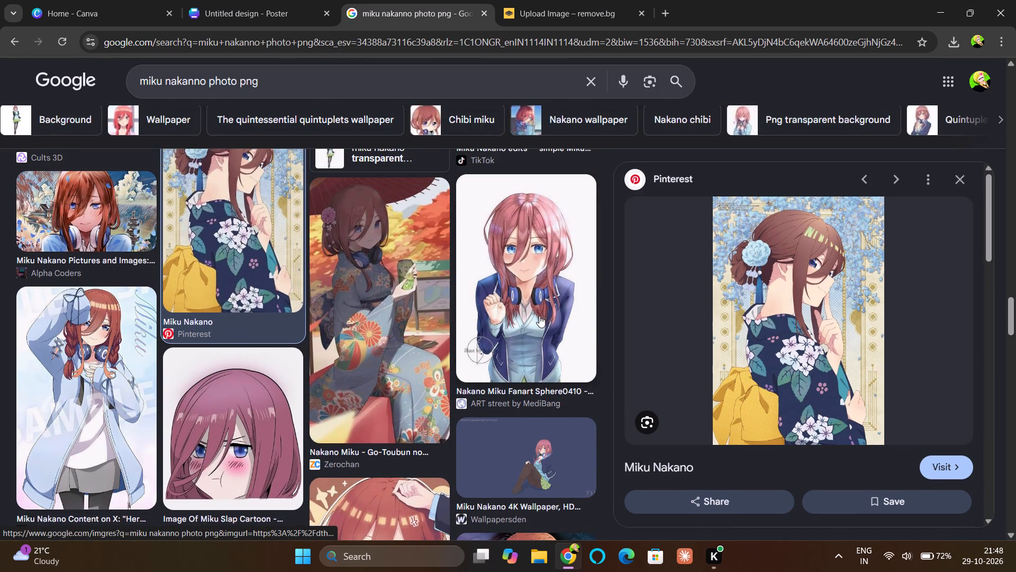
scroll(256, 334, down, 2)
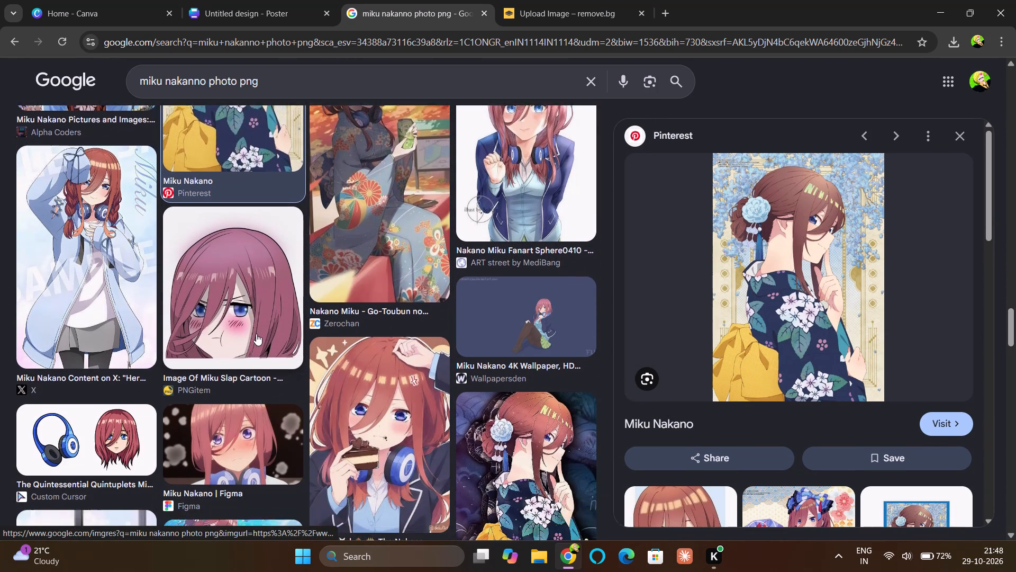
scroll(256, 334, down, 3)
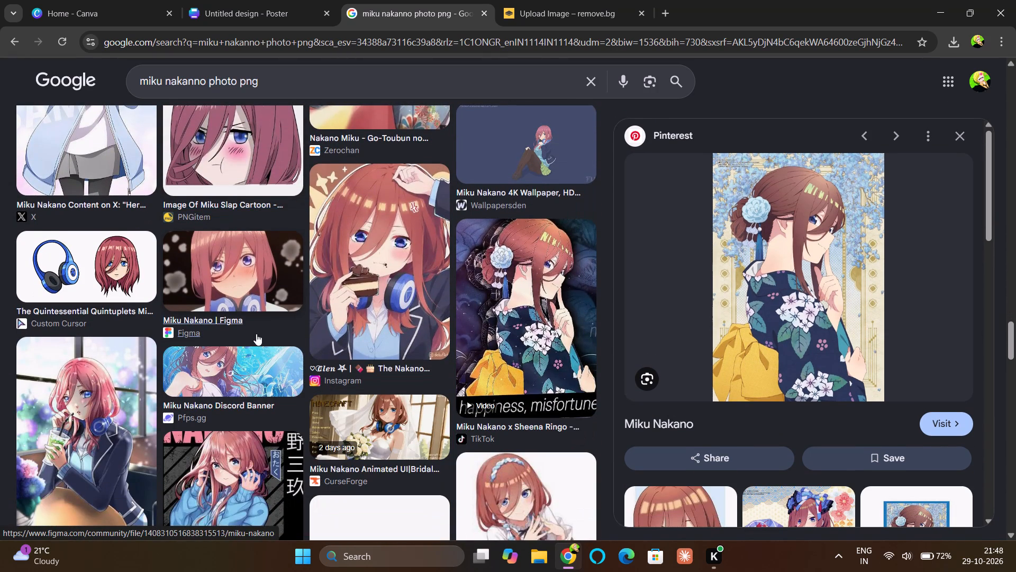
scroll(256, 334, down, 5)
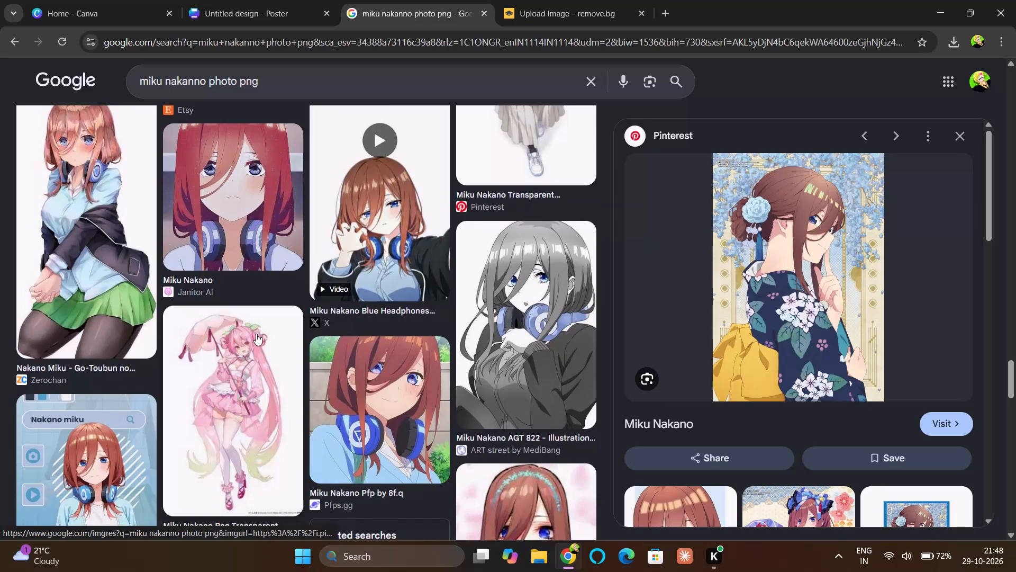
scroll(256, 334, down, 6)
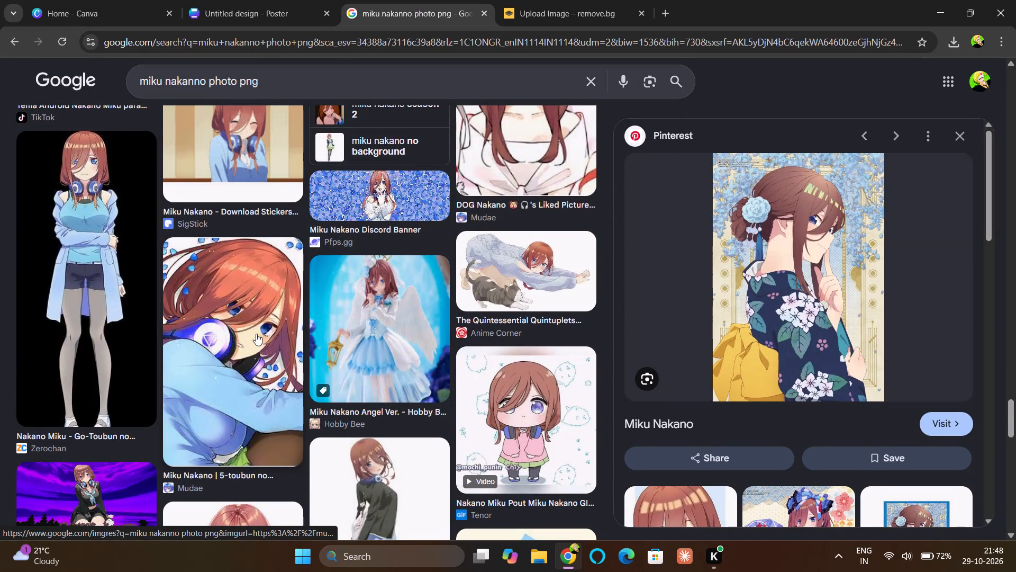
scroll(256, 334, down, 2)
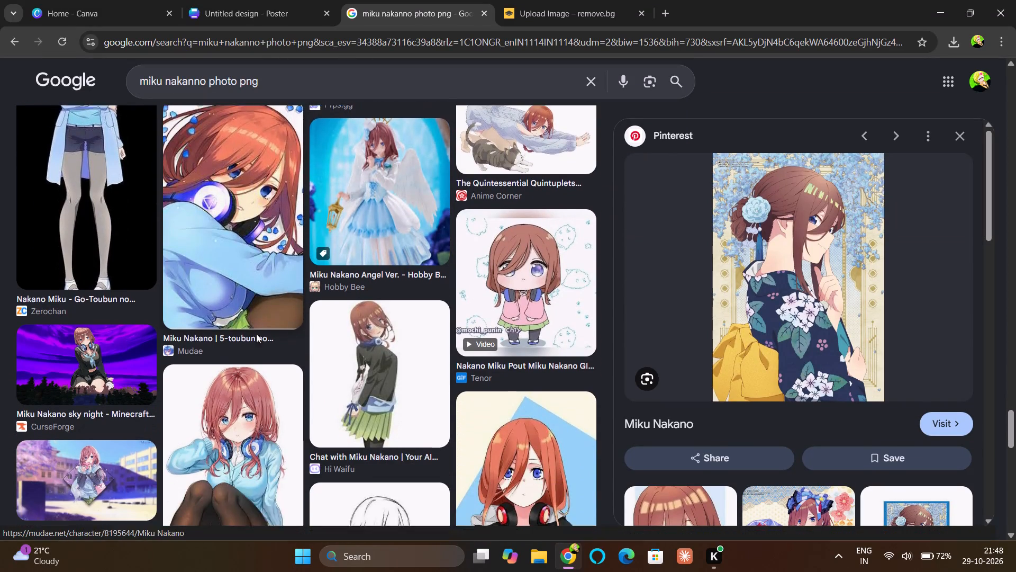
scroll(256, 334, down, 7)
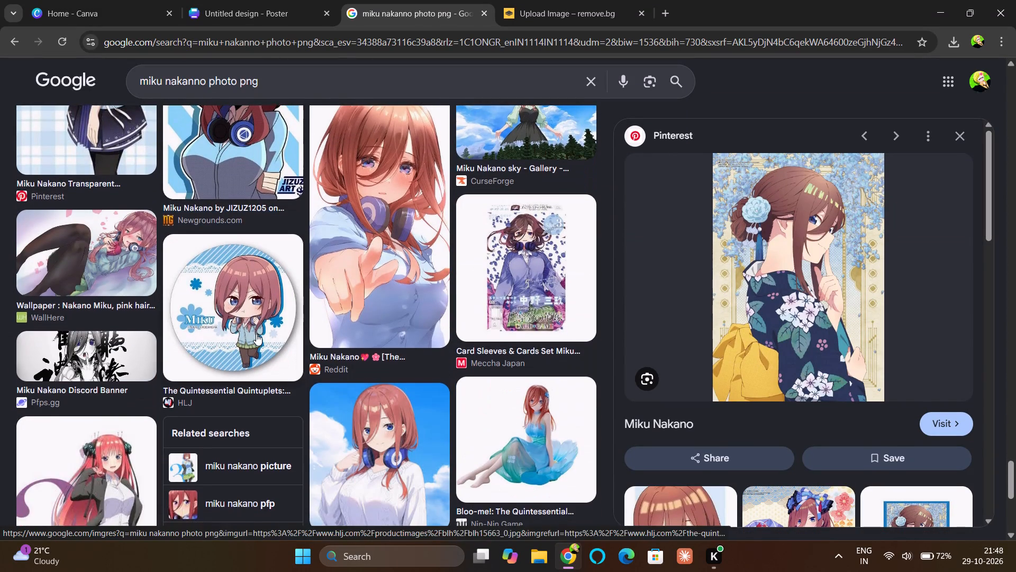
scroll(256, 334, up, 1)
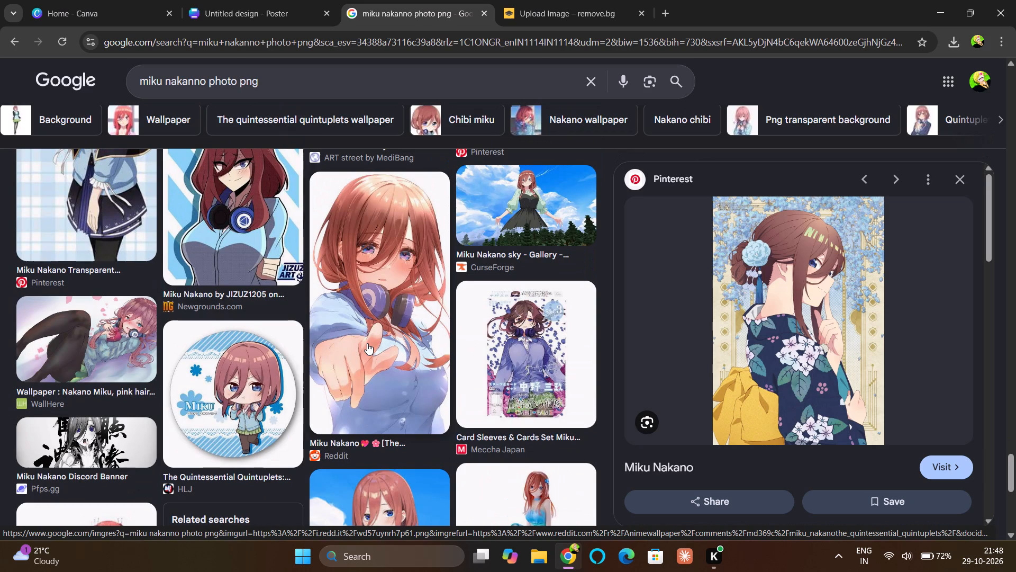
click(367, 343)
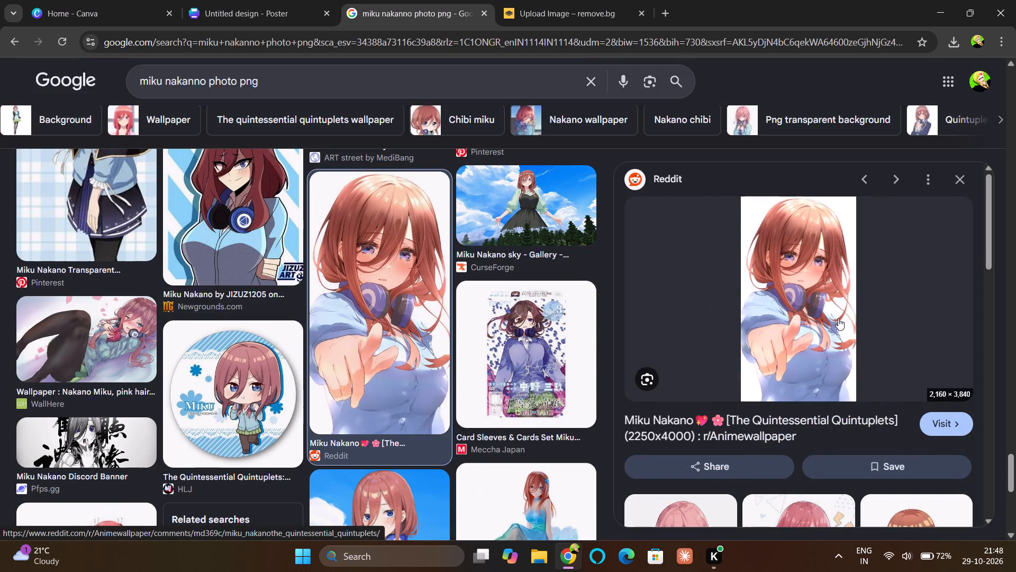
right_click(354, 289)
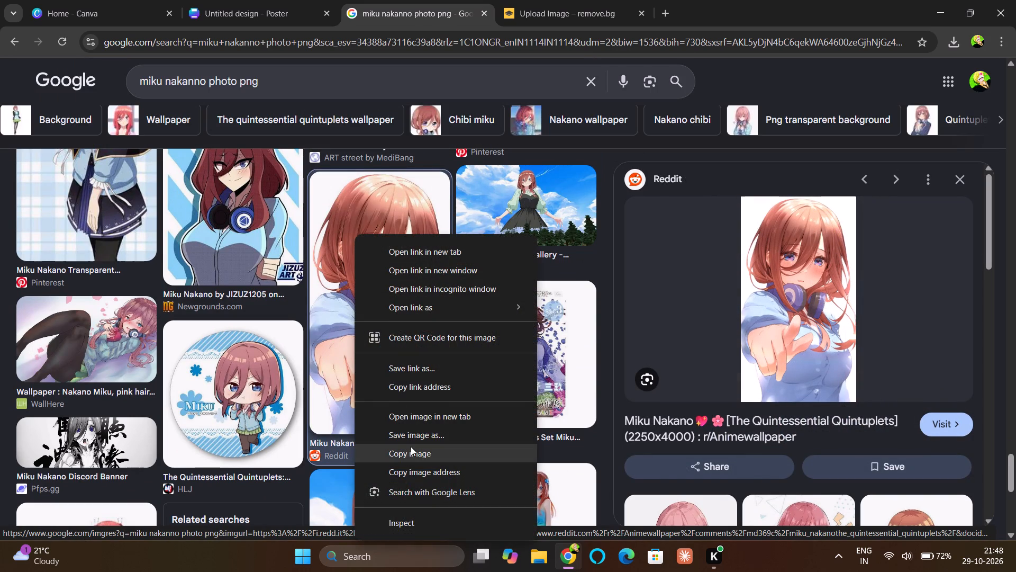
click(418, 437)
key(Return)
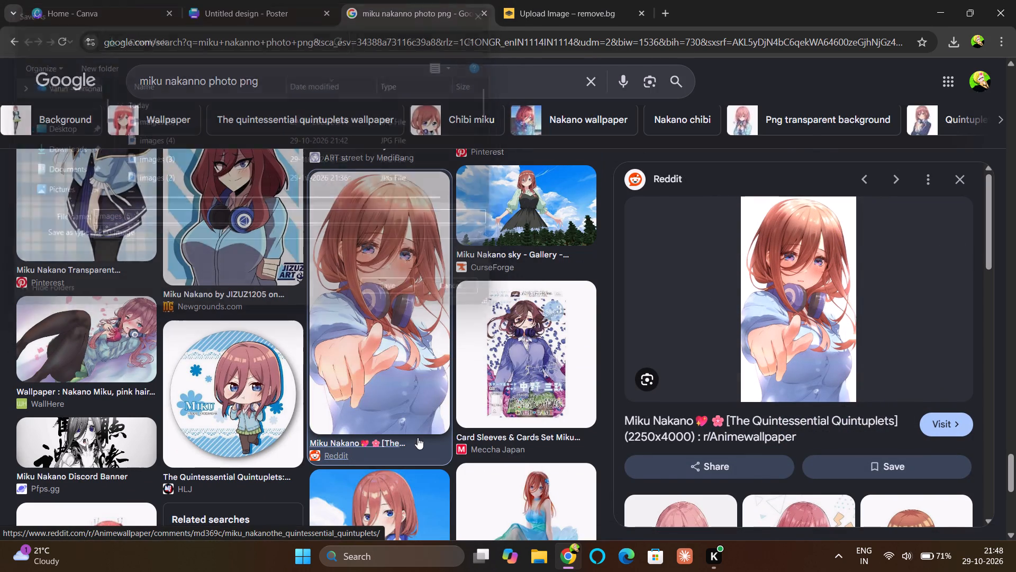
Switch to remove.bg and upload the images (6) file for background removal.
click(578, 16)
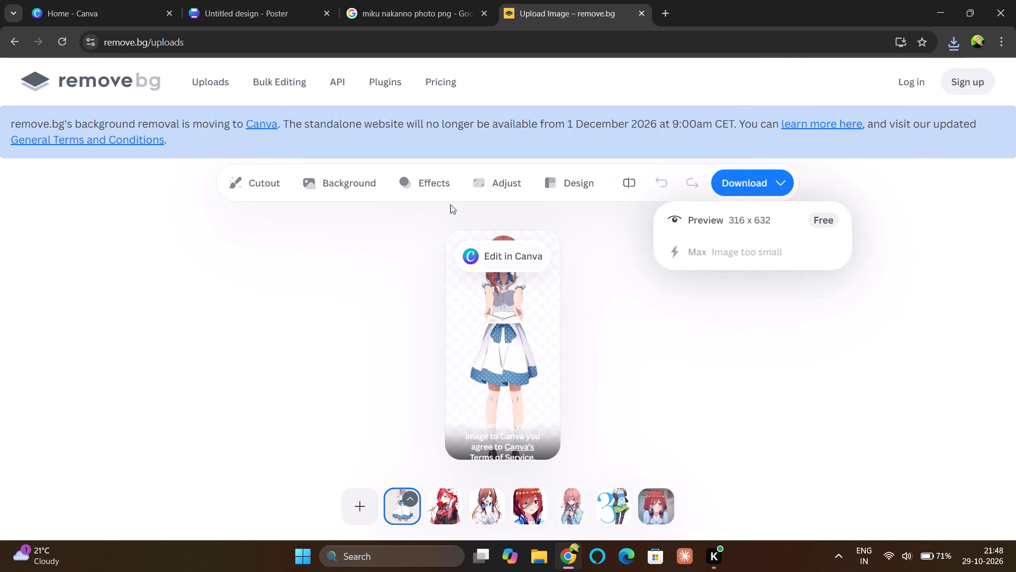
click(368, 504)
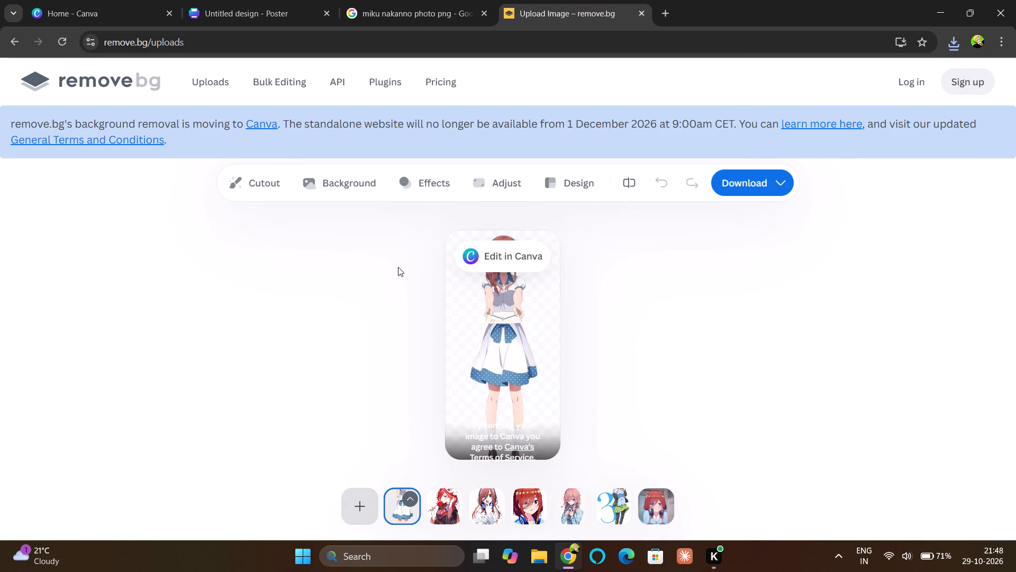
click(282, 114)
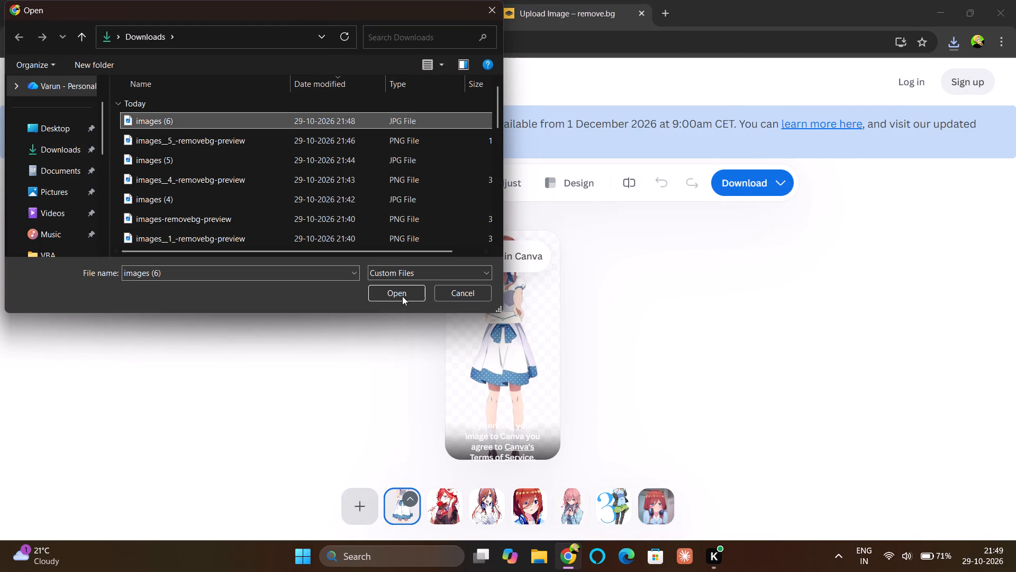
click(402, 298)
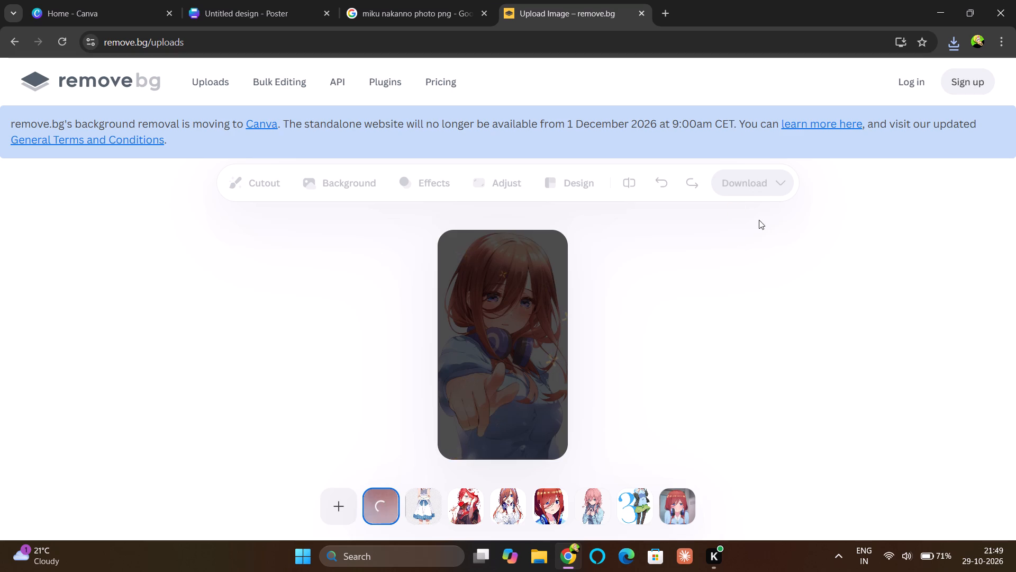
Return to the Canva poster and look over its current layout.
click(249, 10)
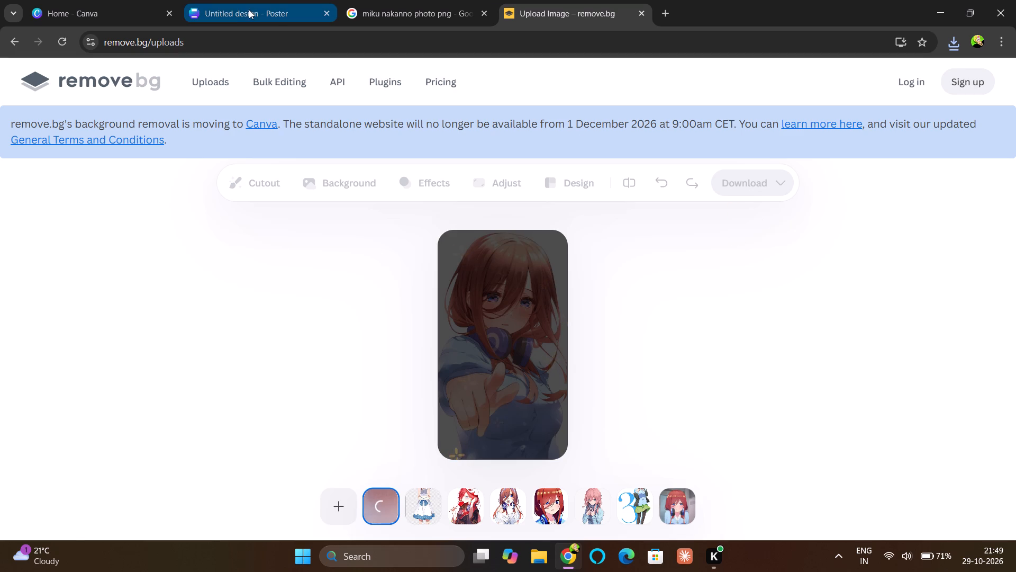
scroll(364, 328, down, 3)
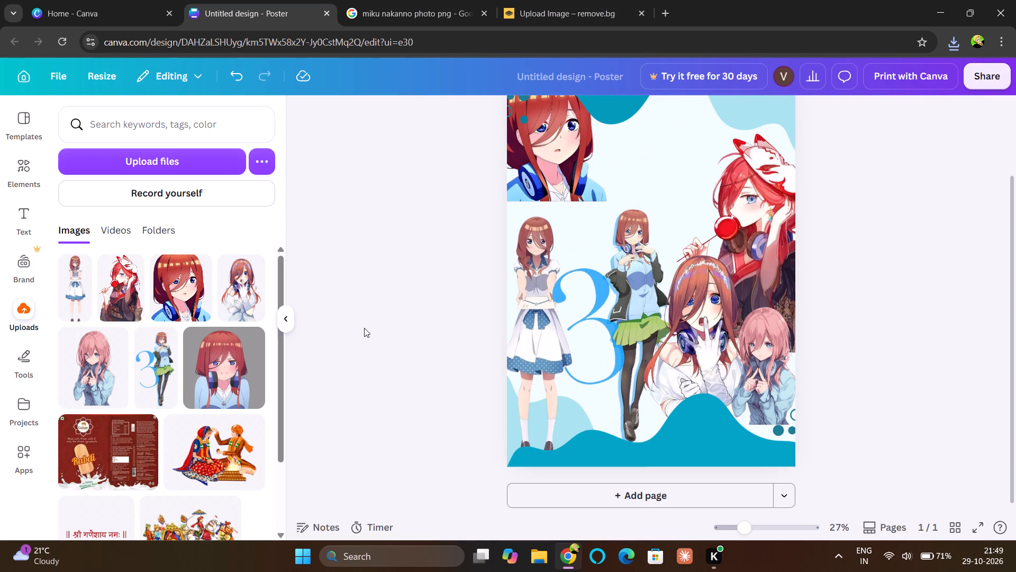
scroll(364, 328, up, 1)
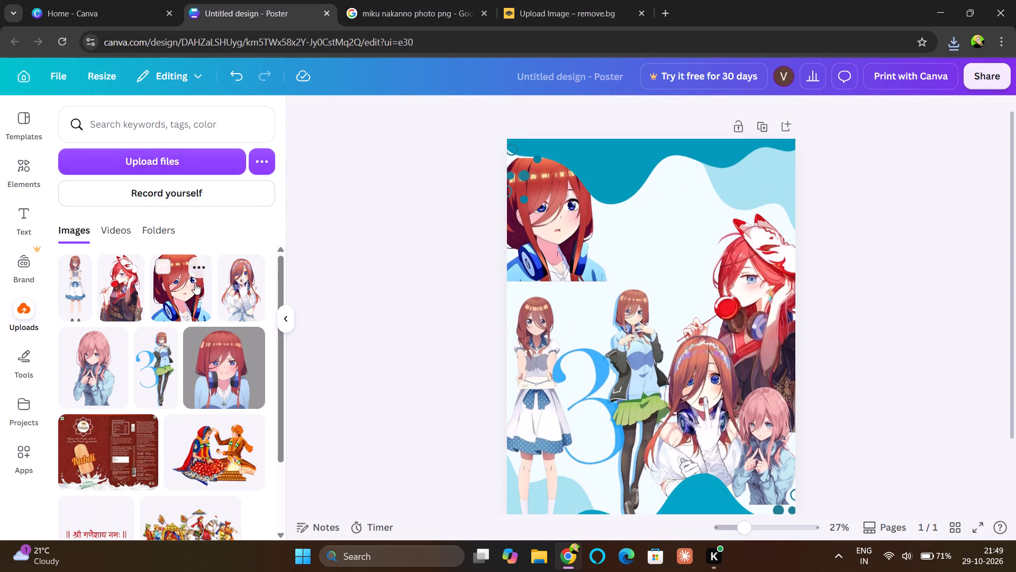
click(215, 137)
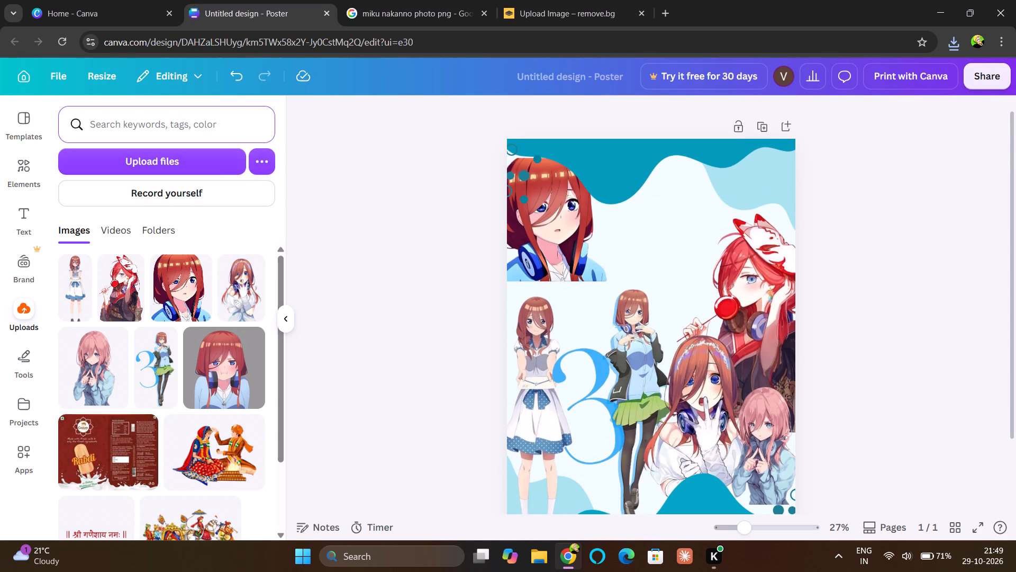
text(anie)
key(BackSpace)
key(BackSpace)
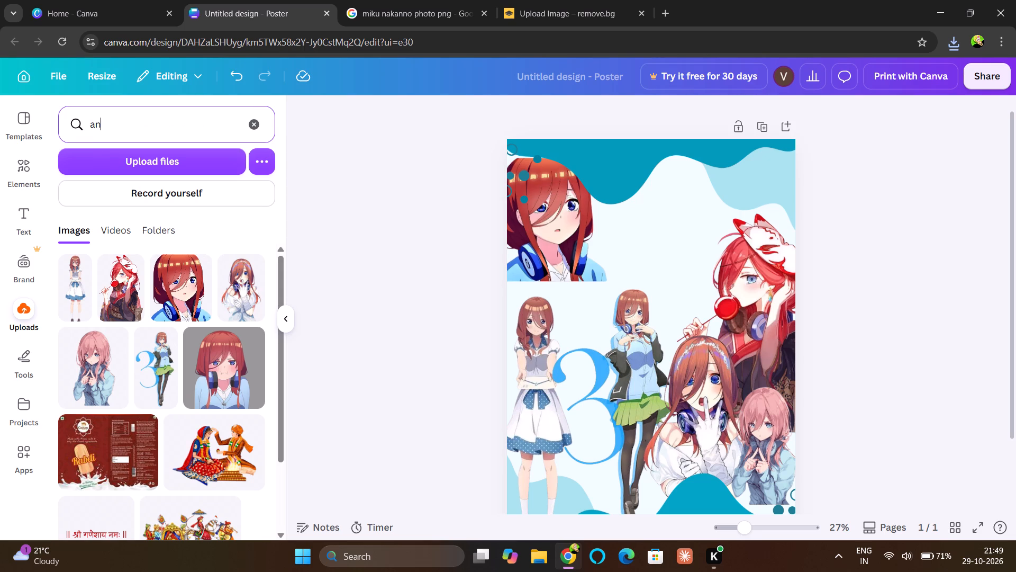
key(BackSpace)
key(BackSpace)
Search the poster templates for "anime template" and browse the designs offered.
click(28, 118)
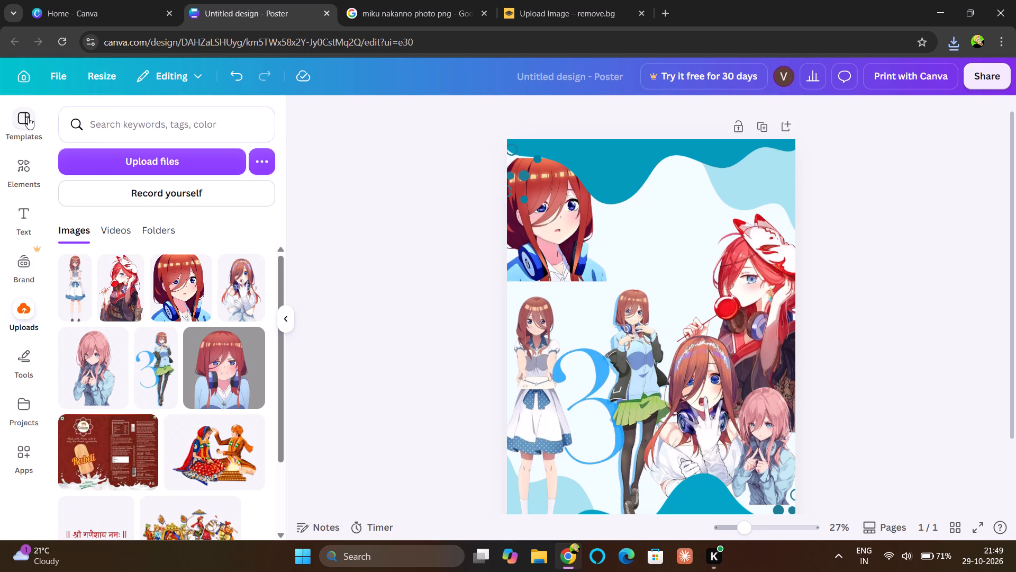
click(69, 117)
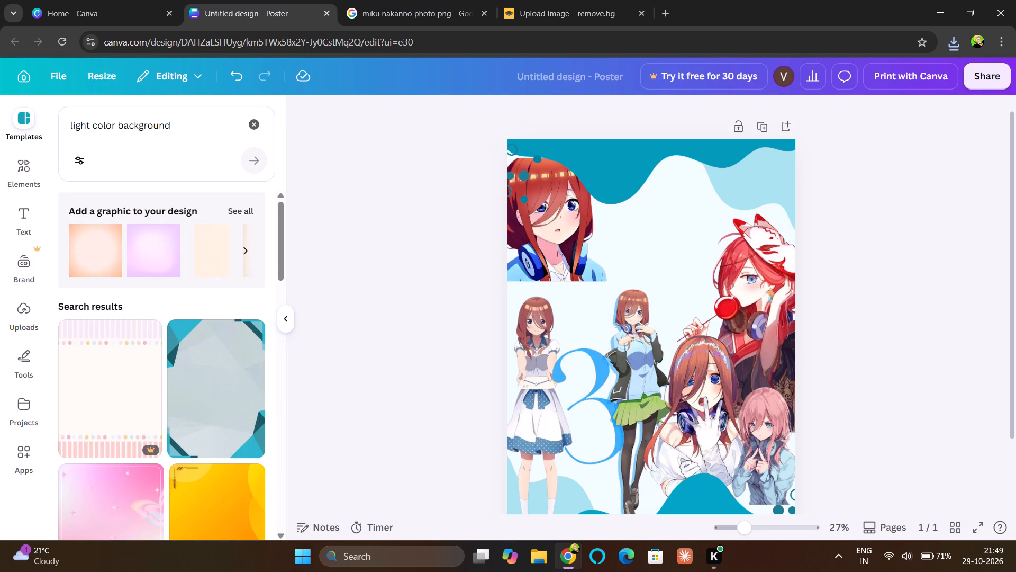
click(256, 129)
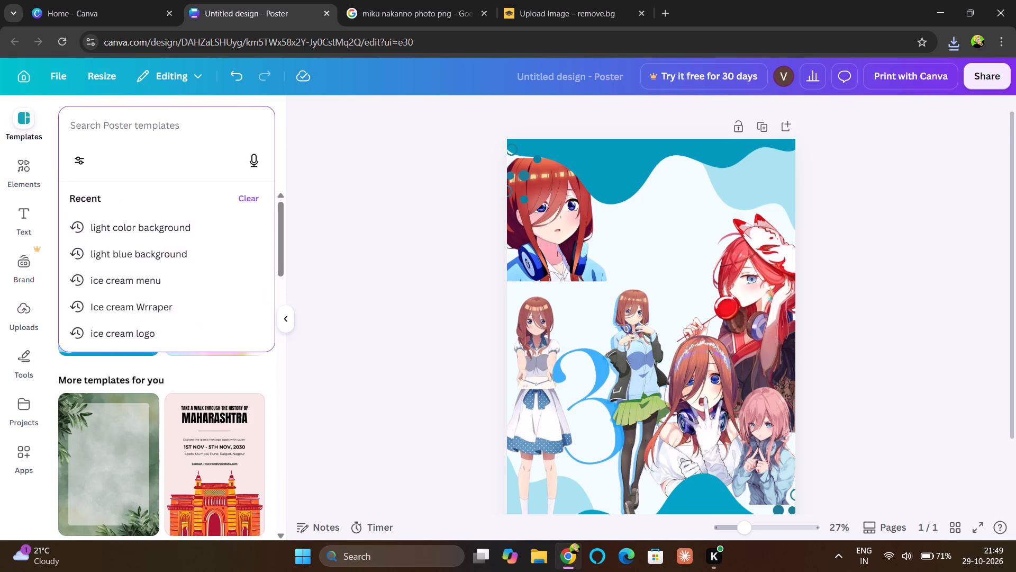
click(204, 128)
text(anime)
key(space)
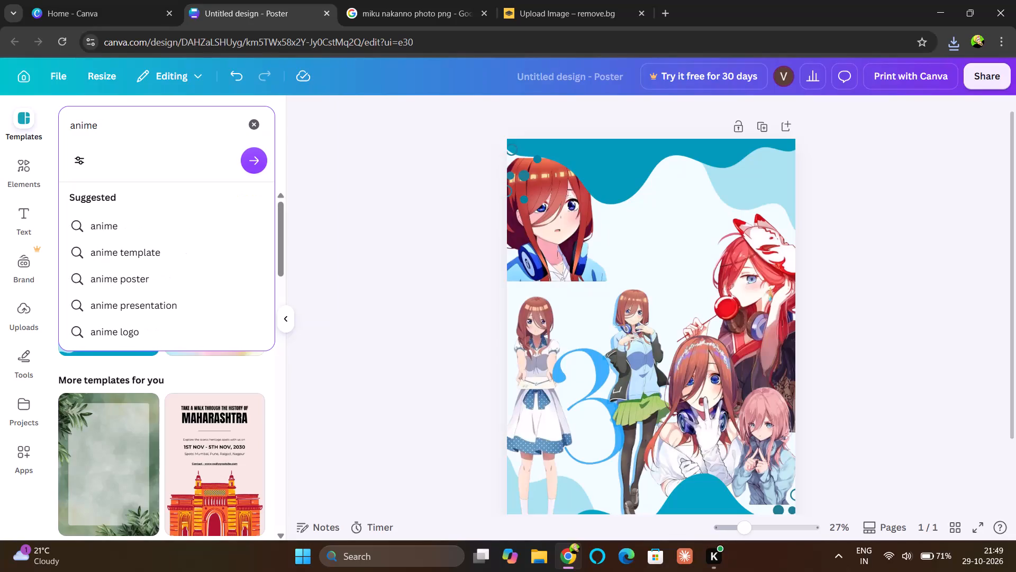
key(Down)
key(Down)
key(Return)
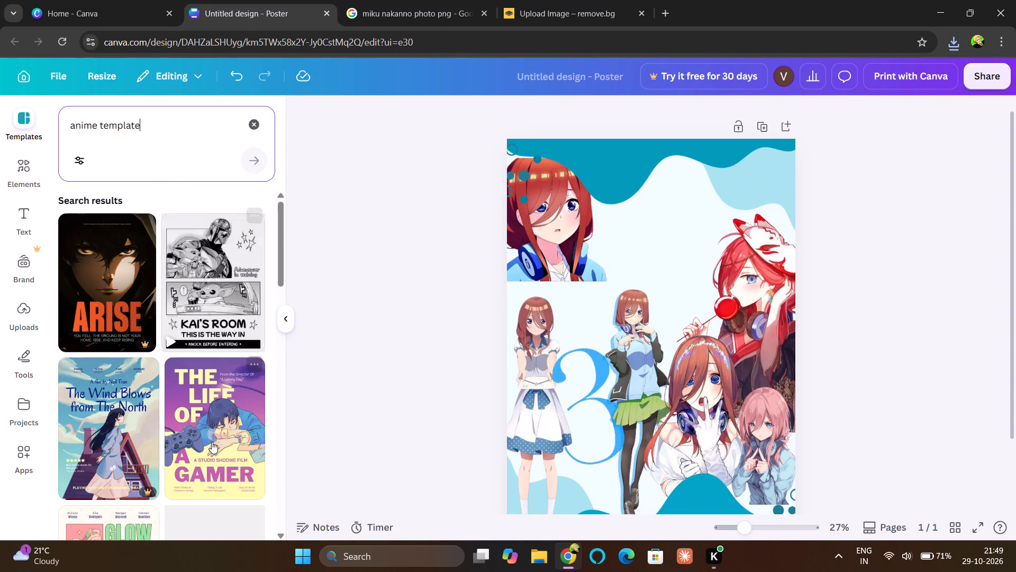
scroll(213, 444, down, 4)
scroll(213, 444, up, 1)
Search the poster templates for "waifu", then clear the search and return to the uploads.
click(166, 120)
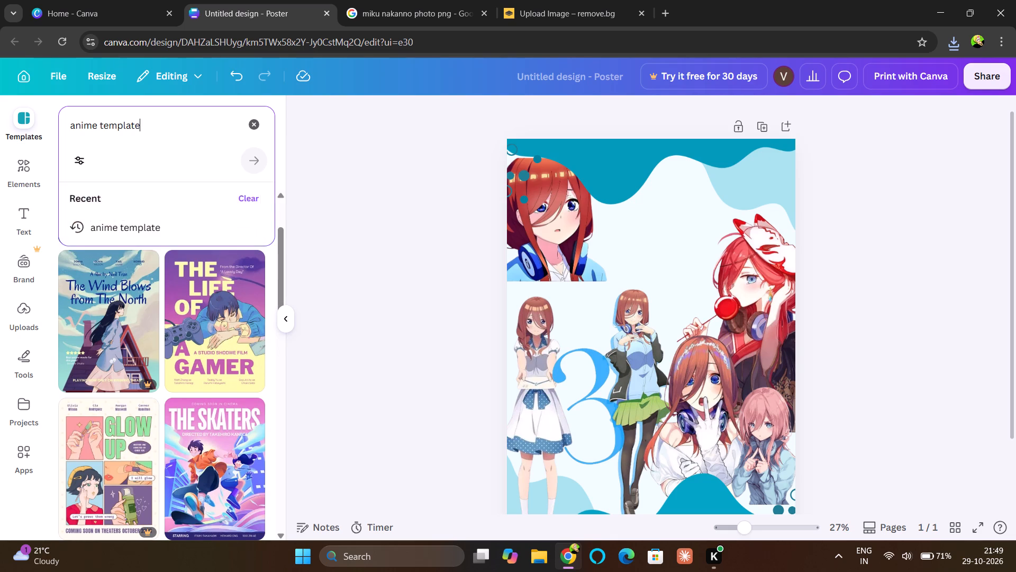
key(space)
key(BackSpace)
key(BackSpace)
key(BackSpace)
key(BackSpace)
key(BackSpace)
key(BackSpace)
key(BackSpace)
key(BackSpace)
key(BackSpace)
key(BackSpace)
key(BackSpace)
key(BackSpace)
key(BackSpace)
key(BackSpace)
key(BackSpace)
key(BackSpace)
key(BackSpace)
key(BackSpace)
key(BackSpace)
key(BackSpace)
text(waifuu)
key(BackSpace)
key(space)
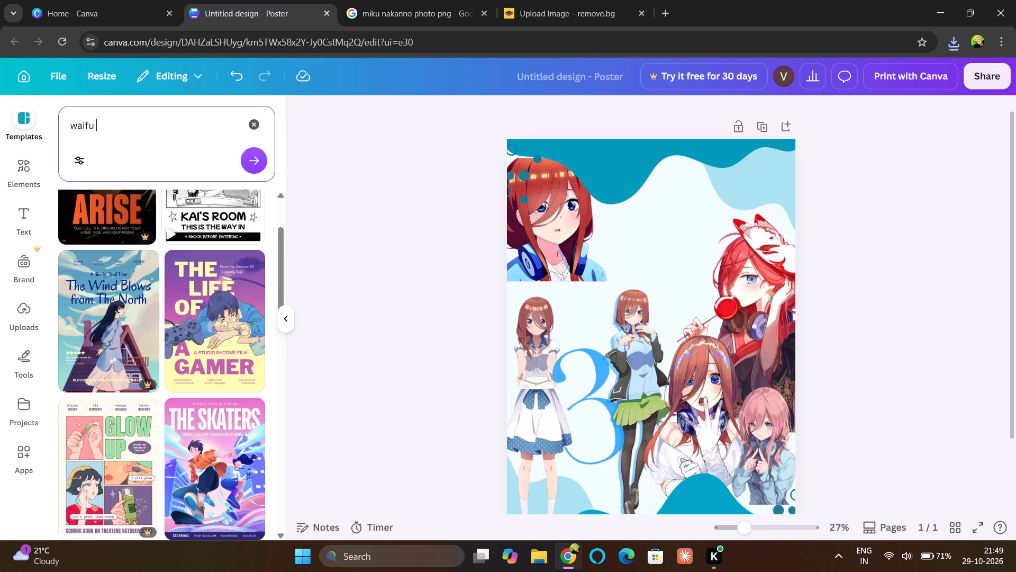
key(Return)
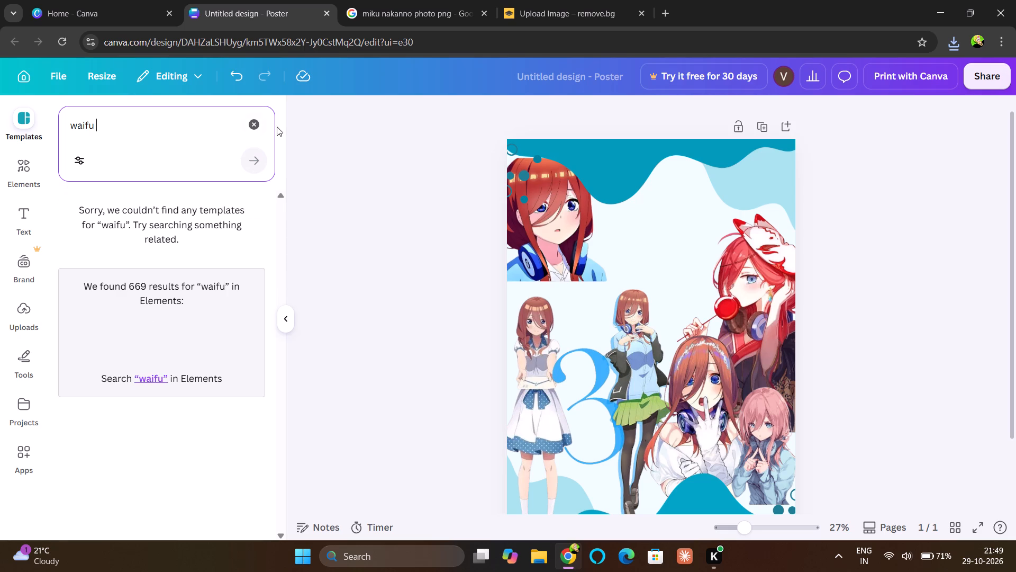
click(256, 122)
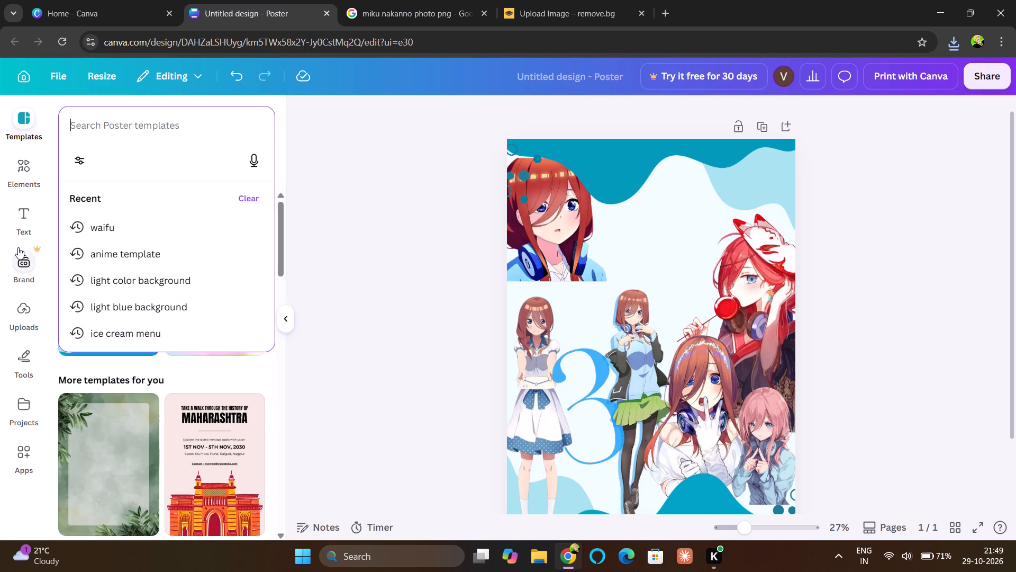
click(17, 311)
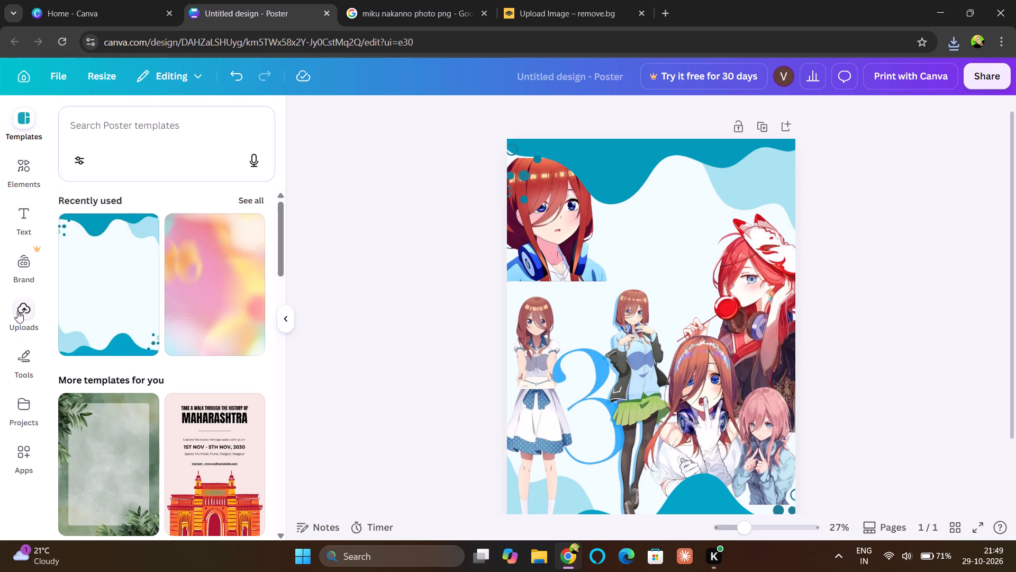
Switch to remove.bg and download the free 374 x 667 preview of the pointing Miku cutout.
click(592, 18)
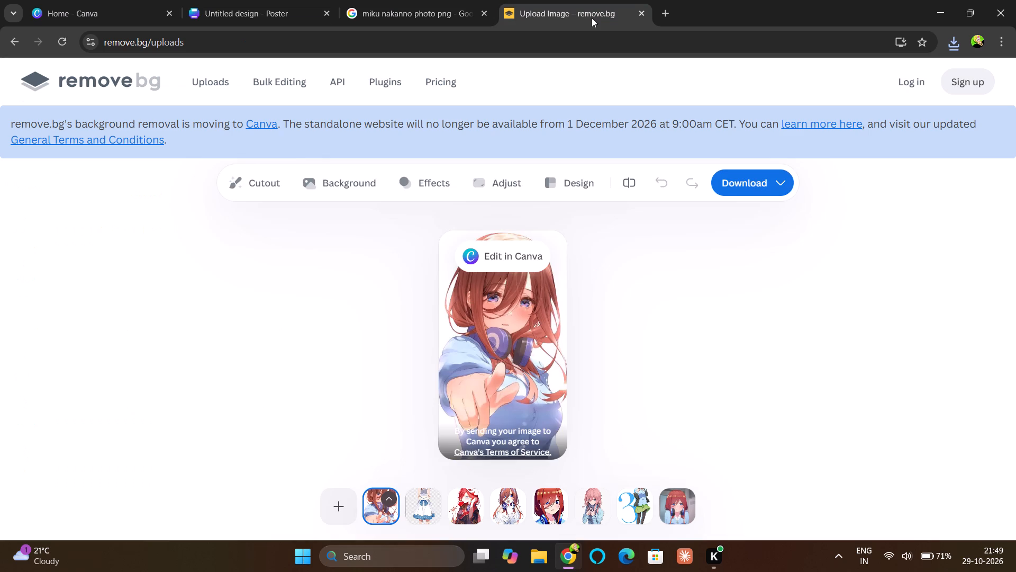
click(776, 192)
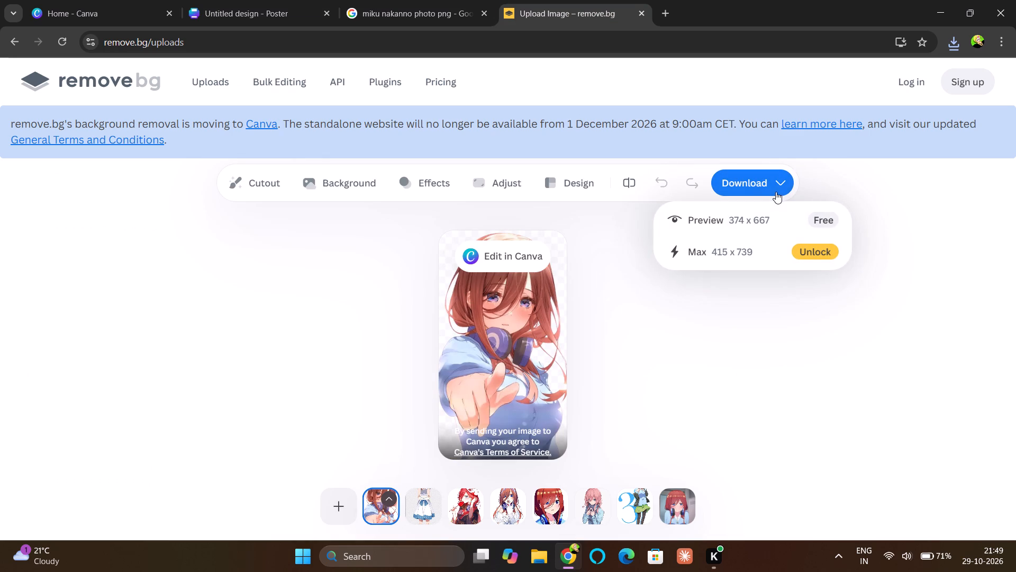
click(751, 228)
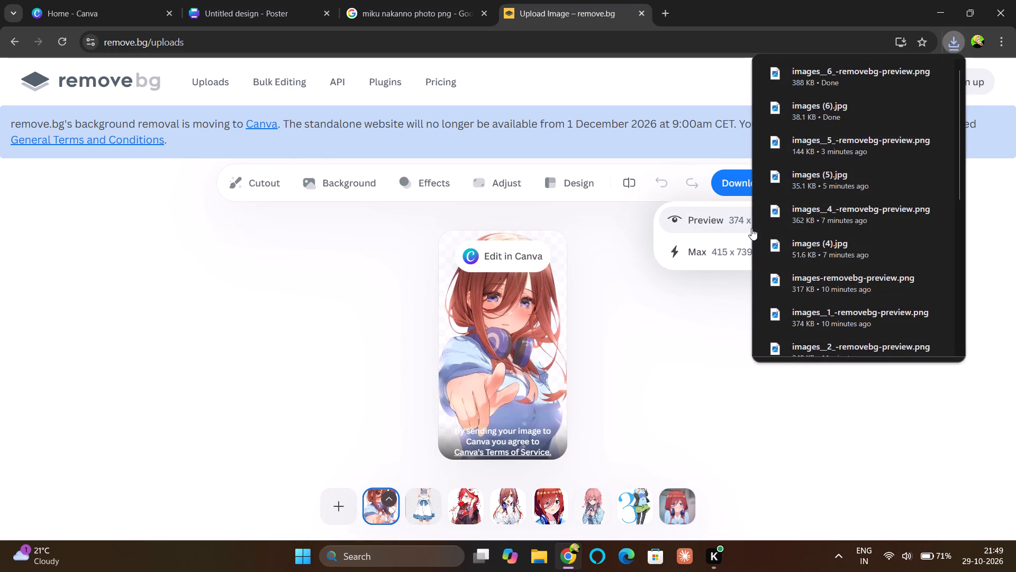
Return to the Canva poster and upload the background-removed file images__6_-removebg-preview from Downloads.
click(261, 2)
click(186, 158)
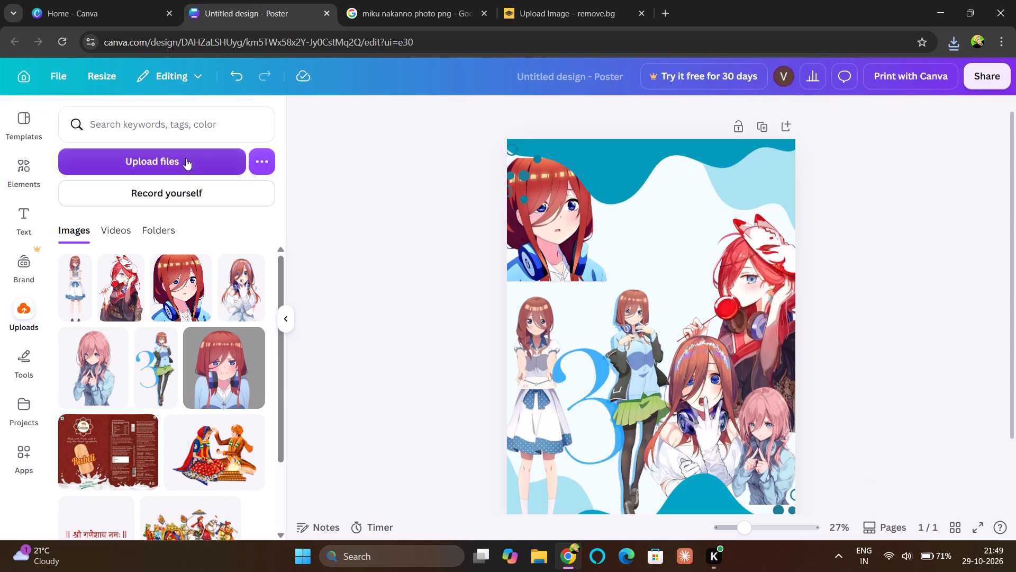
click(160, 123)
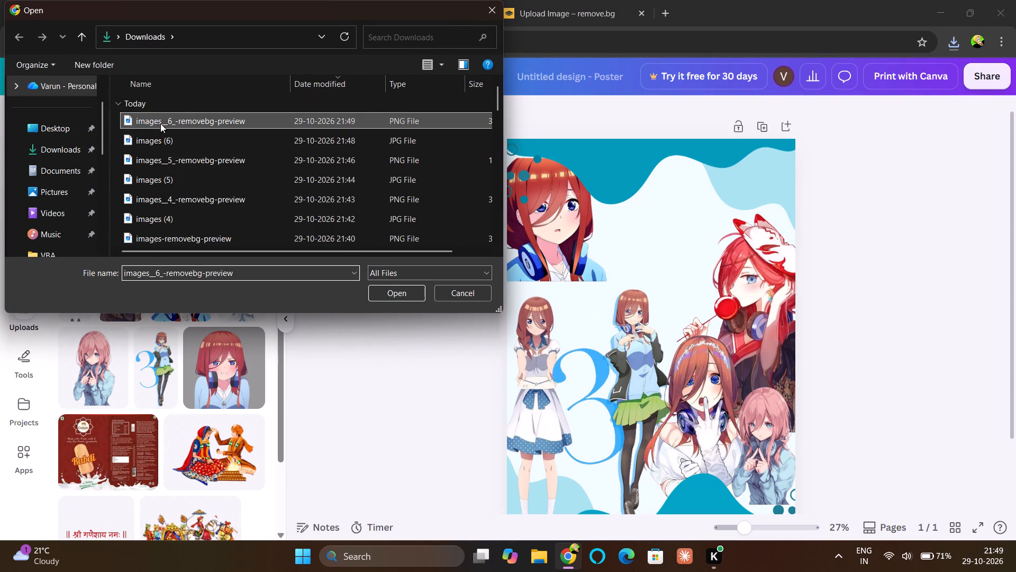
click(396, 293)
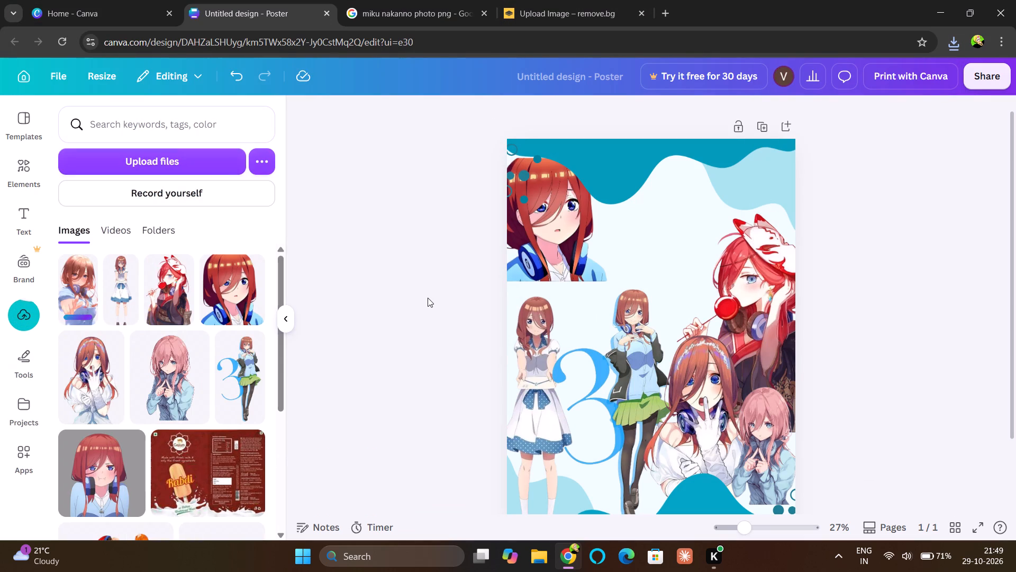
Add the uploaded pointing Miku cutout to the poster and place it at the top, just beside the headphone portrait in the corner.
click(84, 272)
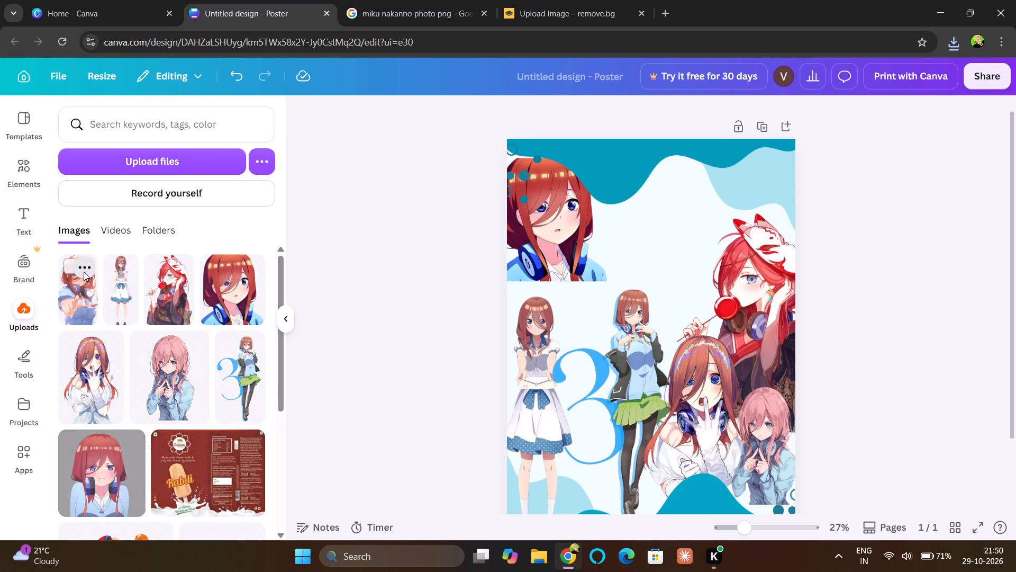
click(84, 272)
click(77, 287)
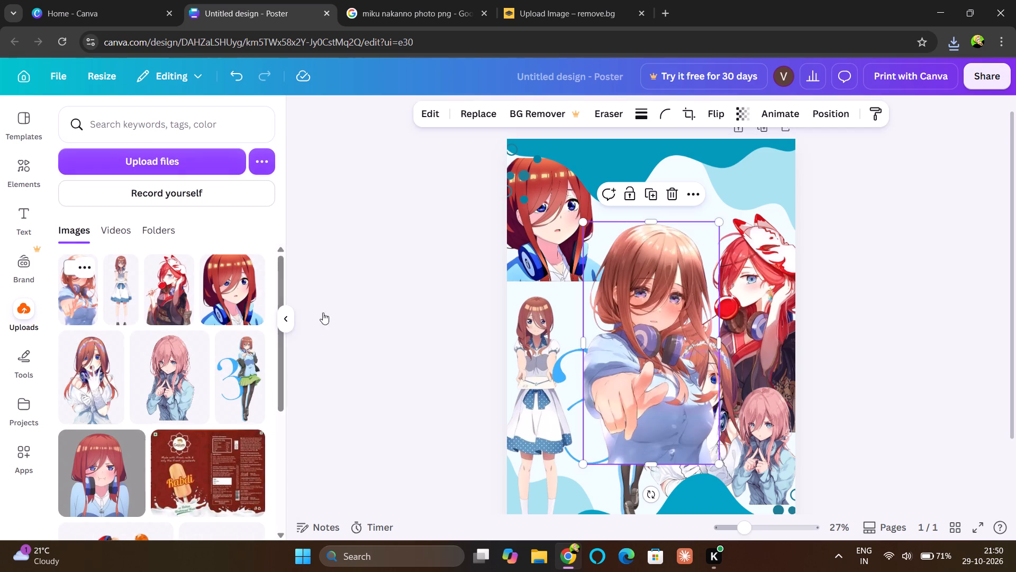
drag(670, 345, 621, 408)
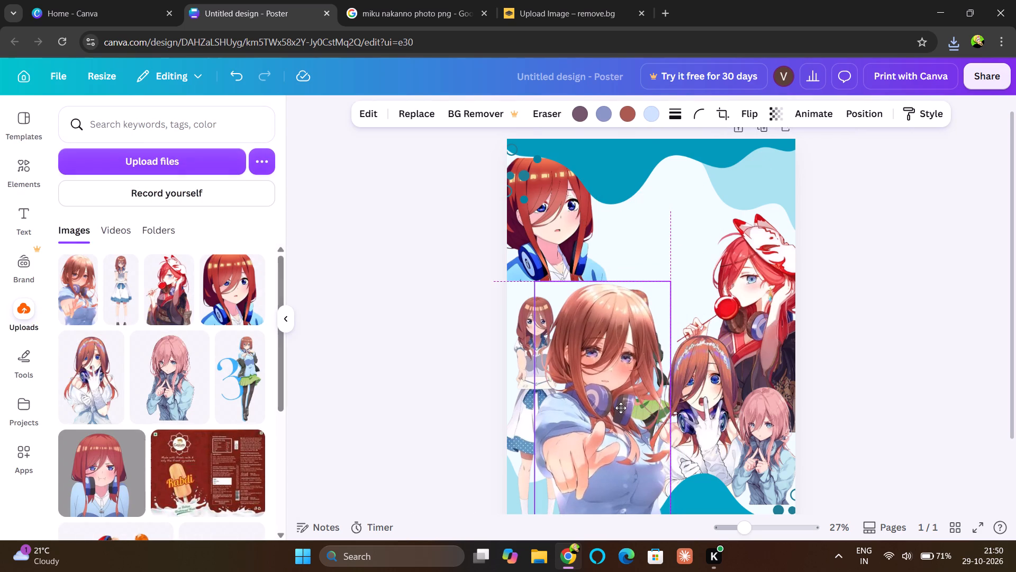
drag(621, 408, 690, 307)
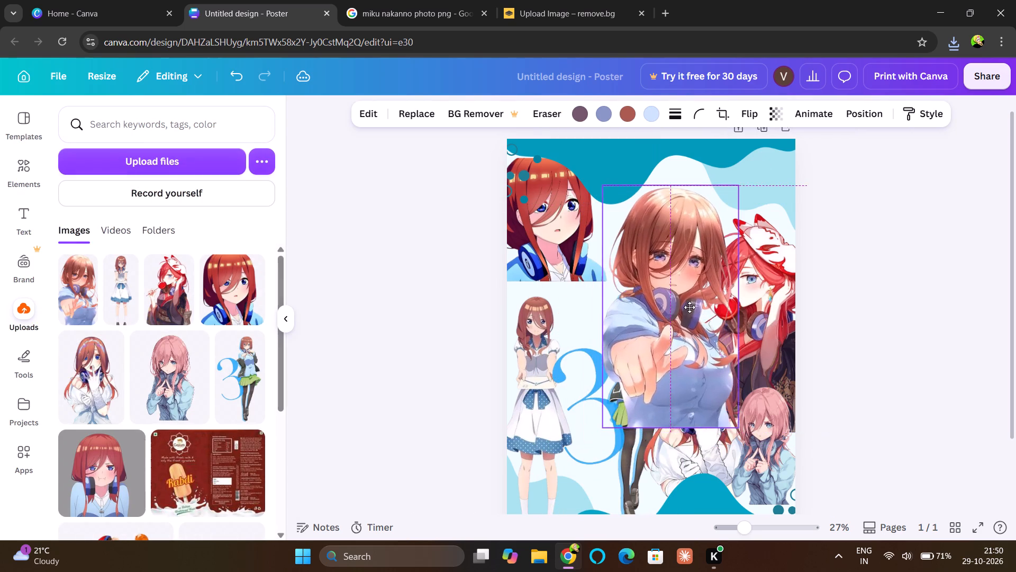
drag(690, 307, 710, 226)
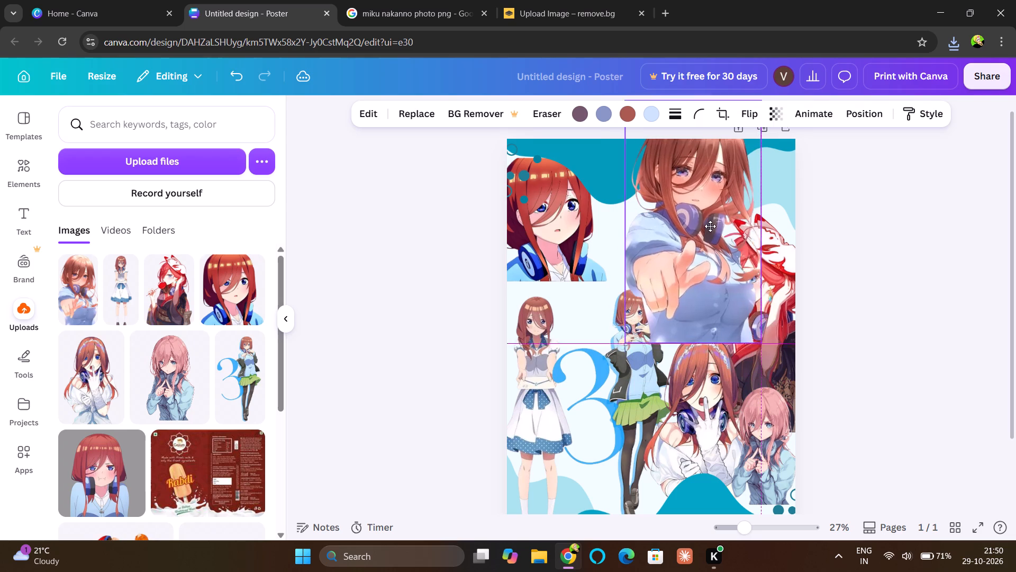
drag(710, 226, 702, 263)
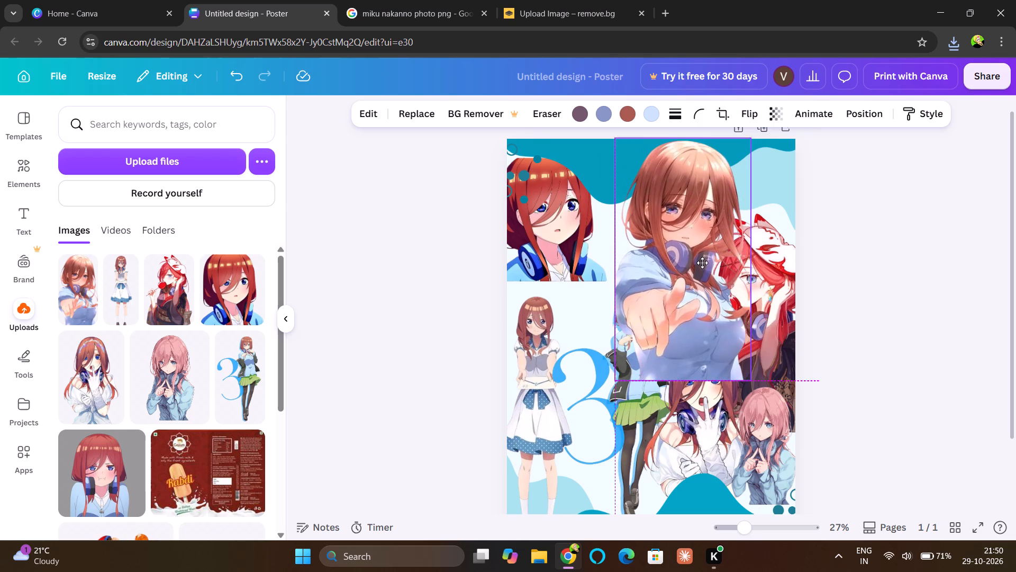
drag(702, 263, 702, 263)
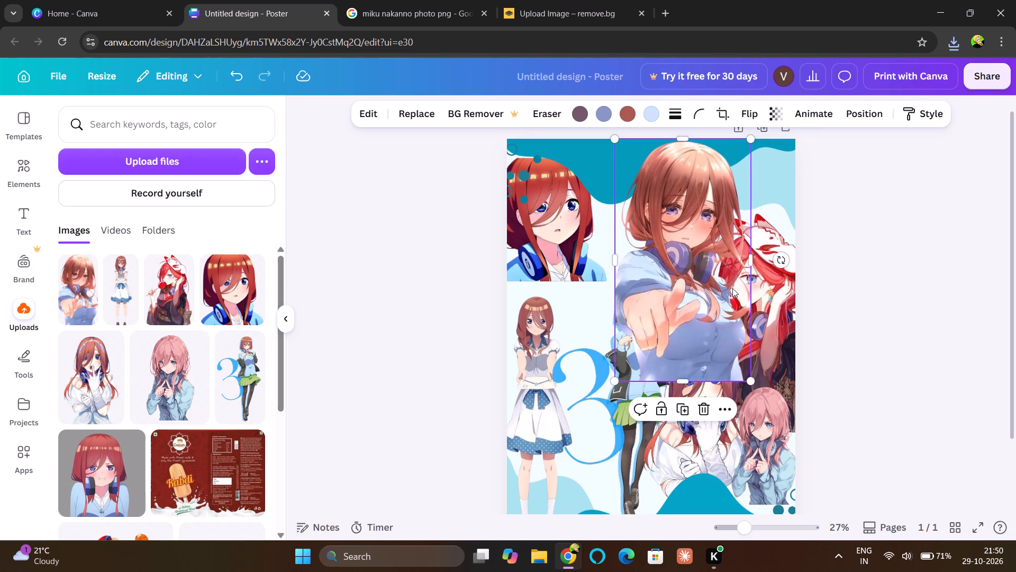
Send the pointing Miku cutout to the back, behind the teal wave and the other cutouts.
click(723, 408)
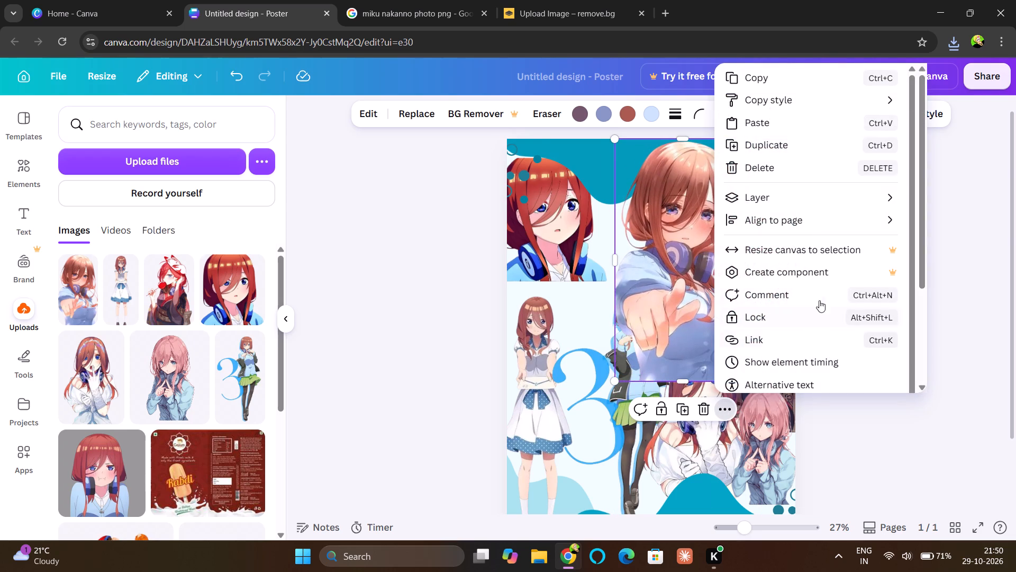
click(790, 203)
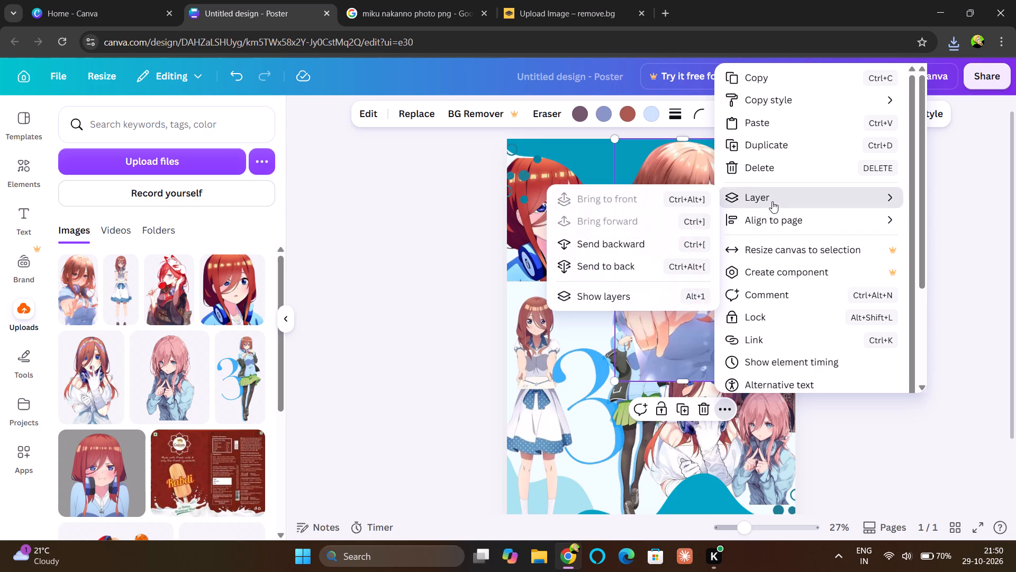
click(624, 264)
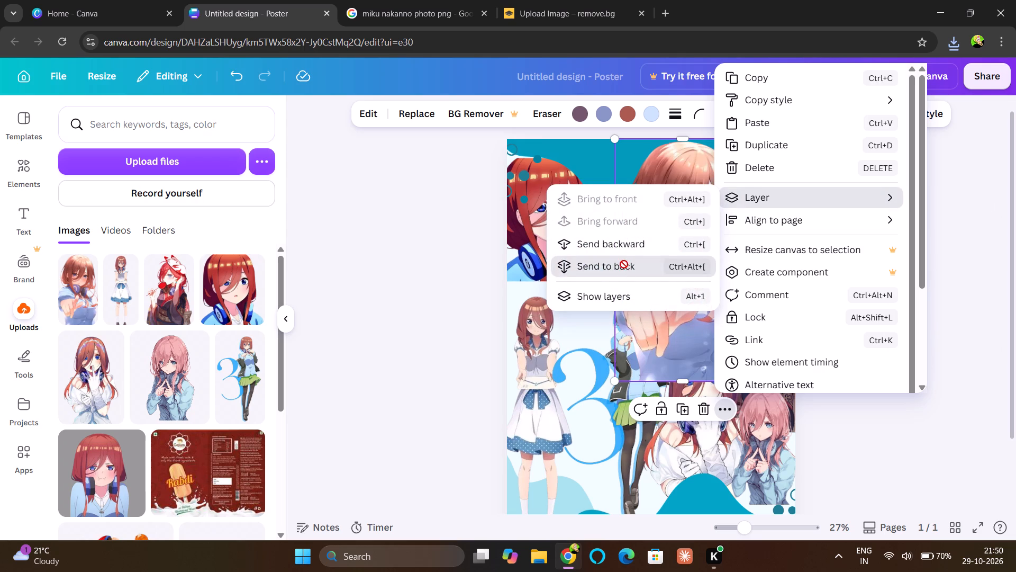
click(883, 409)
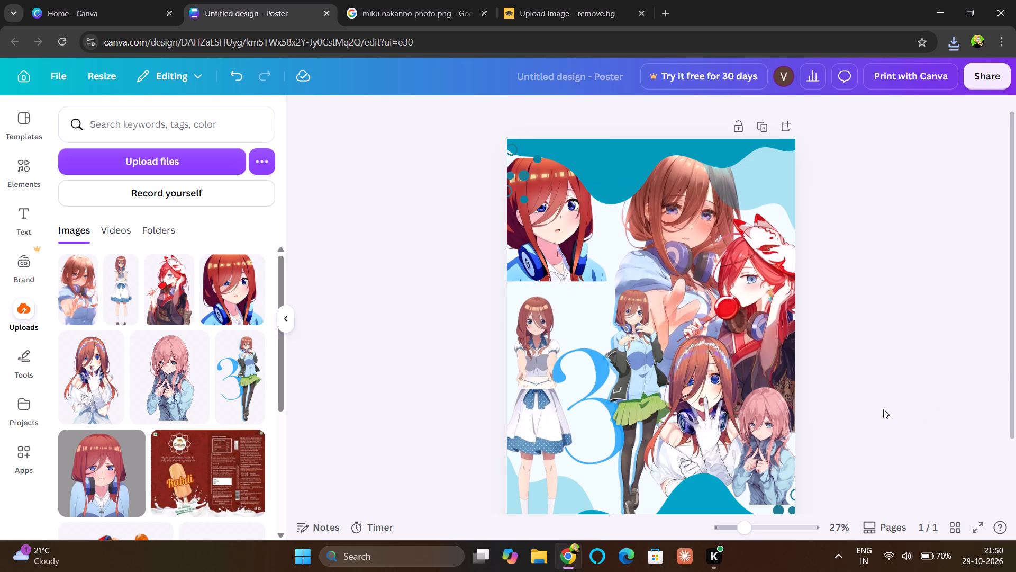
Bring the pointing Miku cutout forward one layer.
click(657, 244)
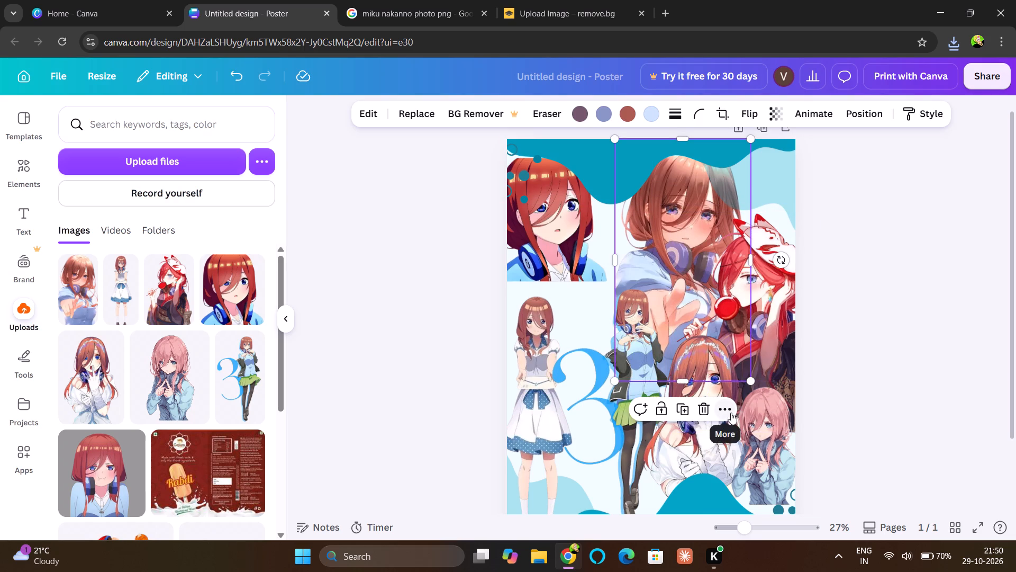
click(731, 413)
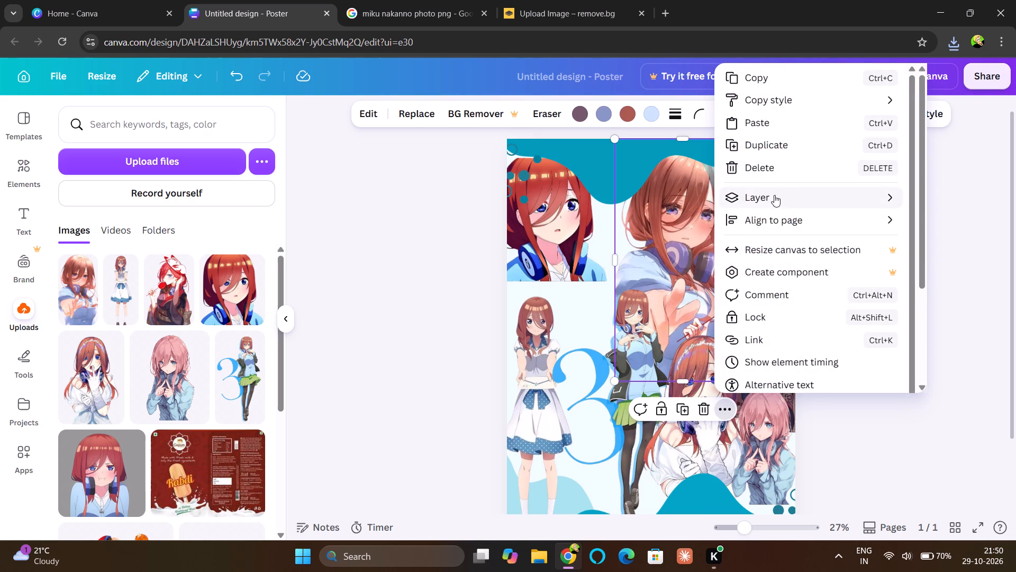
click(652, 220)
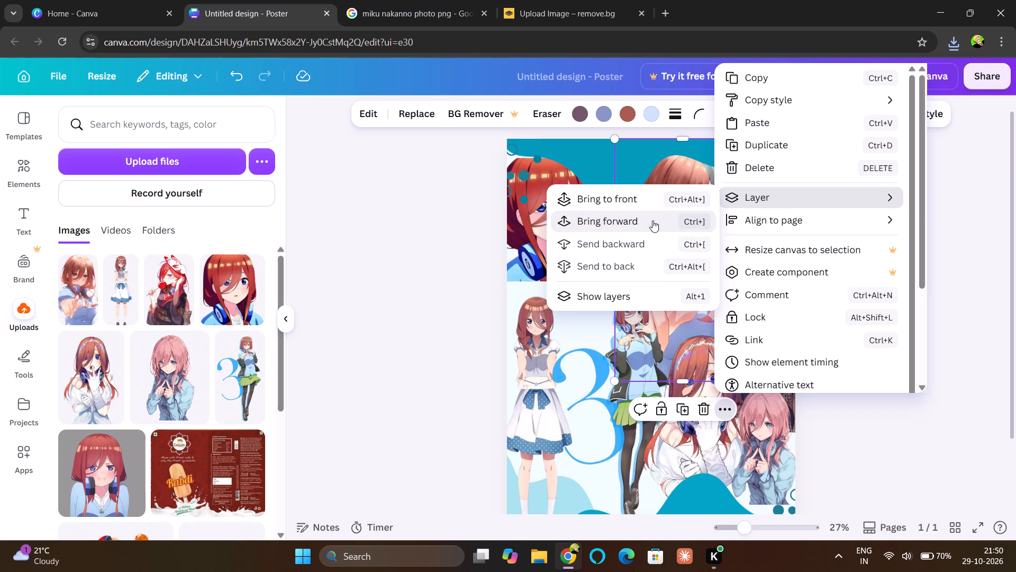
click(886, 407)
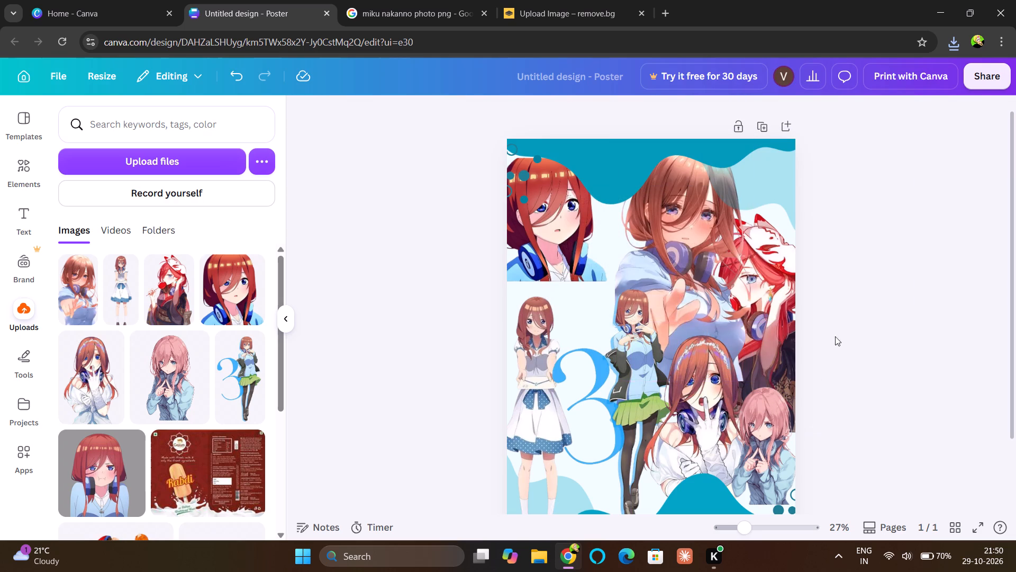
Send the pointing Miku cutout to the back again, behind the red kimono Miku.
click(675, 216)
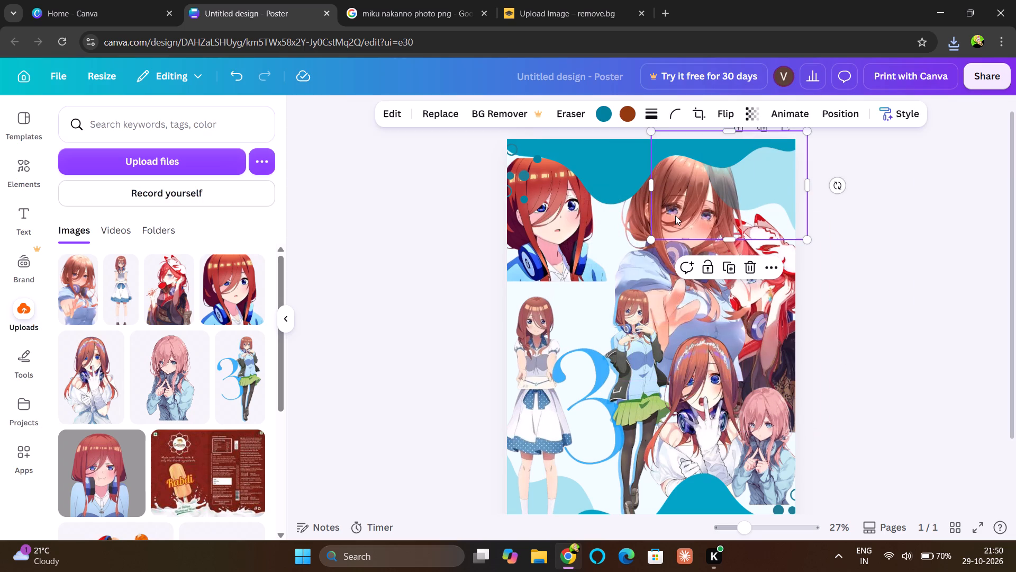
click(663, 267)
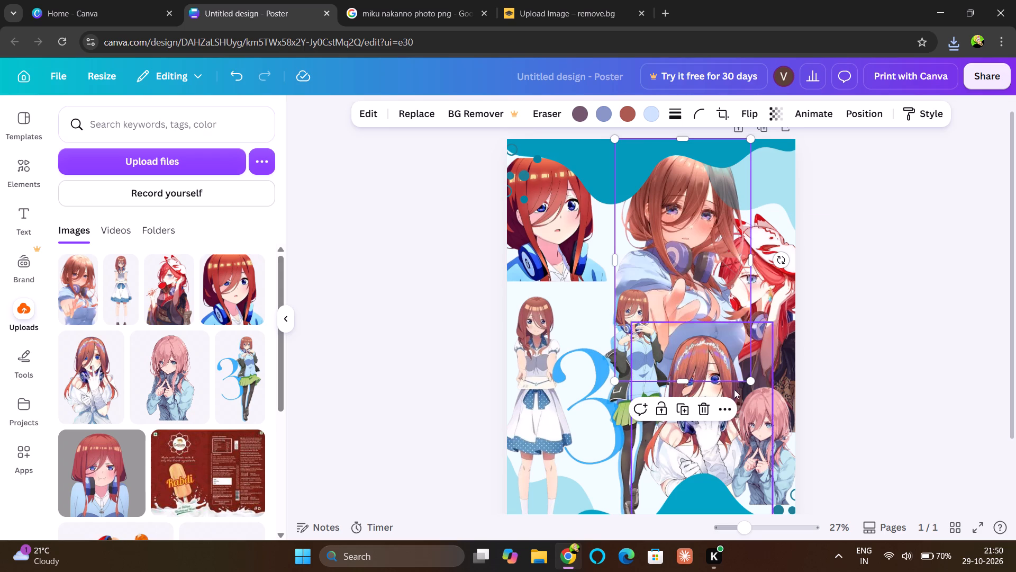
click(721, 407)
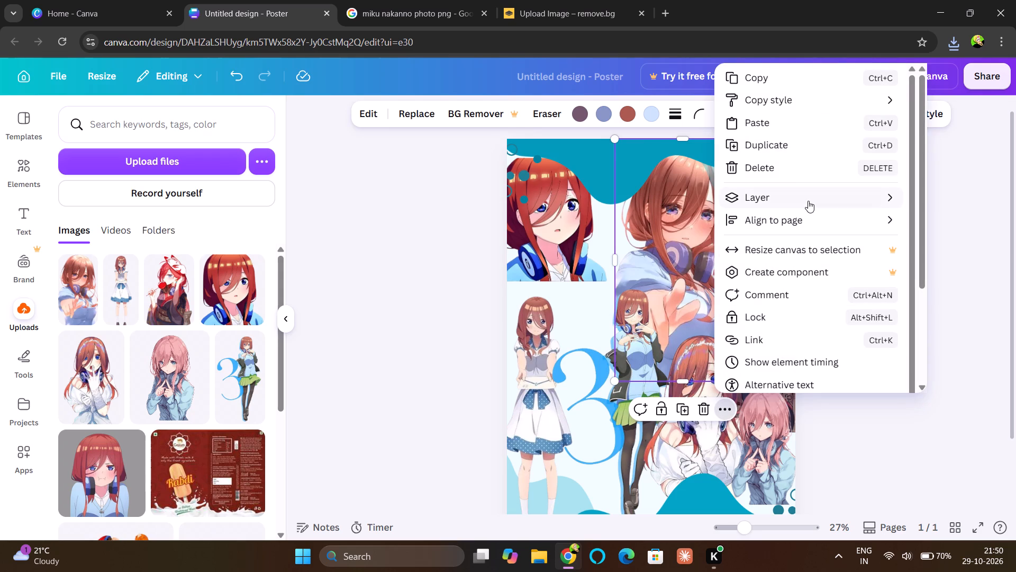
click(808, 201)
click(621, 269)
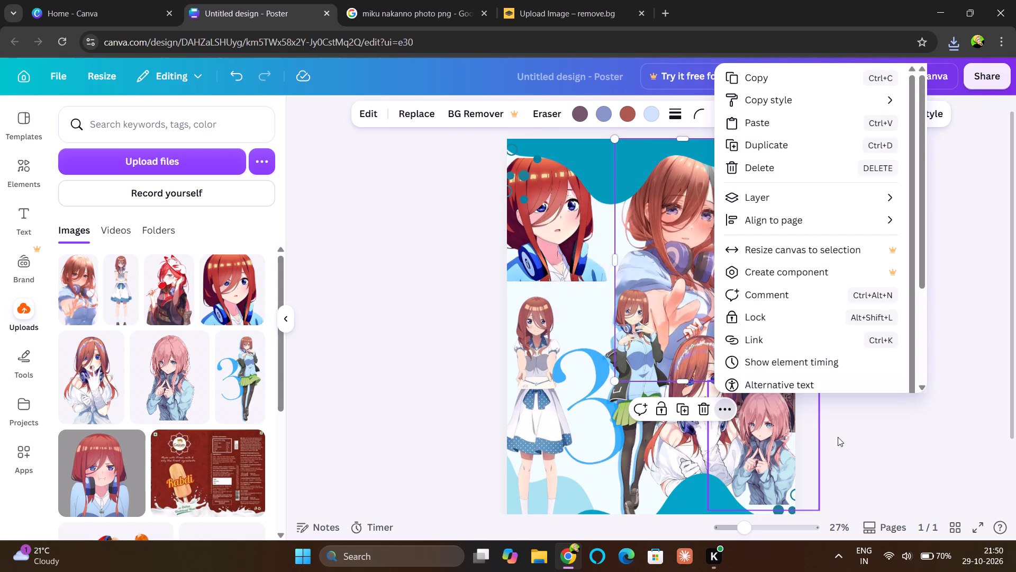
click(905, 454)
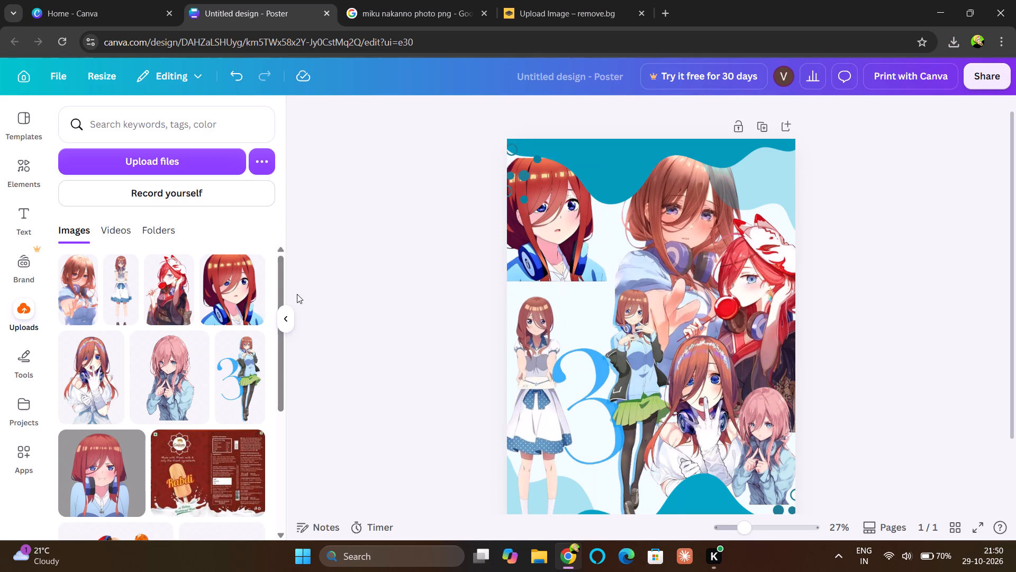
Switch to the Google image results and save the round chibi Miku badge picture to Downloads as images (7).
click(434, 11)
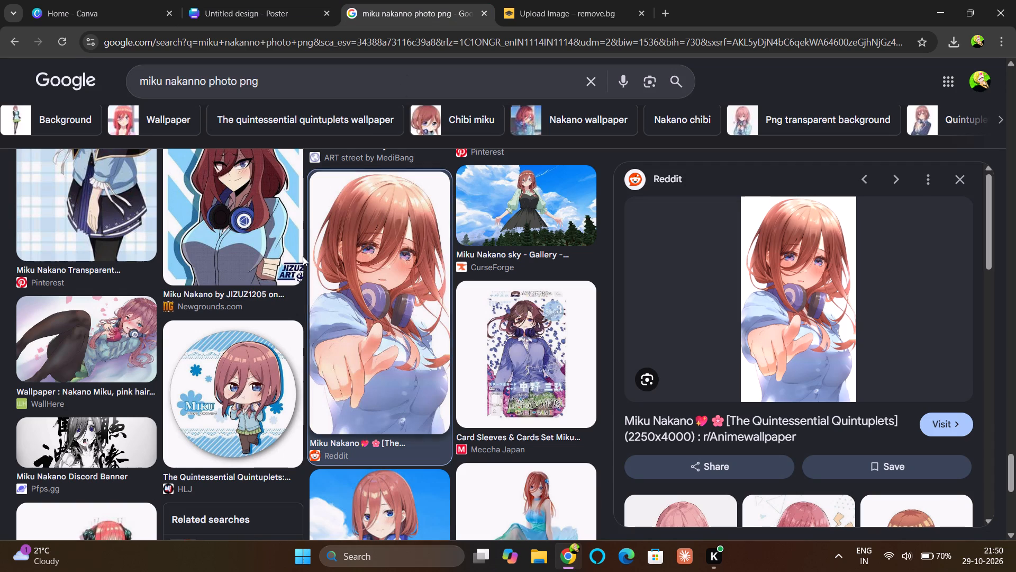
scroll(303, 256, down, 3)
click(225, 268)
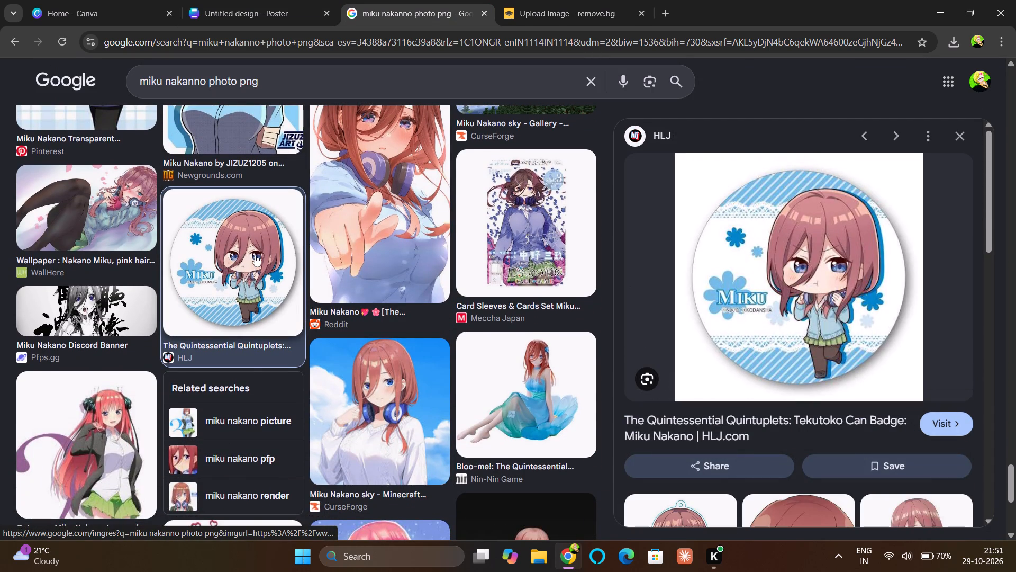
right_click(255, 255)
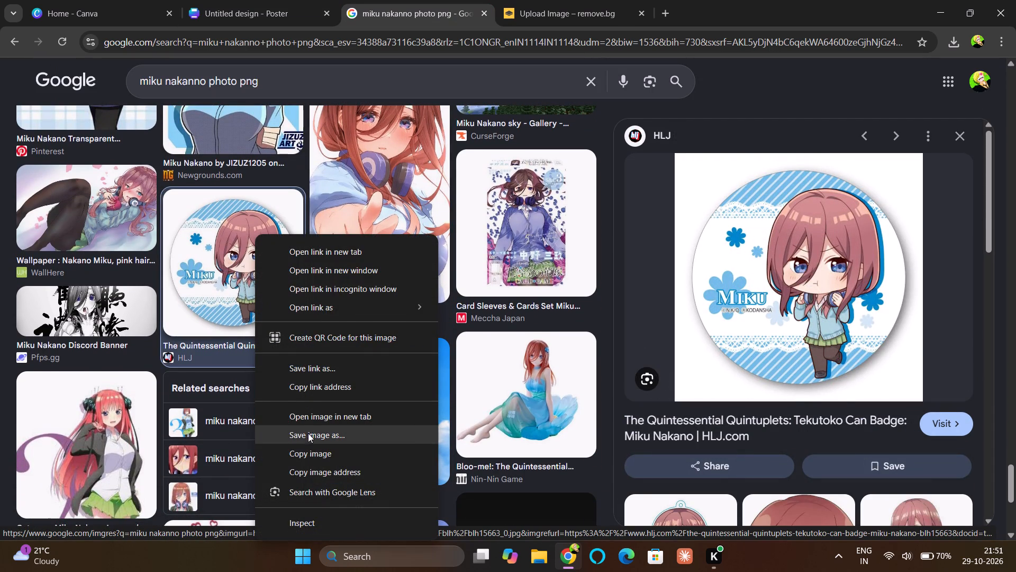
click(306, 440)
key(Return)
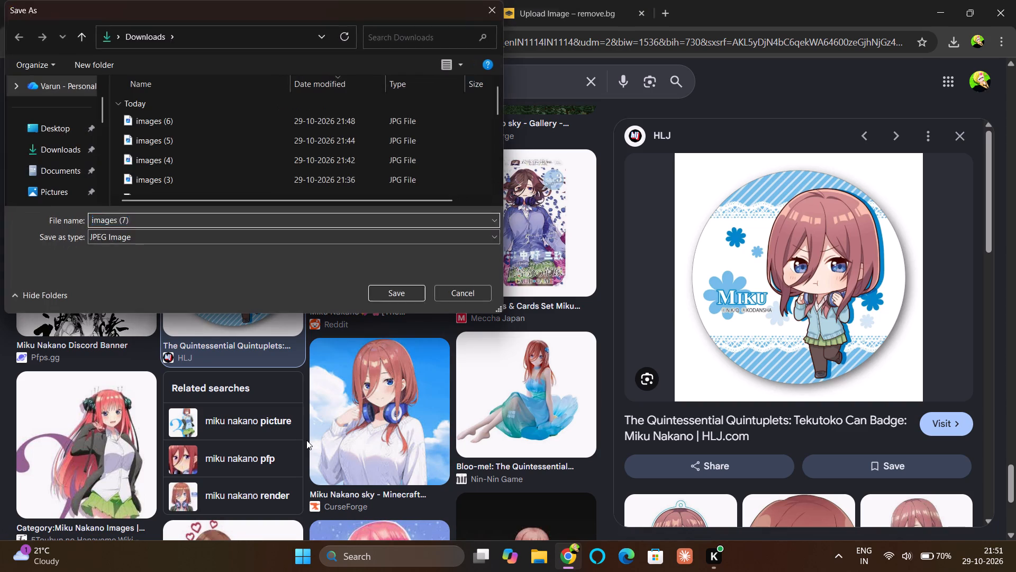
Browse further through the Miku image results and save the brown-sweater, black-skirt Miku picture to Downloads as images (8).
scroll(383, 354, down, 4)
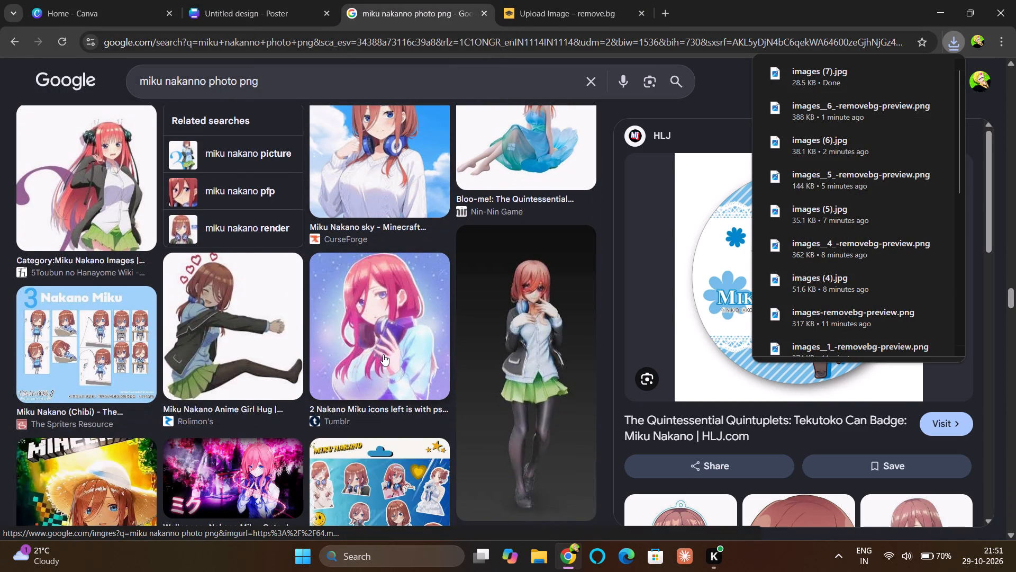
scroll(383, 354, down, 5)
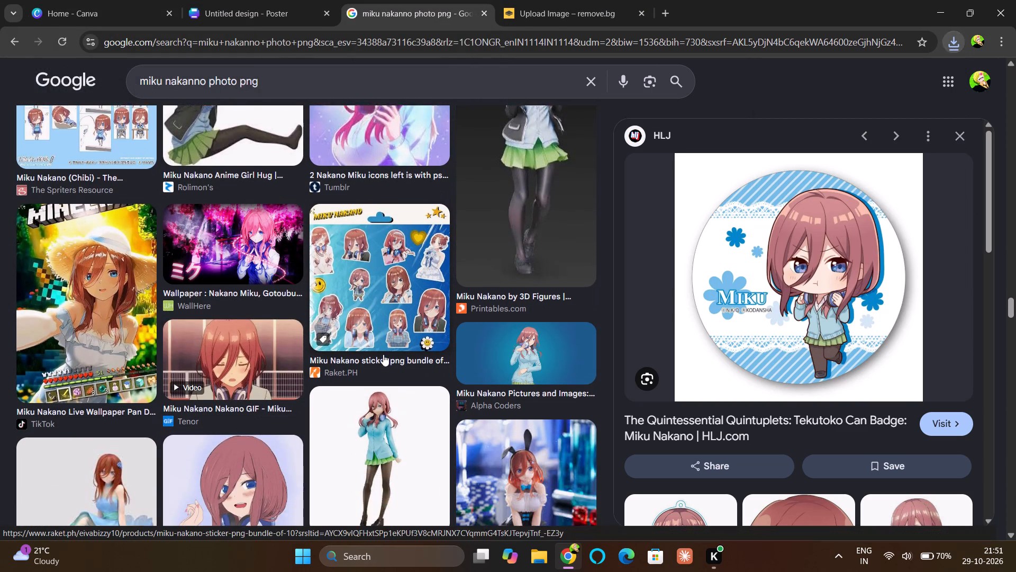
scroll(383, 354, down, 1)
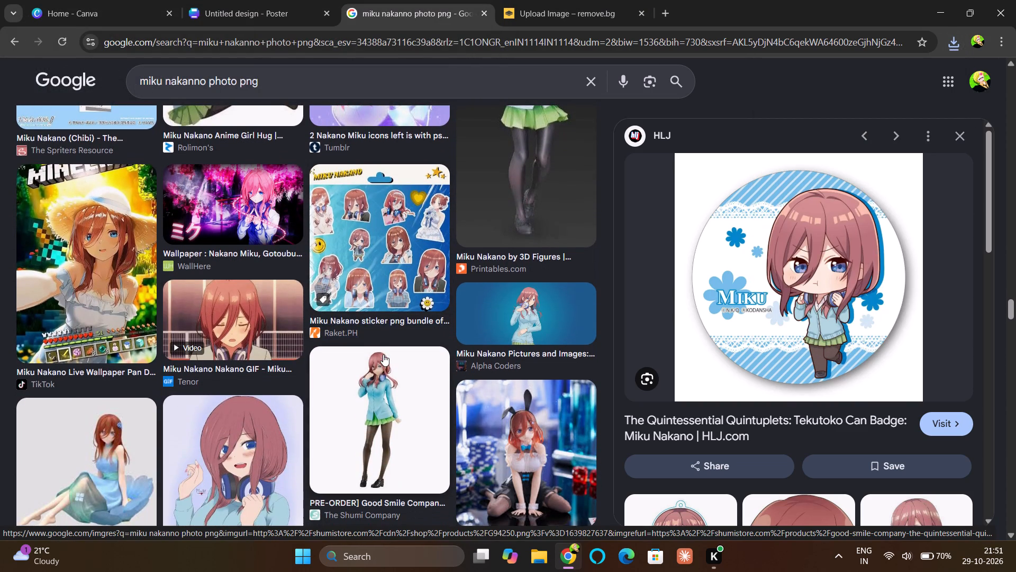
scroll(383, 354, down, 2)
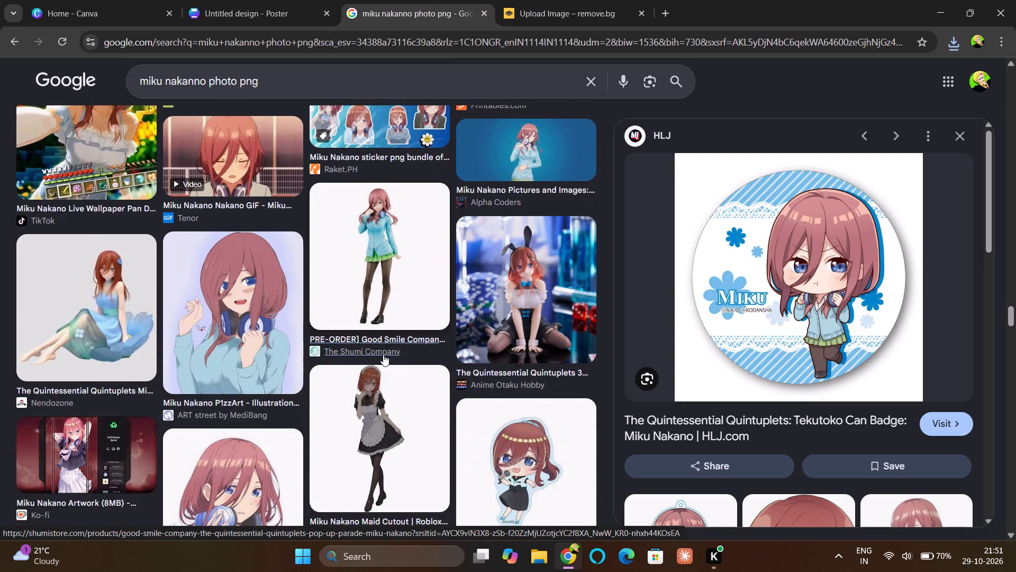
scroll(383, 354, down, 3)
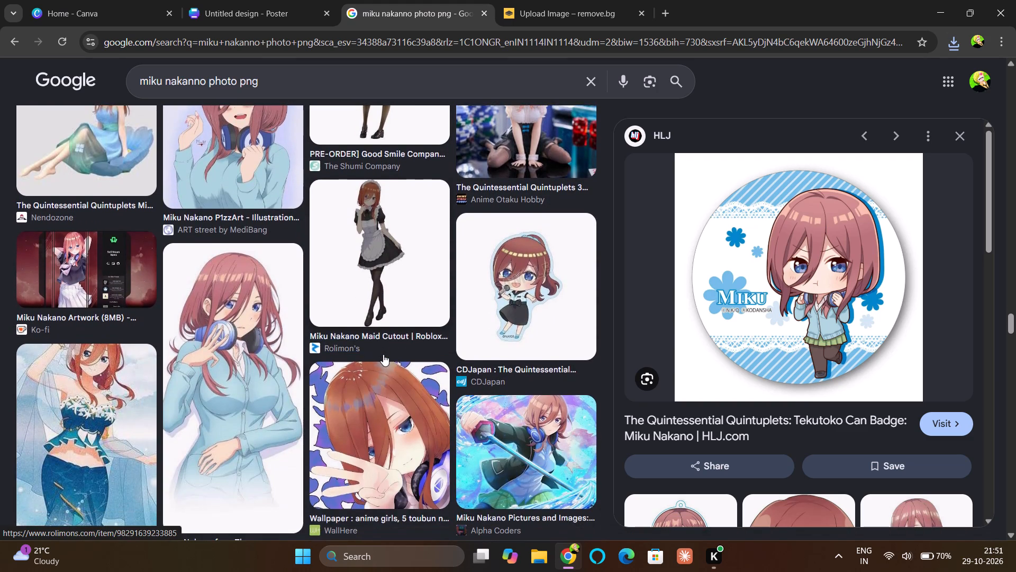
scroll(383, 354, down, 2)
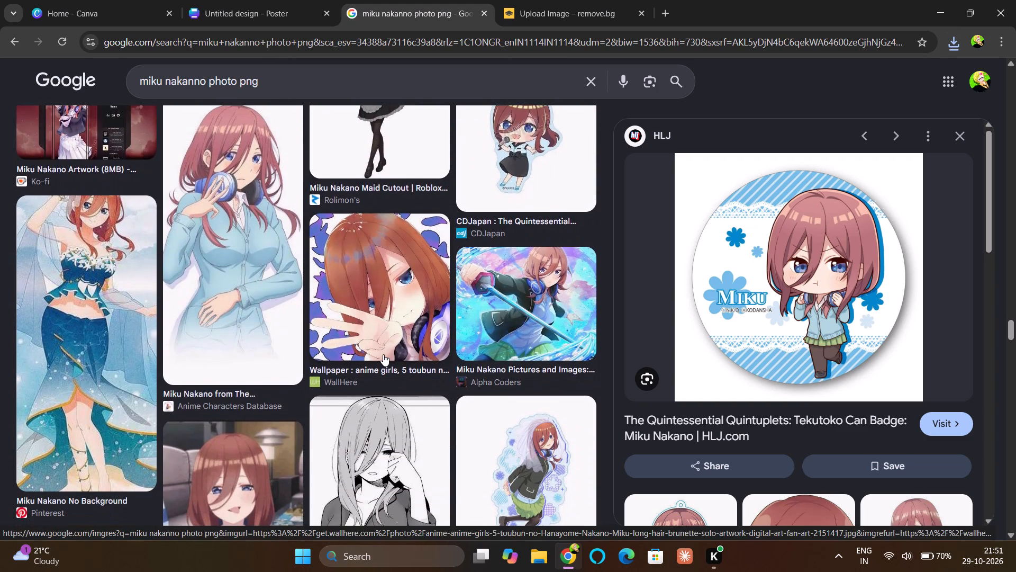
scroll(383, 354, down, 8)
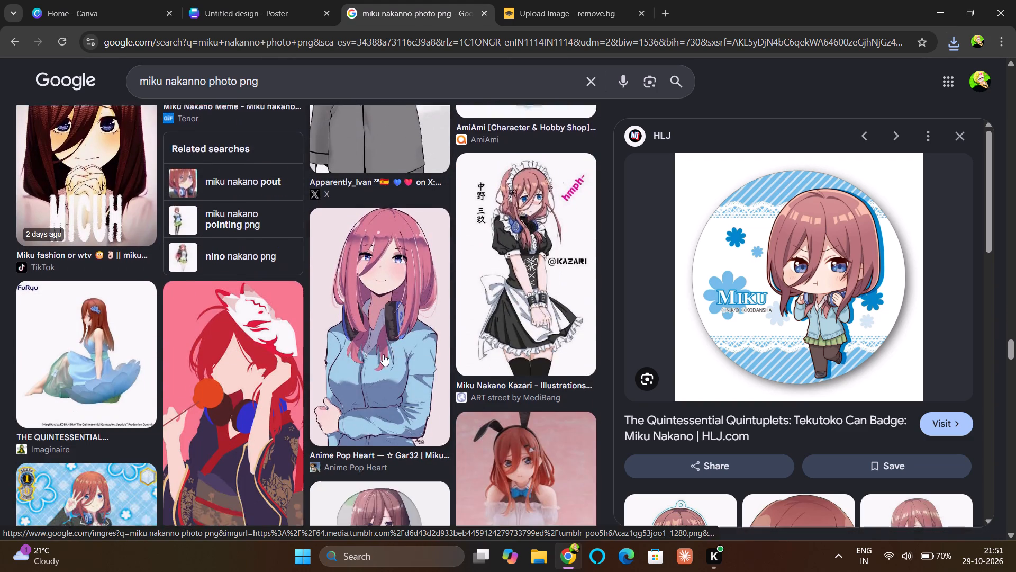
scroll(383, 354, down, 4)
scroll(383, 354, up, 1)
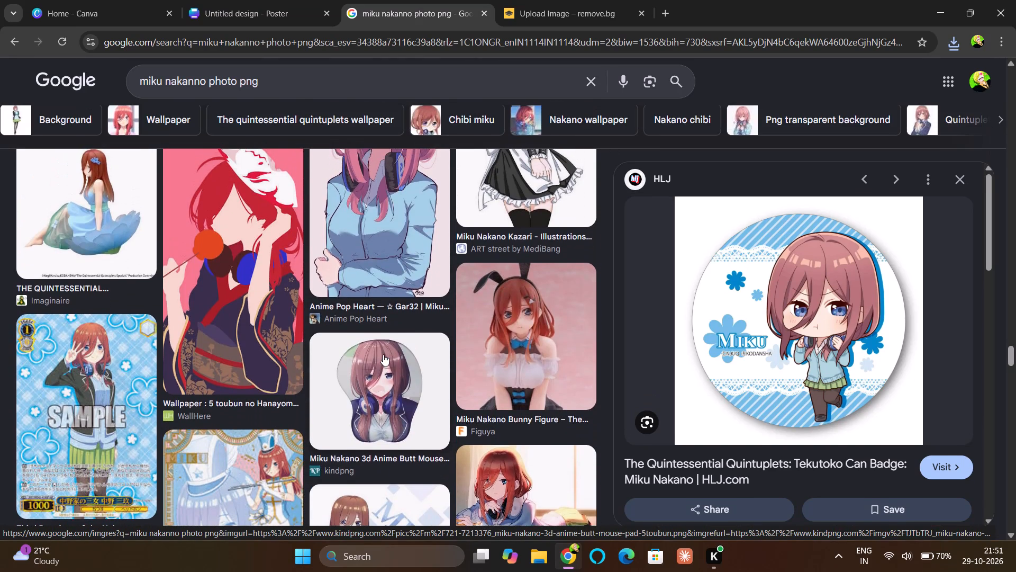
scroll(383, 354, down, 2)
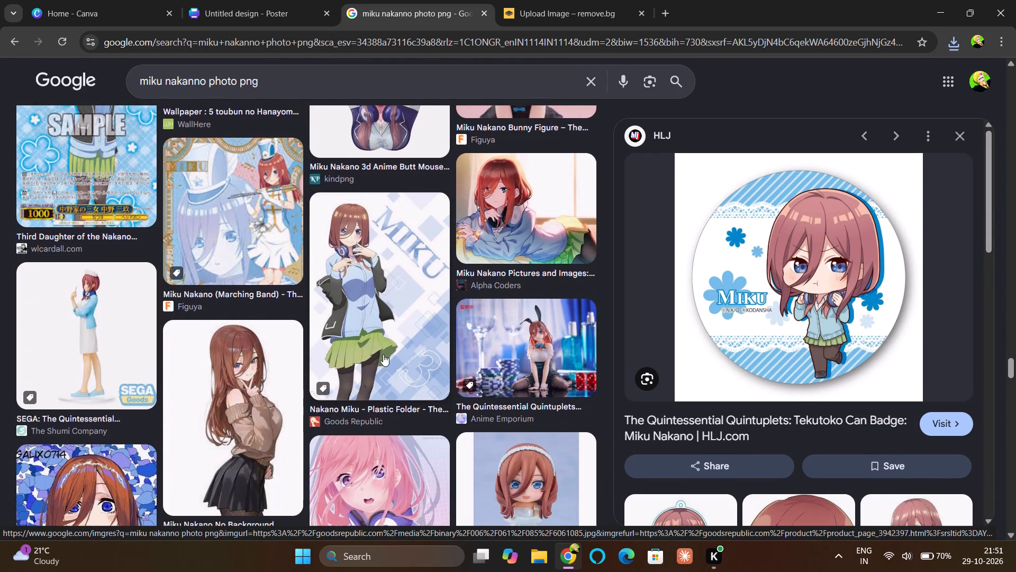
scroll(383, 354, down, 2)
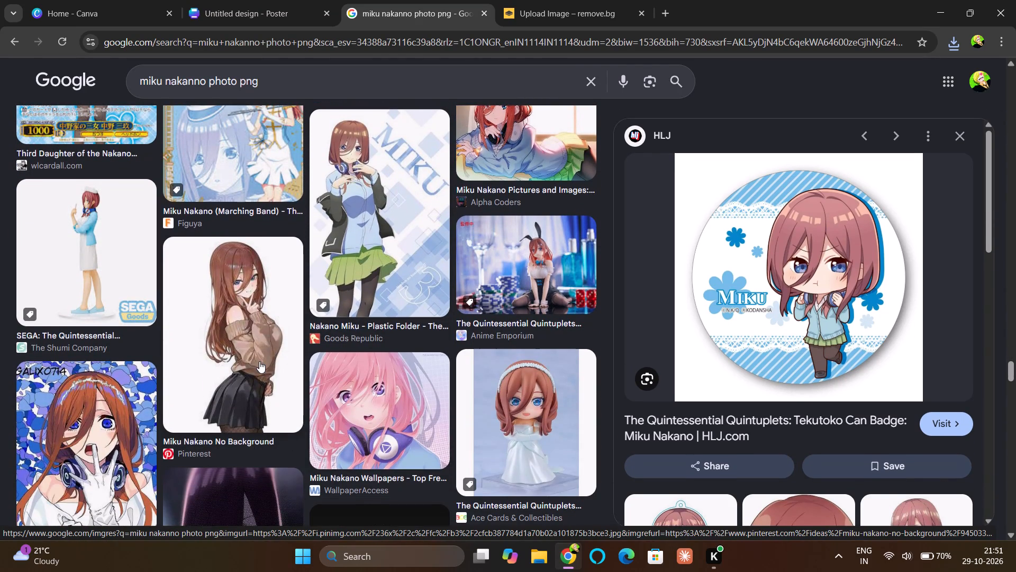
right_click(259, 361)
click(315, 258)
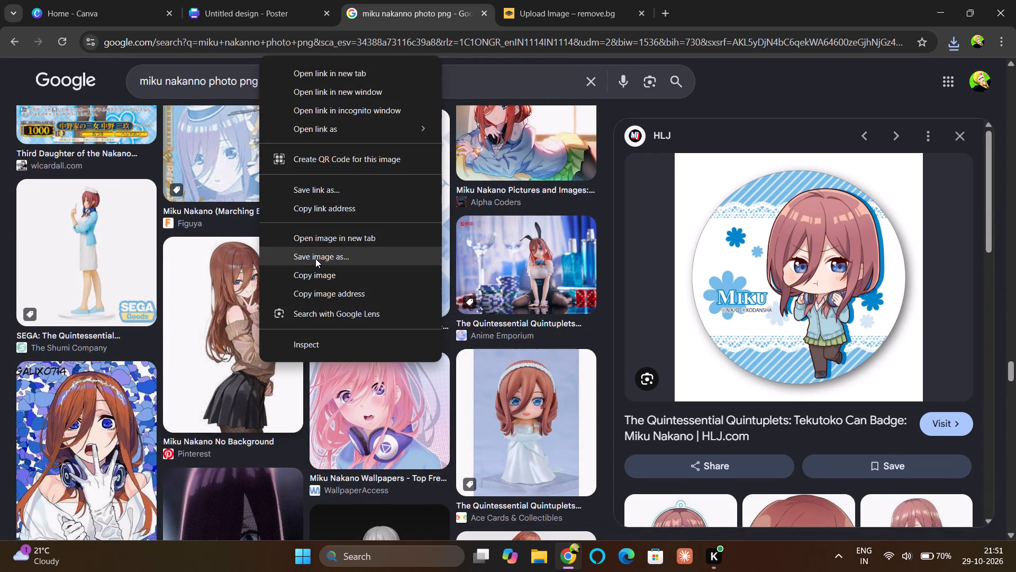
key(Return)
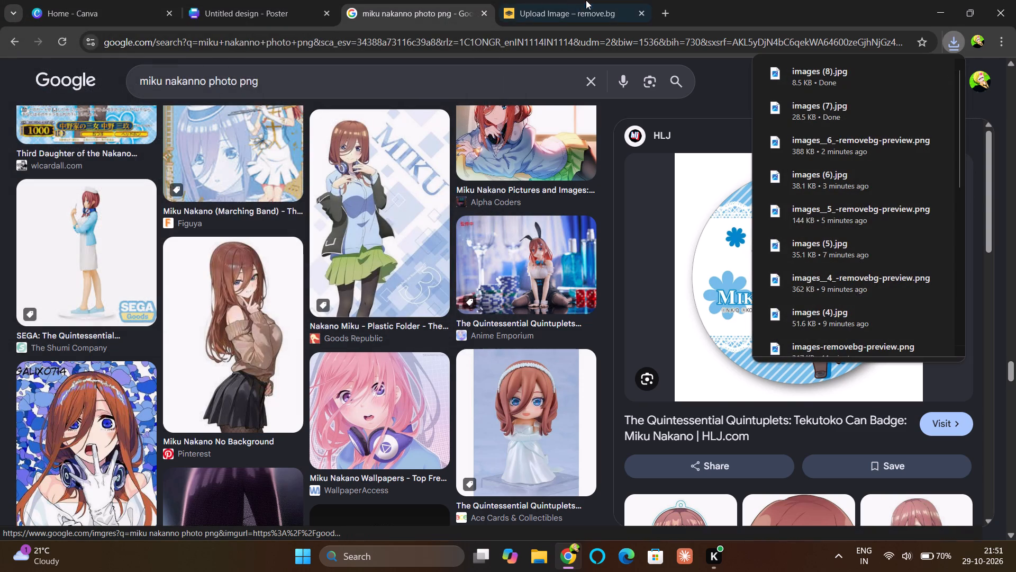
Switch to remove.bg and upload images (8) and images (7) from Downloads for background removal.
click(587, 1)
click(327, 514)
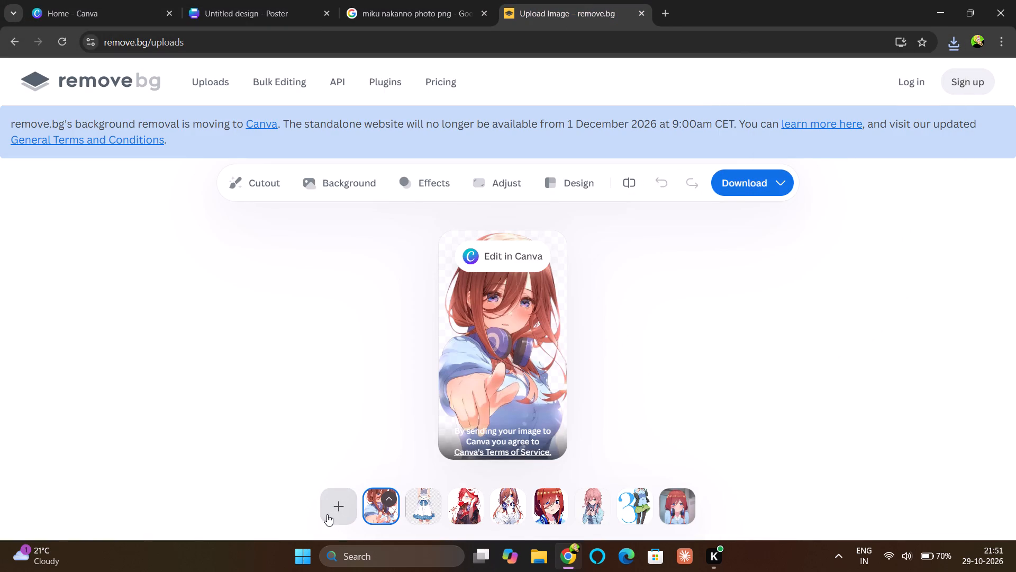
click(255, 116)
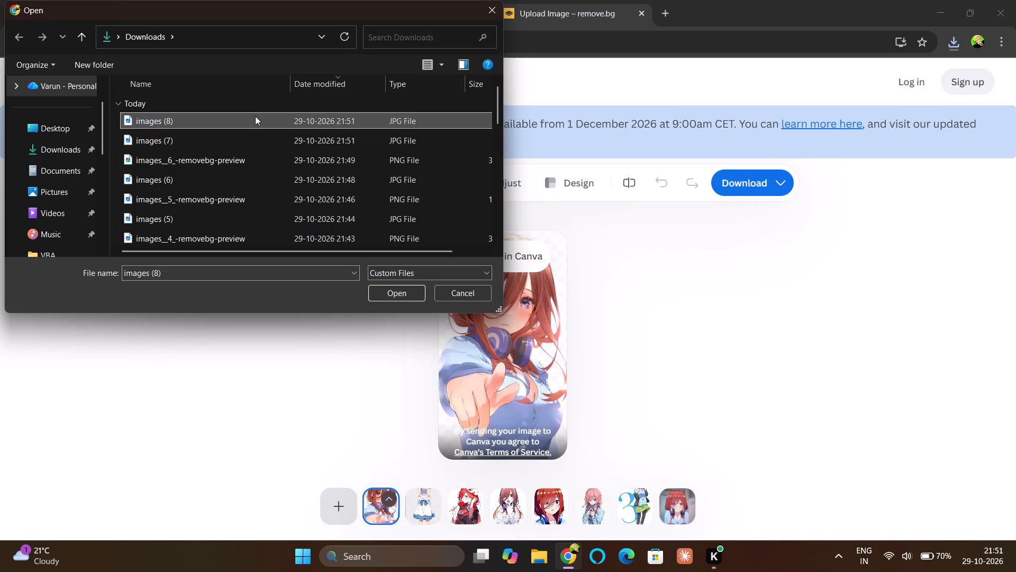
key(Return)
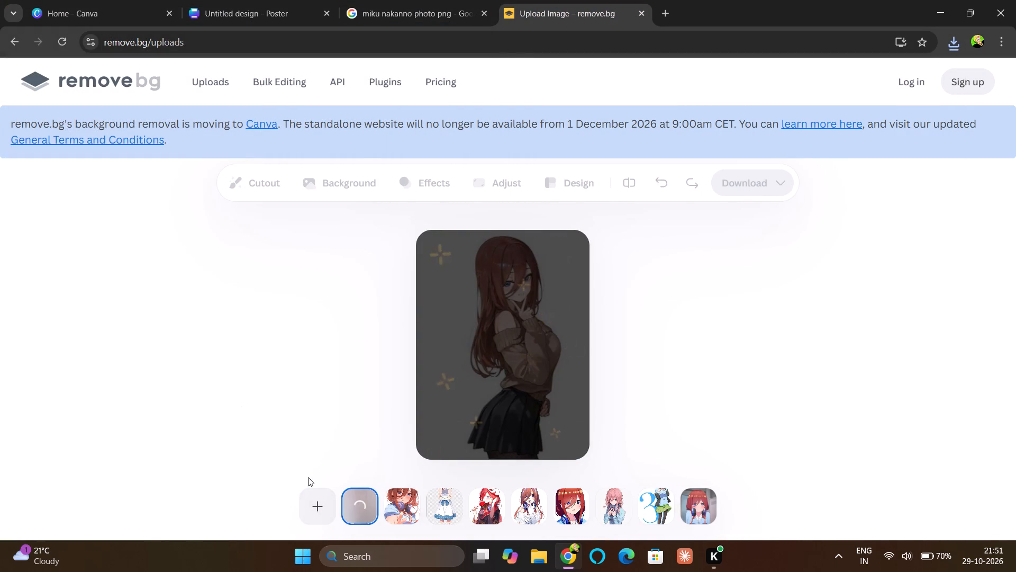
click(306, 502)
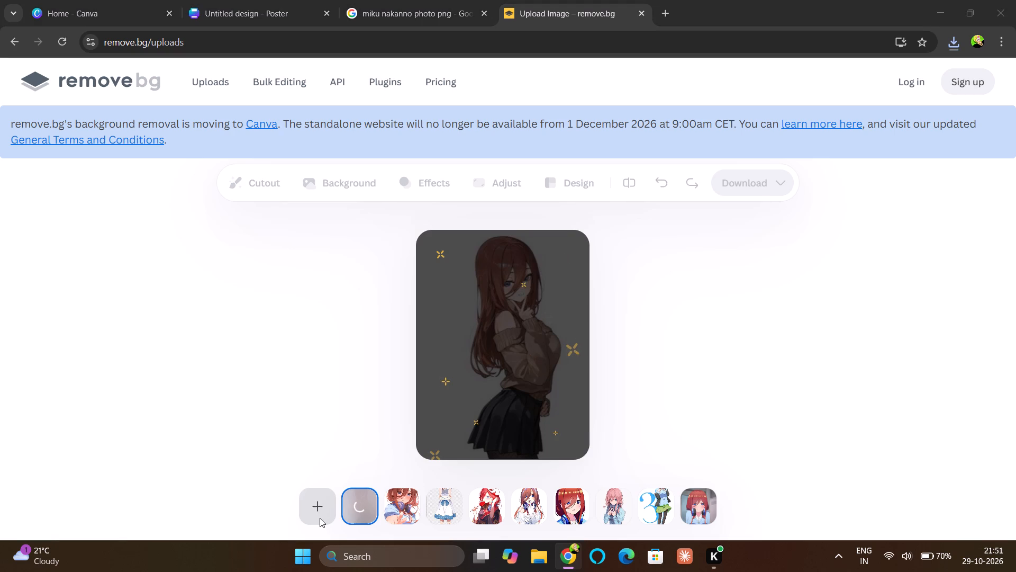
click(235, 139)
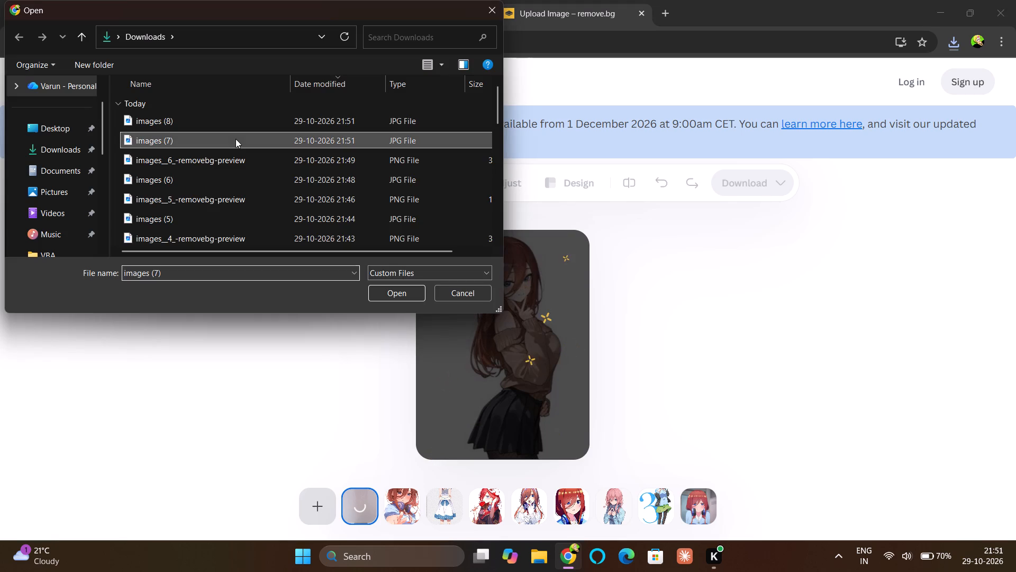
click(402, 296)
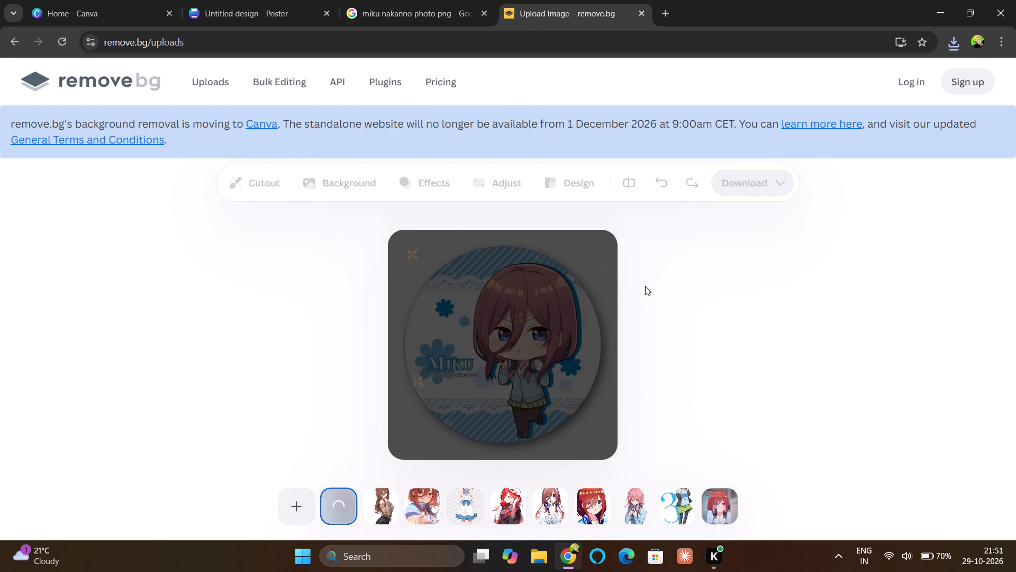
Download the free preview cutouts of the brown-sweater Miku and the round chibi Miku badge.
click(389, 511)
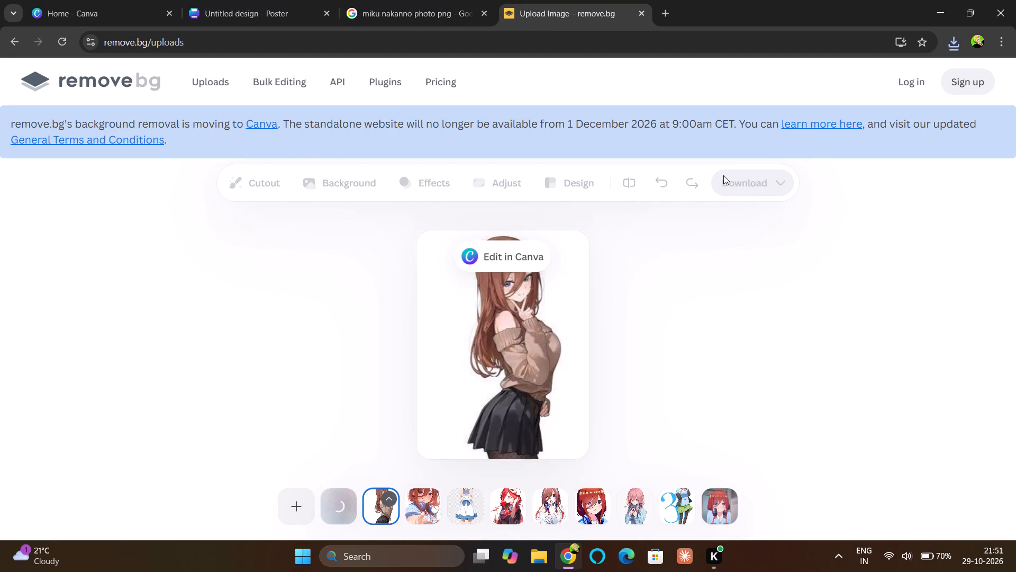
click(731, 184)
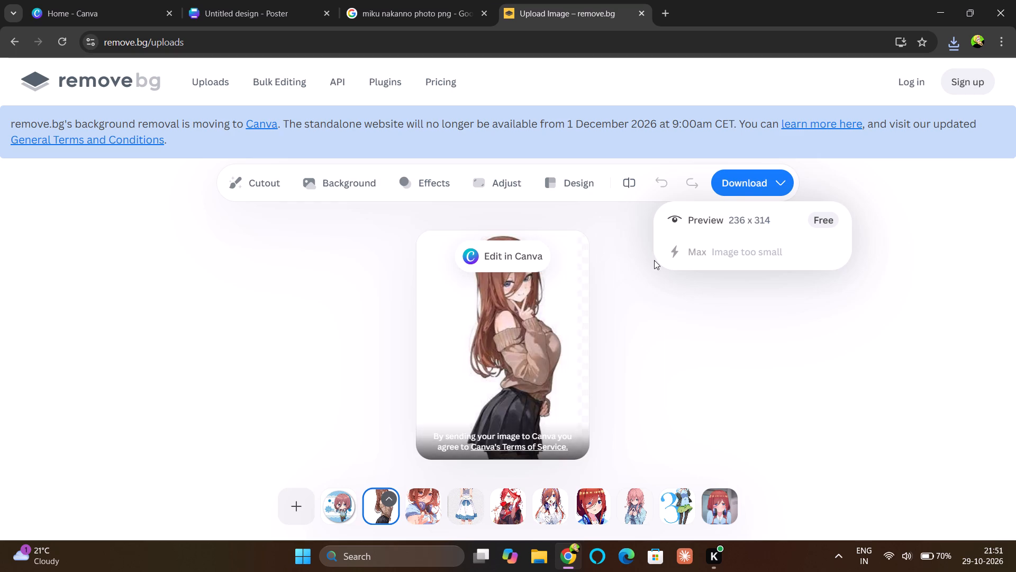
click(716, 216)
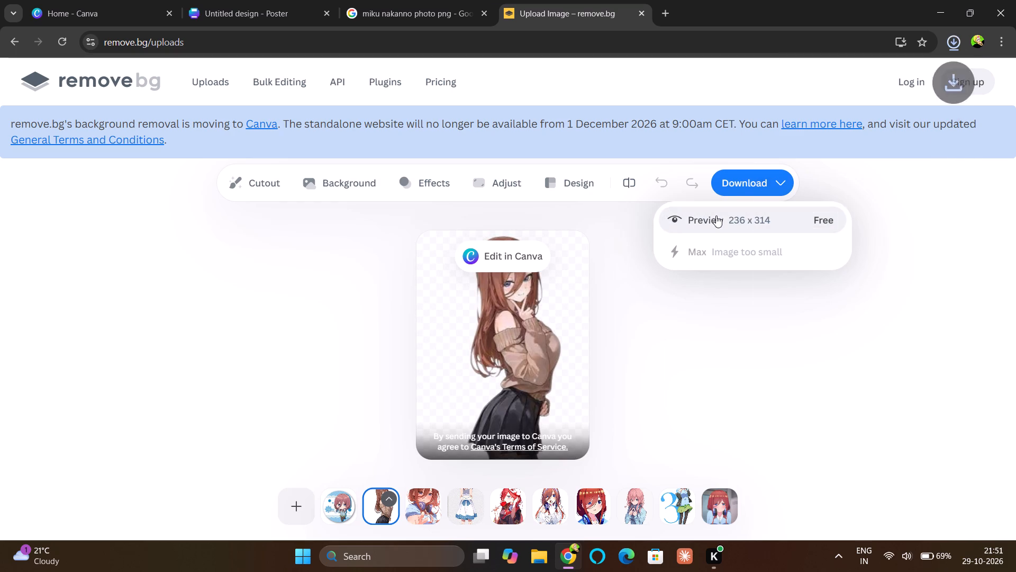
click(331, 508)
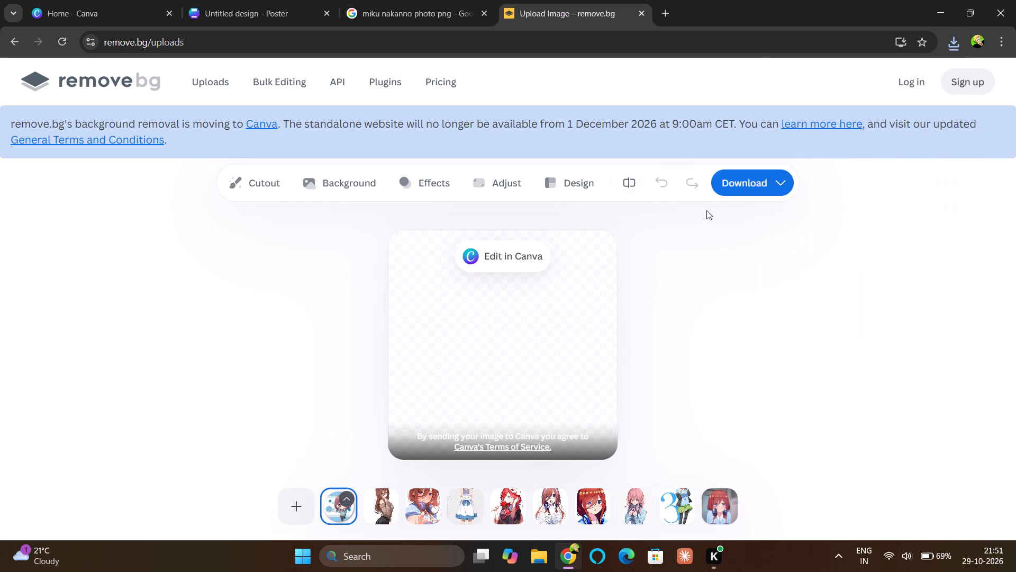
click(743, 191)
click(733, 228)
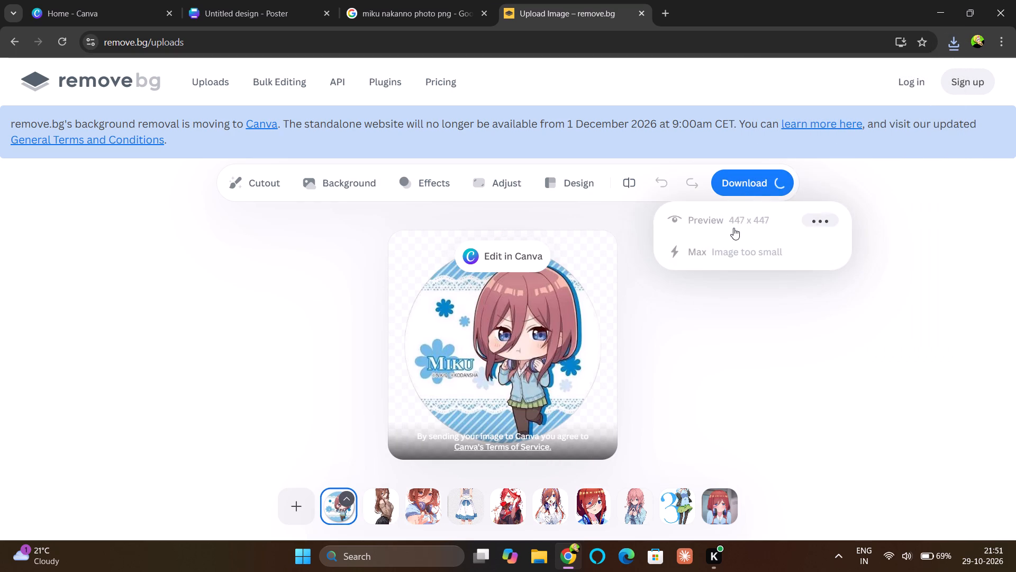
Switch to the Canva poster and upload the chibi badge cutout images__7_-removebg-preview.
click(244, 12)
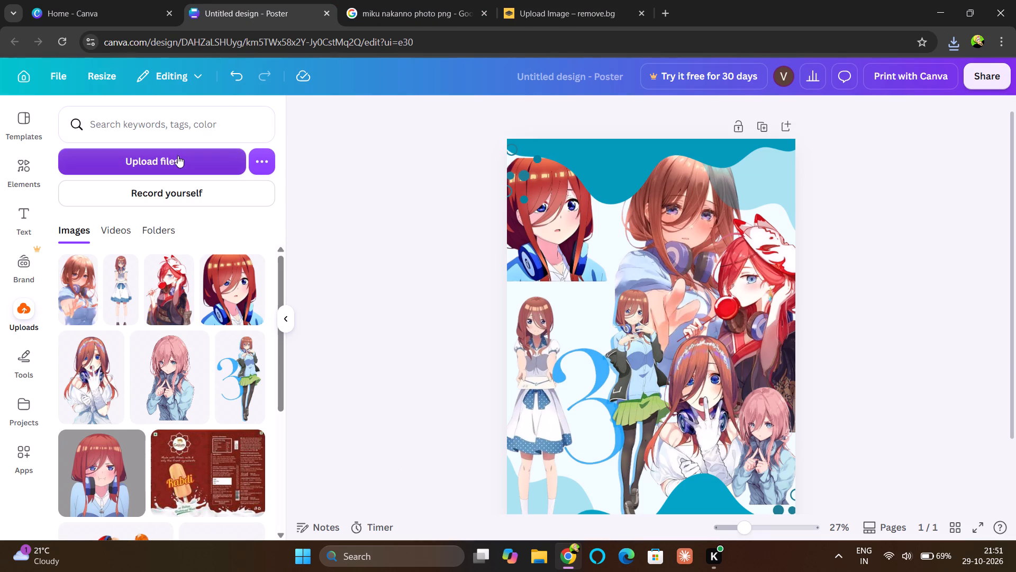
click(178, 156)
click(222, 120)
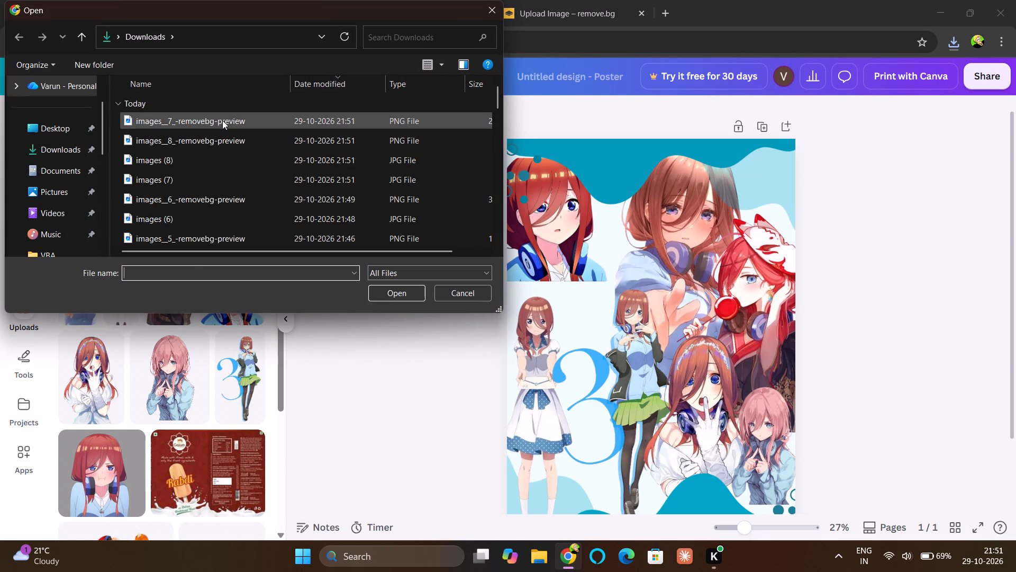
click(376, 287)
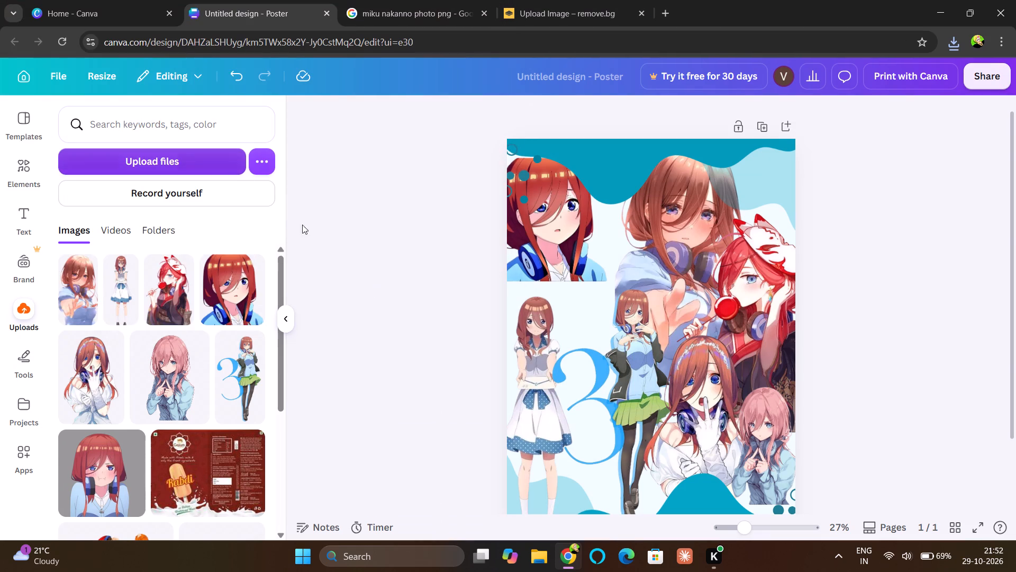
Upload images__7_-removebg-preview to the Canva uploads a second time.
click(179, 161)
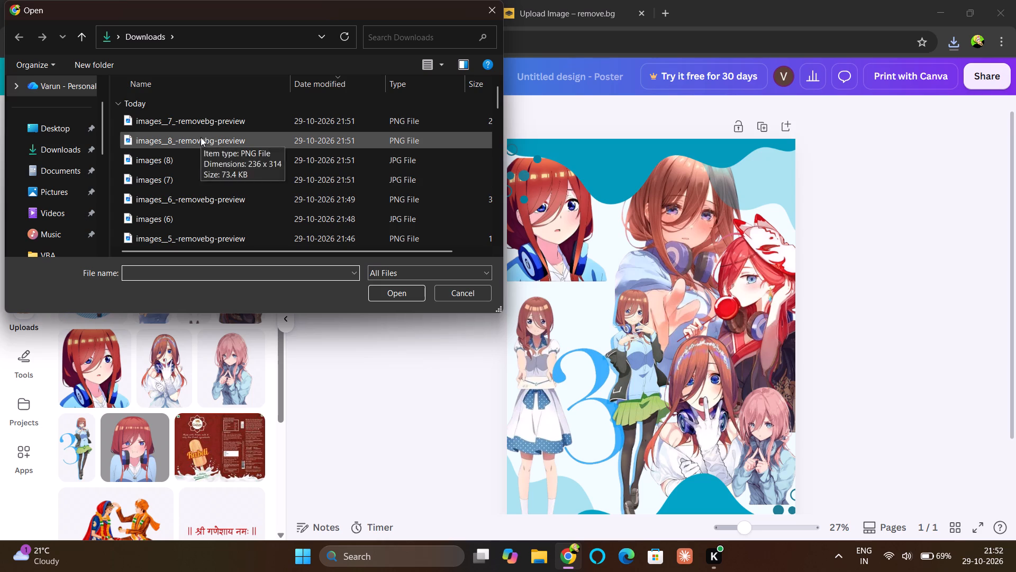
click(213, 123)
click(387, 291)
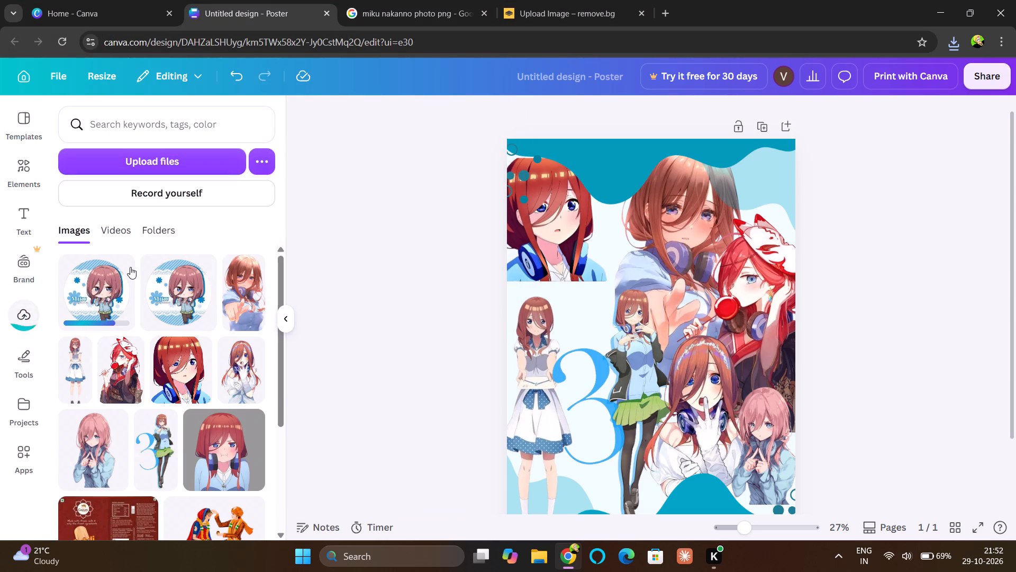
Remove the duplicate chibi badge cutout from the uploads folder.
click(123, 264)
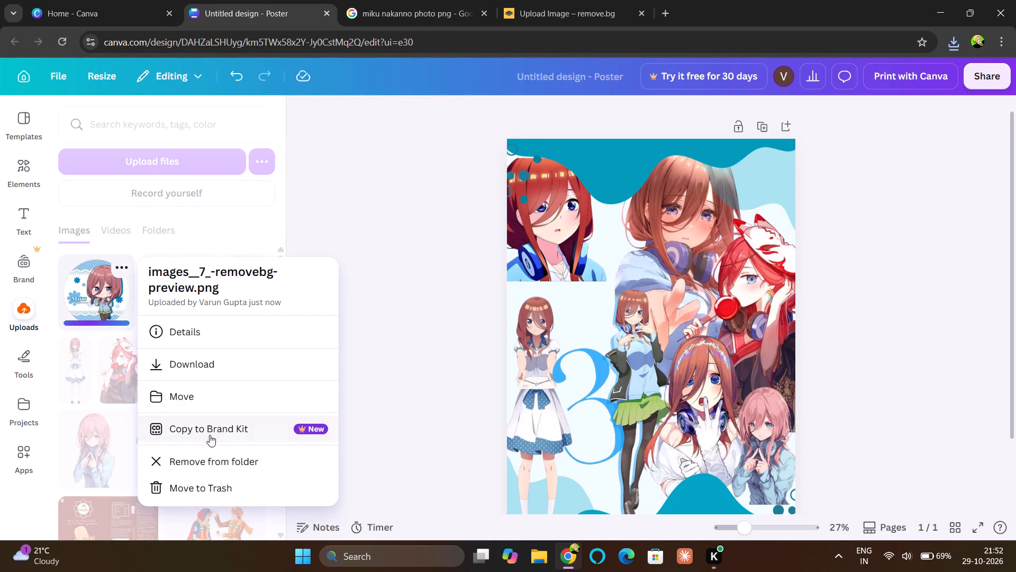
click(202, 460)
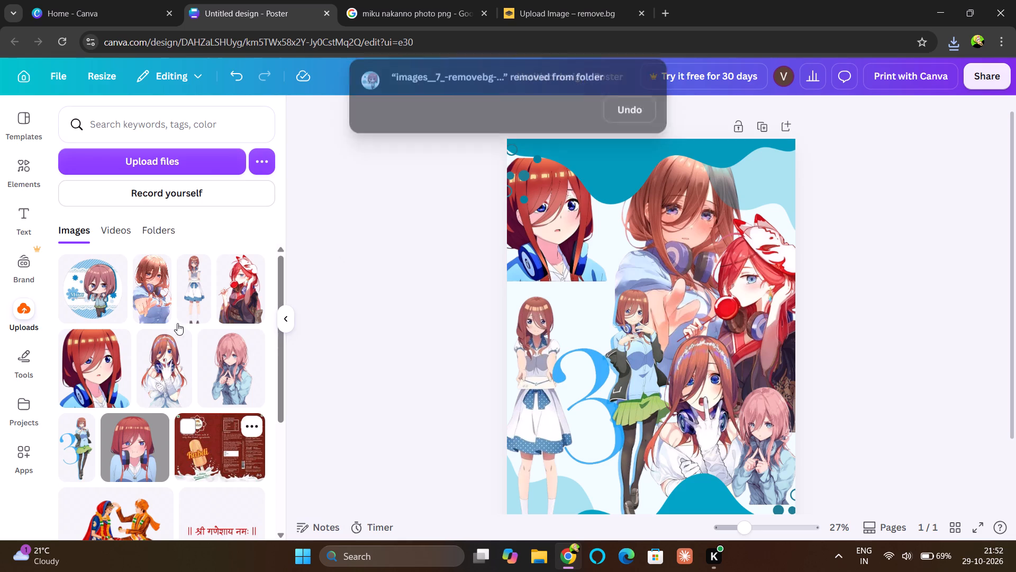
Upload the brown-sweater Miku cutout images__8_-removebg-preview to the Canva uploads.
click(206, 161)
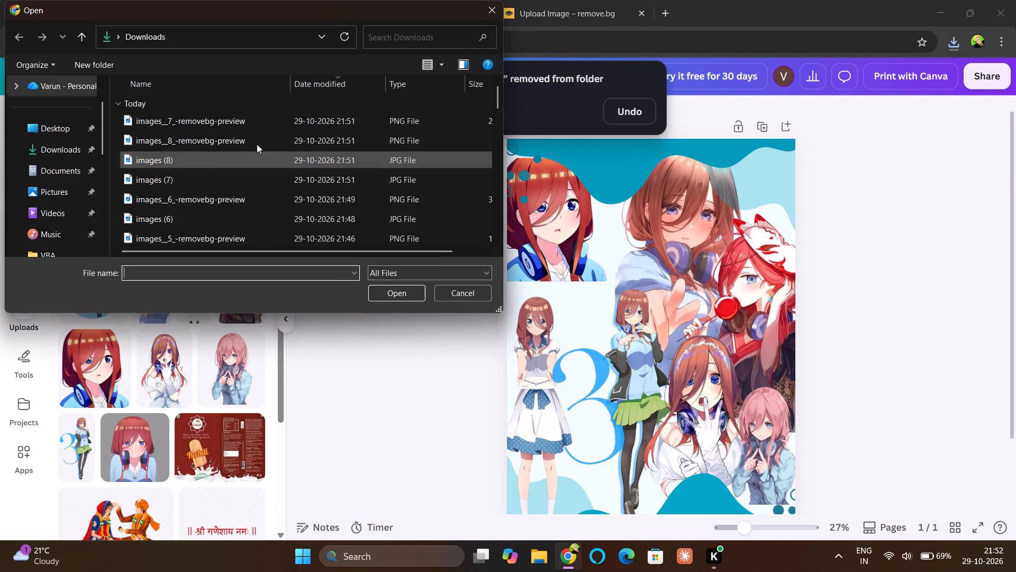
click(233, 140)
click(394, 291)
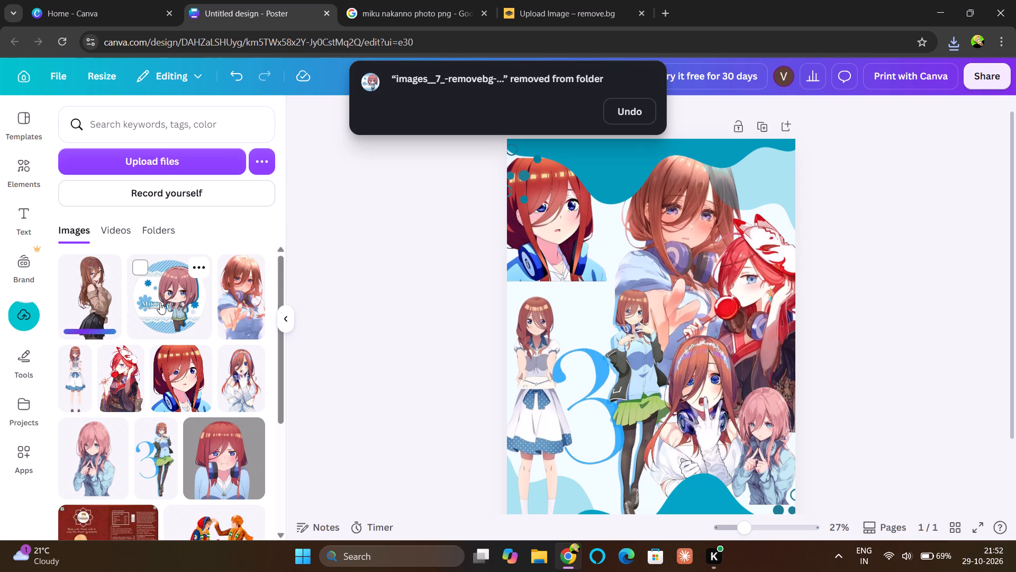
Add the brown-sweater Miku cutout to the poster and position it at the lower left, over the blue number 3.
click(105, 308)
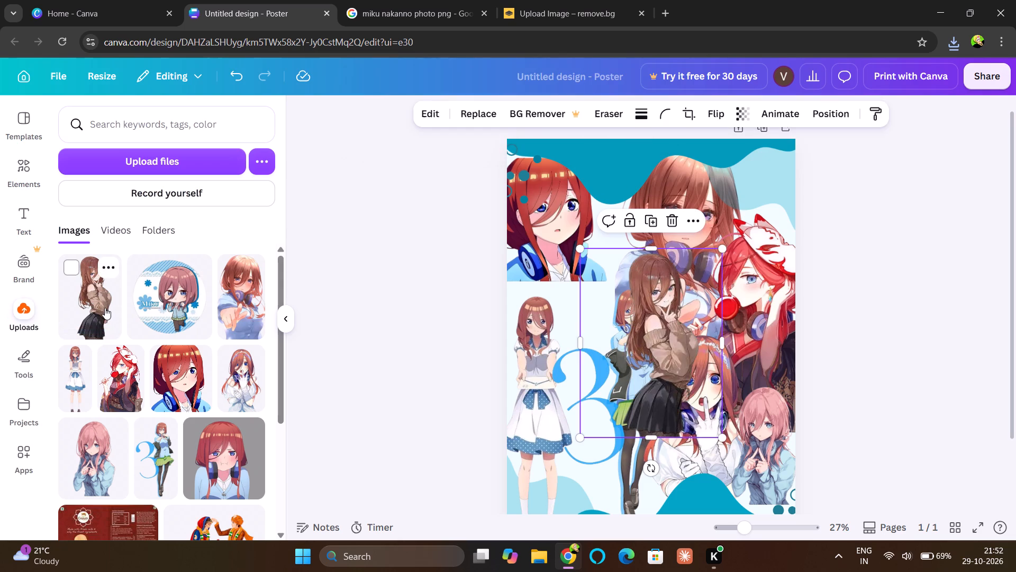
drag(668, 365, 593, 422)
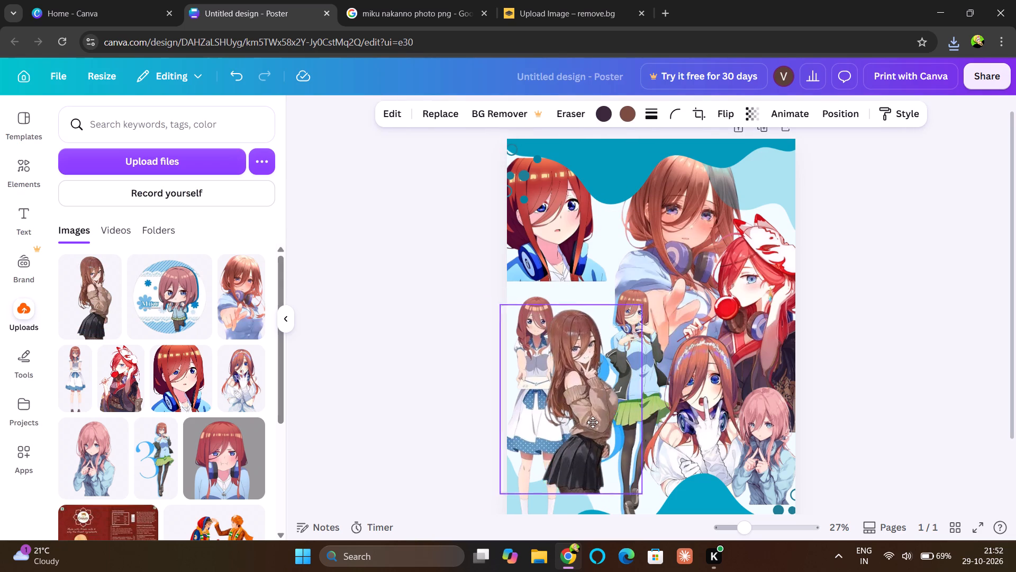
drag(593, 422, 594, 440)
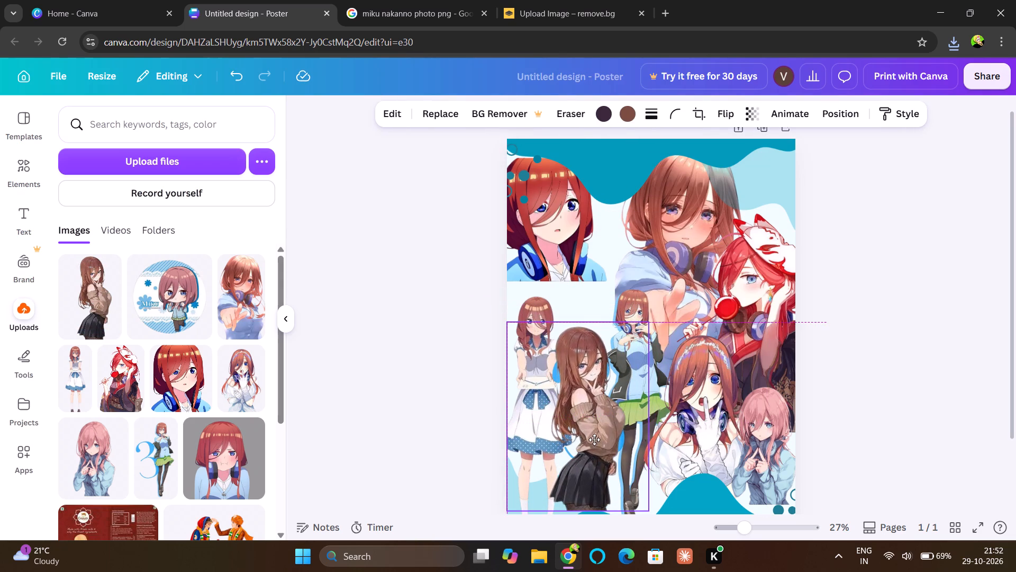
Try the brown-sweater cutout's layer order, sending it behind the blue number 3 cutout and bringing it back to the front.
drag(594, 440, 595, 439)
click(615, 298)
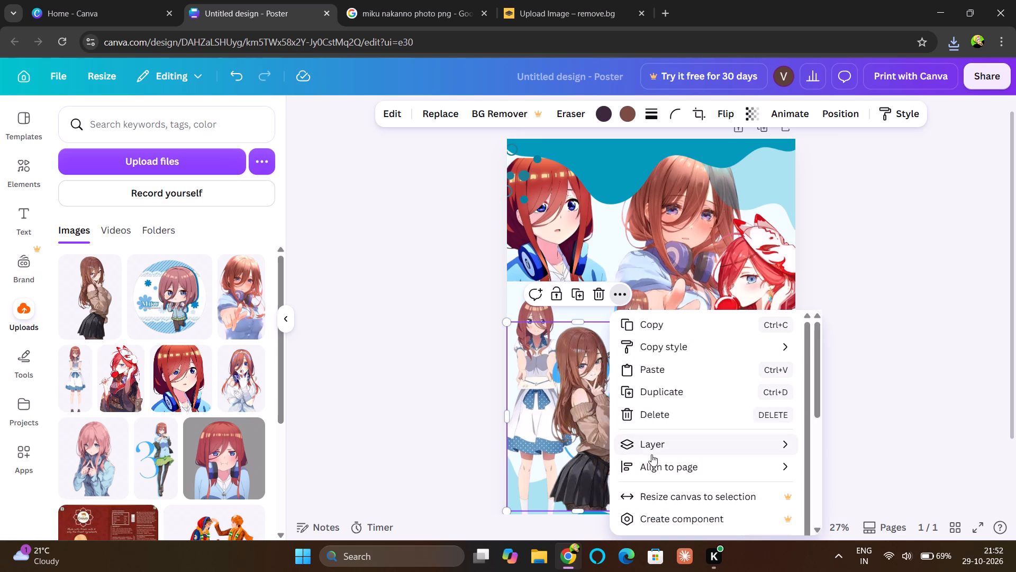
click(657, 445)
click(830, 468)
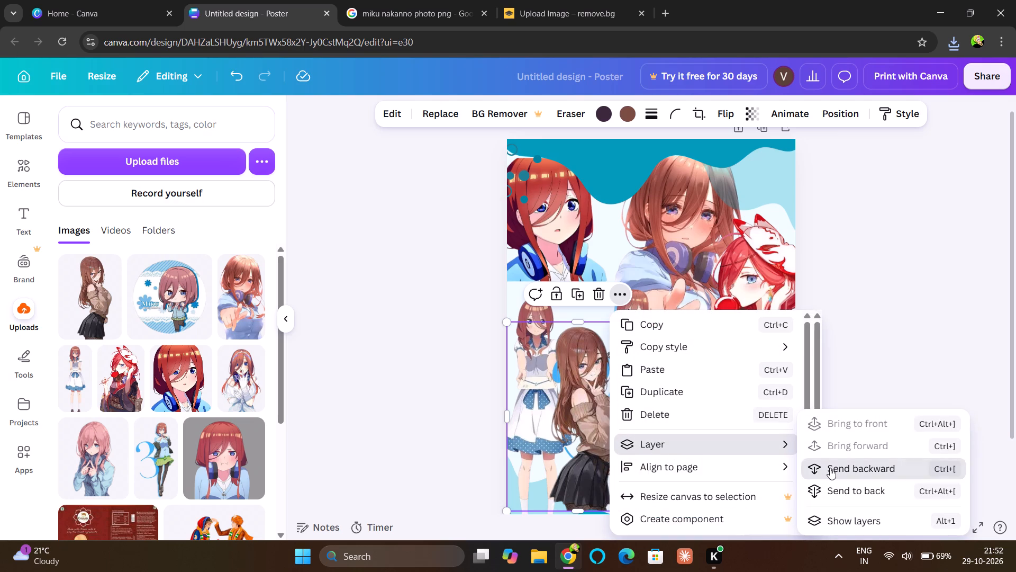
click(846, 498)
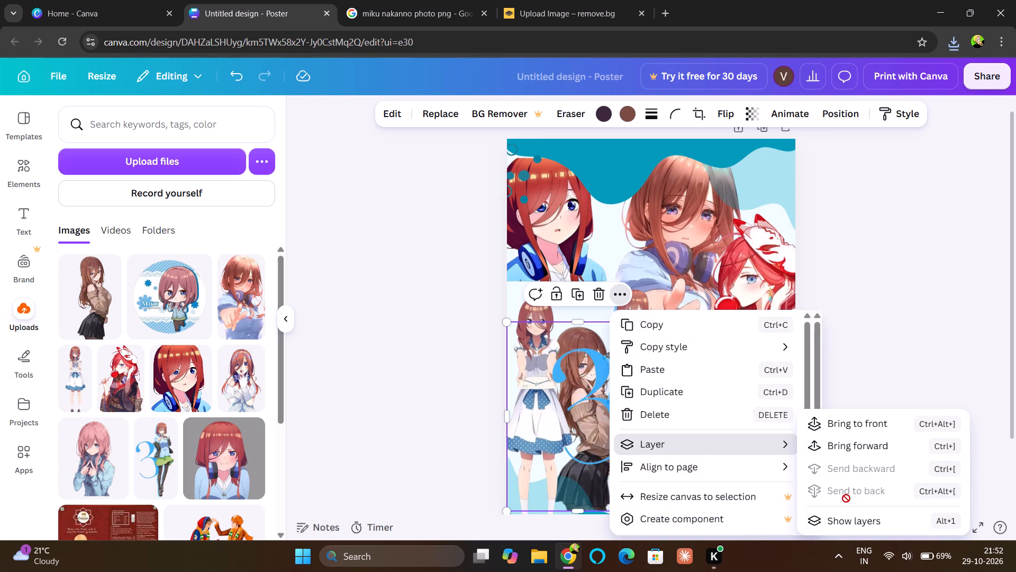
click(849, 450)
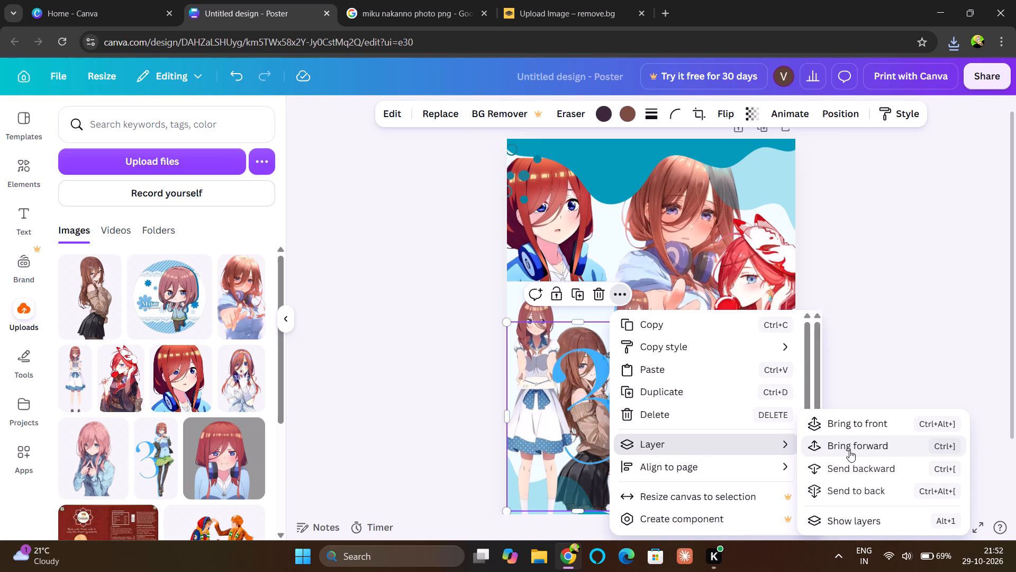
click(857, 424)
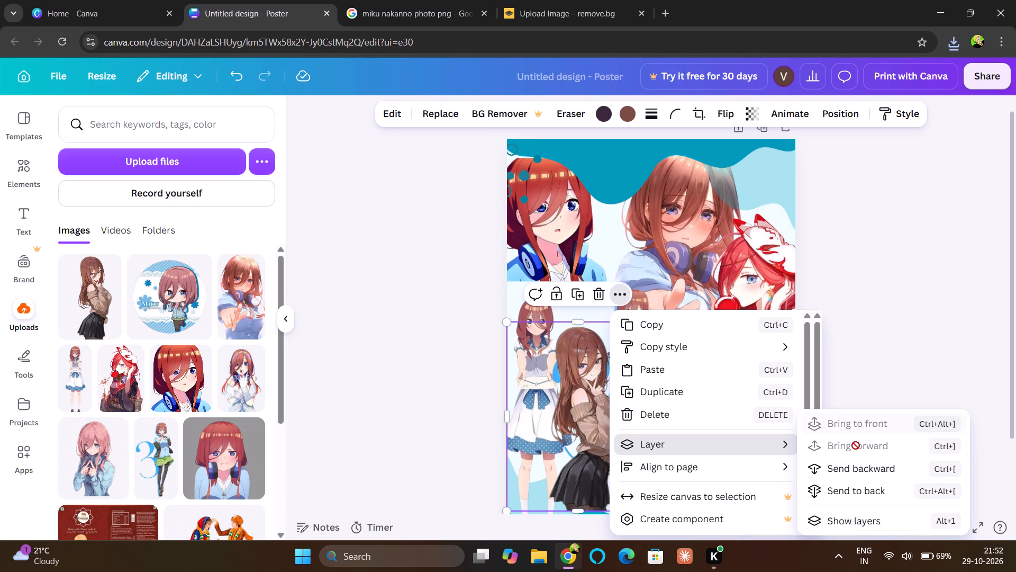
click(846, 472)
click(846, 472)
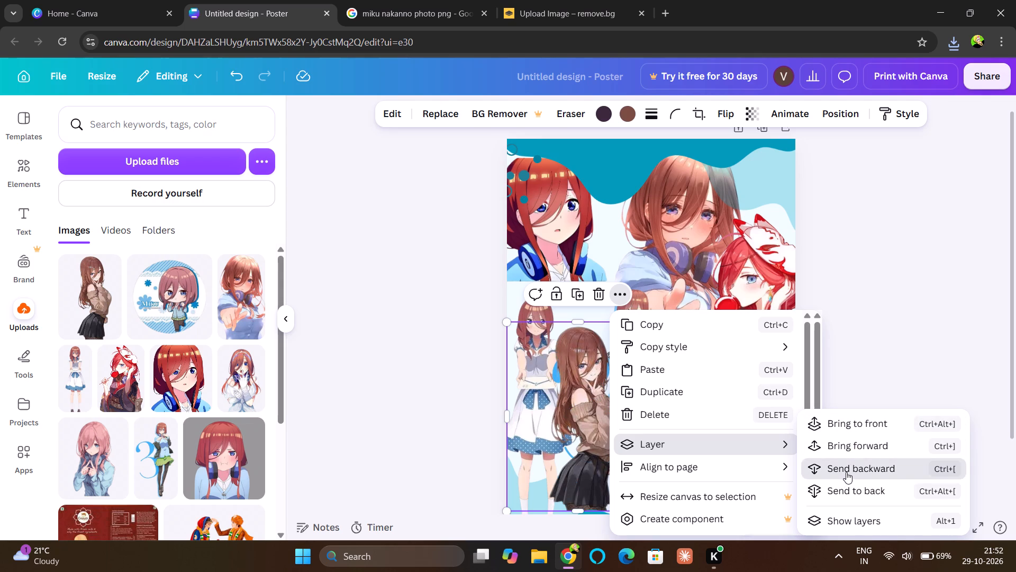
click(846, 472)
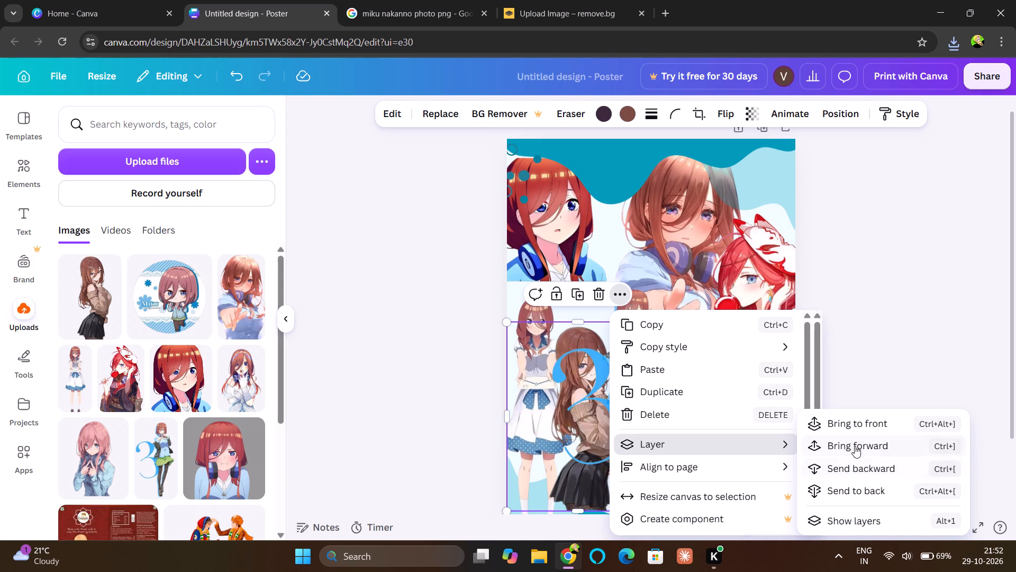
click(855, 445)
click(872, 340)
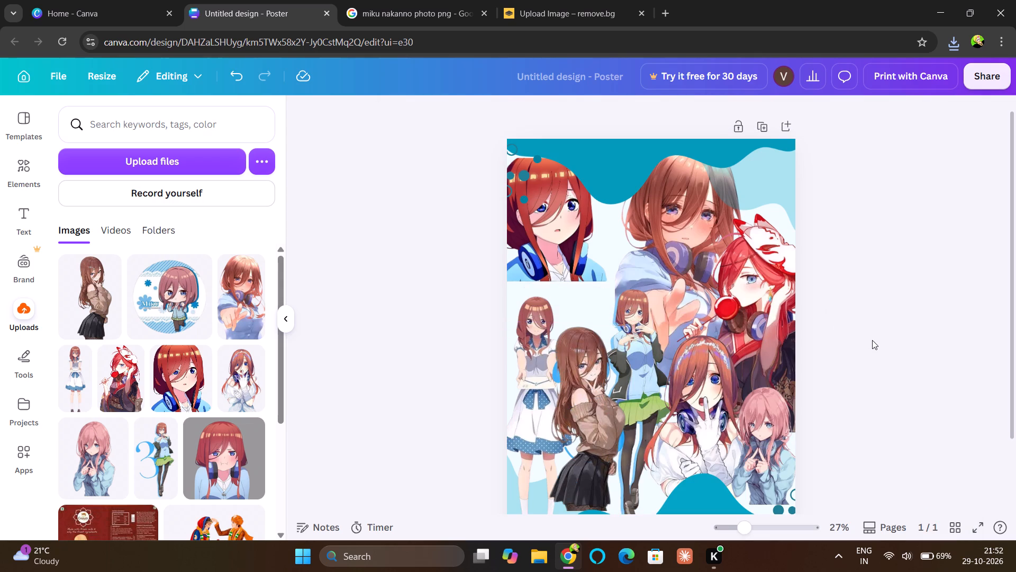
Enlarge the brown-sweater cutout upward until its head is nearly level with the figures on either side.
click(584, 412)
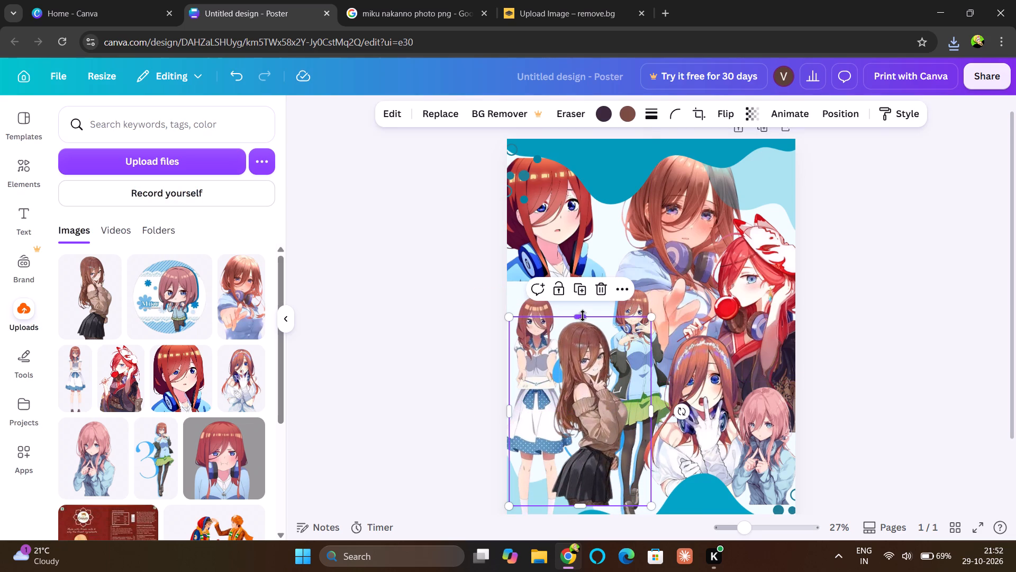
drag(583, 316, 582, 294)
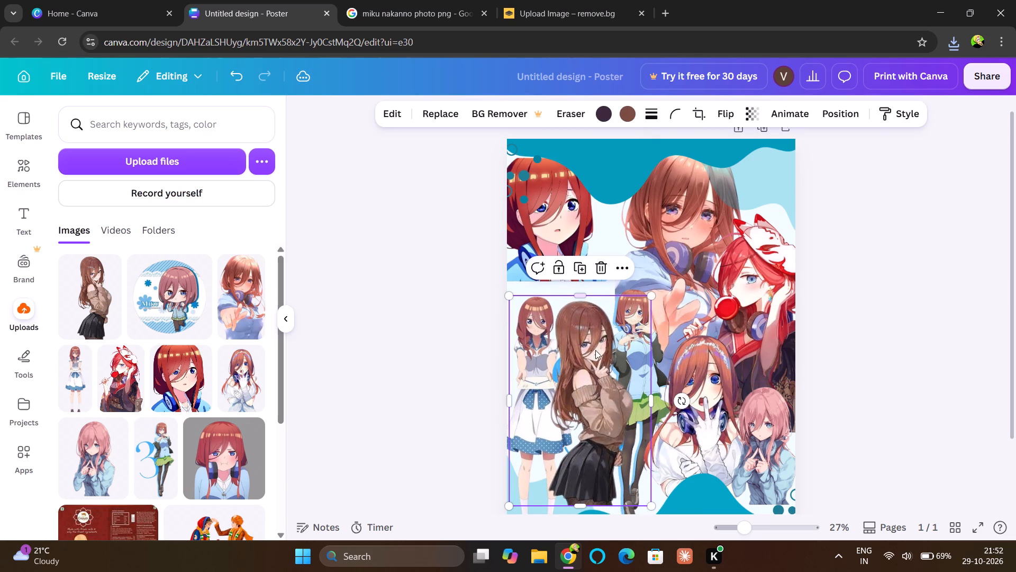
click(592, 371)
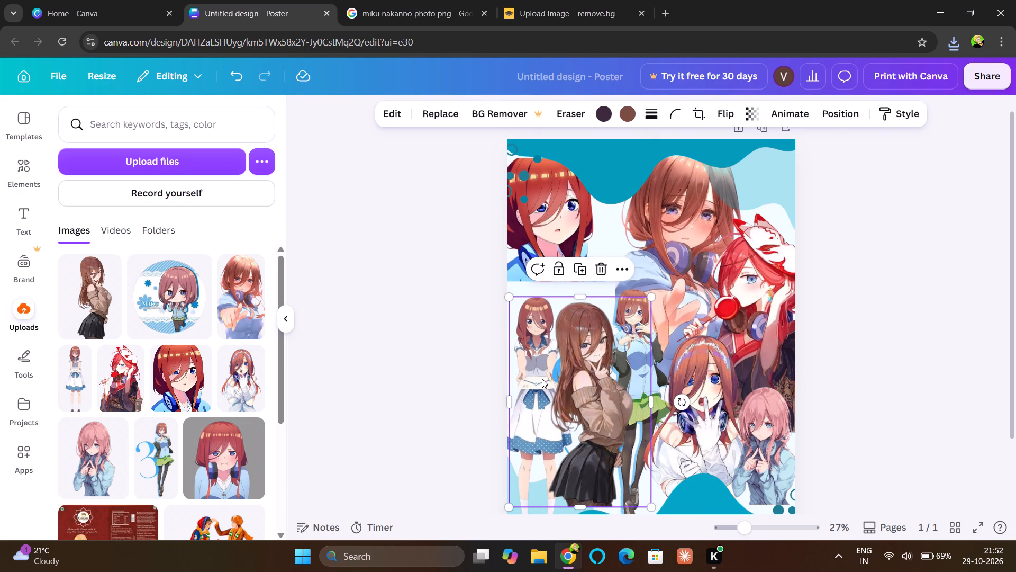
Move the brown-sweater cutout aside toward the poster's centre and enlarge the white-dress Miku cutout slightly upward.
click(542, 379)
drag(598, 365, 652, 362)
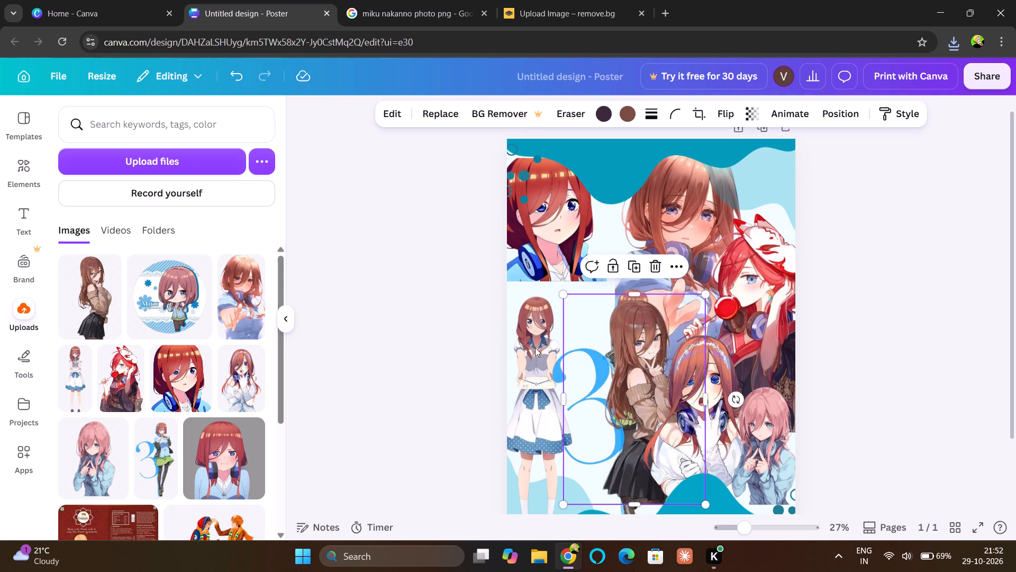
click(525, 343)
click(525, 343)
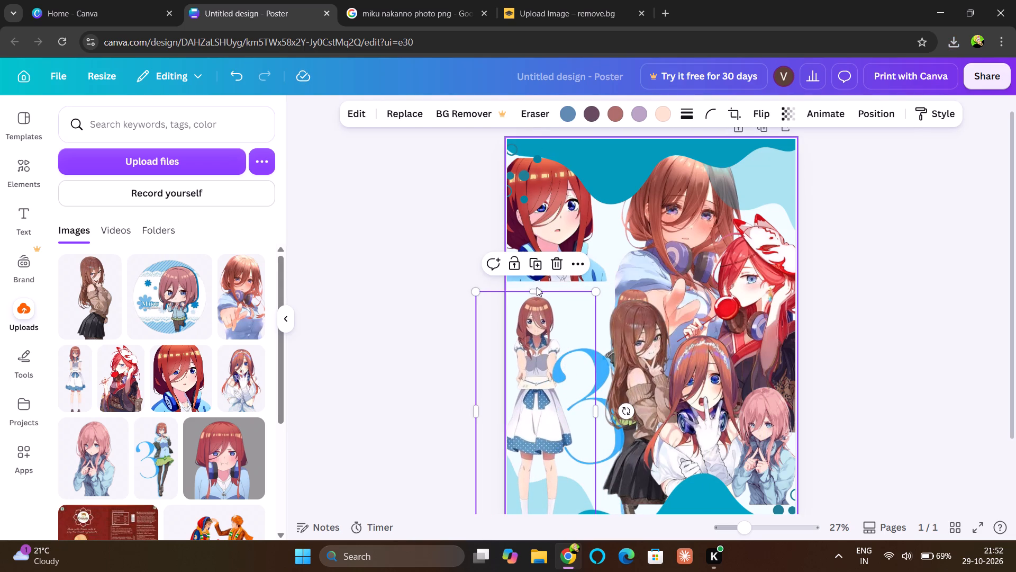
drag(536, 290, 538, 280)
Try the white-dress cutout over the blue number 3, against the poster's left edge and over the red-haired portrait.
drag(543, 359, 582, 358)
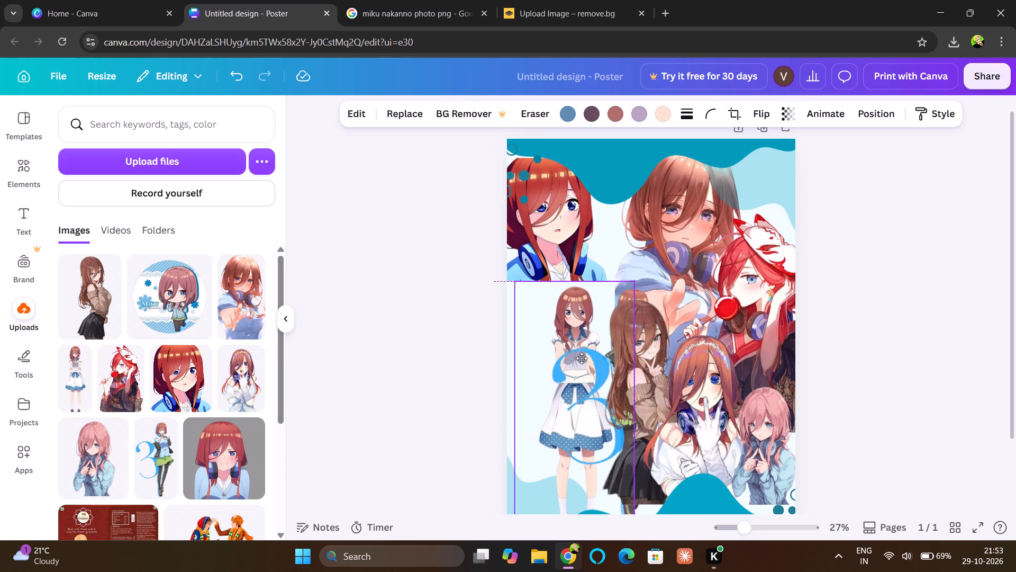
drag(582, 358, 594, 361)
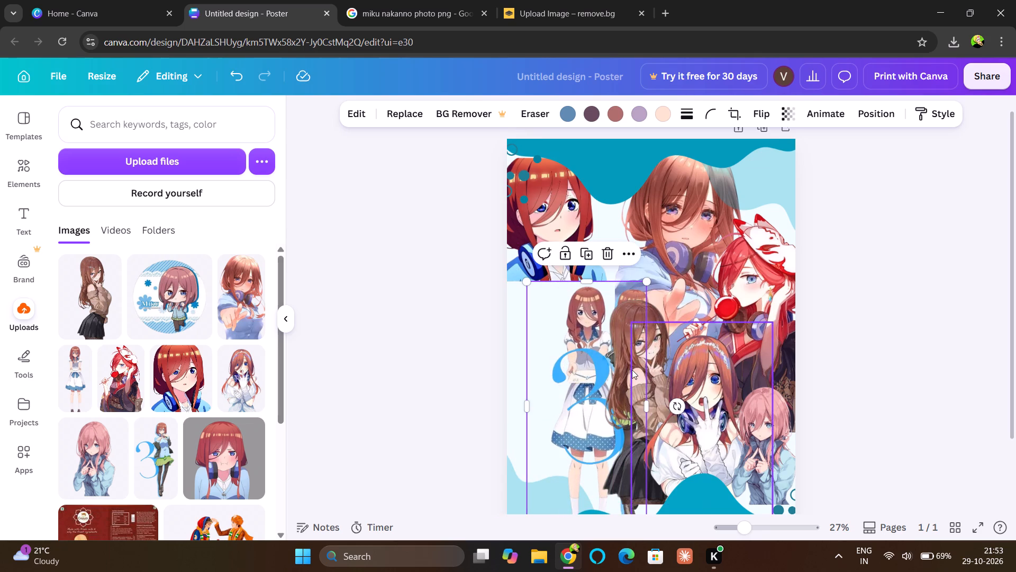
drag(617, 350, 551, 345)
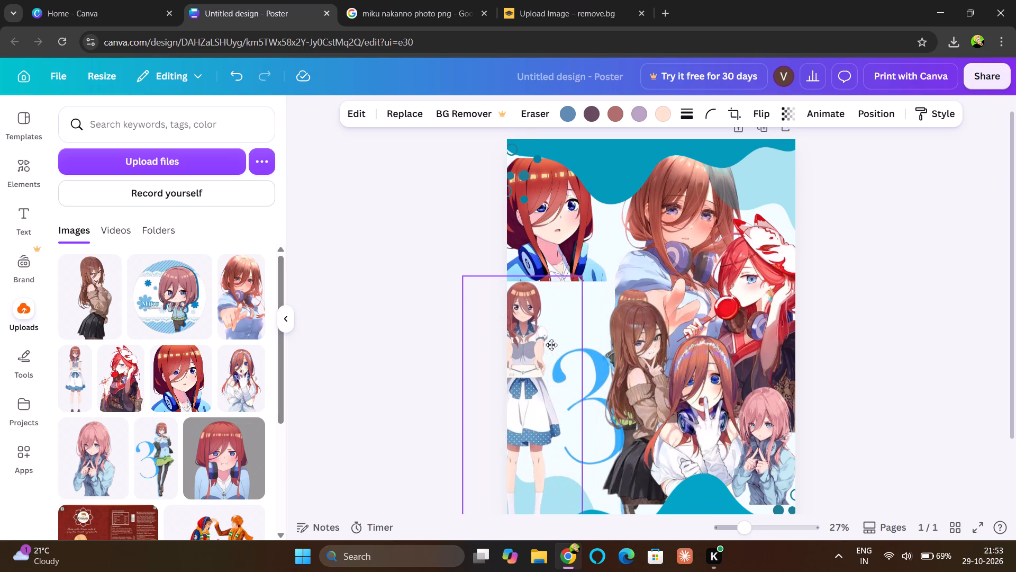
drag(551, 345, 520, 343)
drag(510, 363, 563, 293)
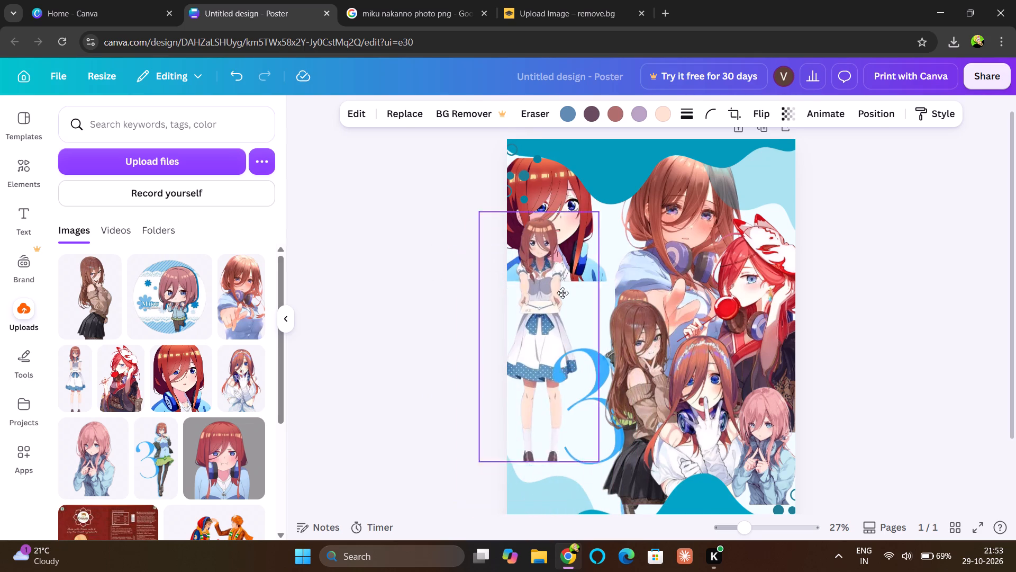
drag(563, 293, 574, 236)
Move the brown-sweater cutout back over the blue number 3 and place the white-dress cutout along the poster's lower-left edge.
drag(629, 329, 527, 333)
drag(527, 333, 560, 332)
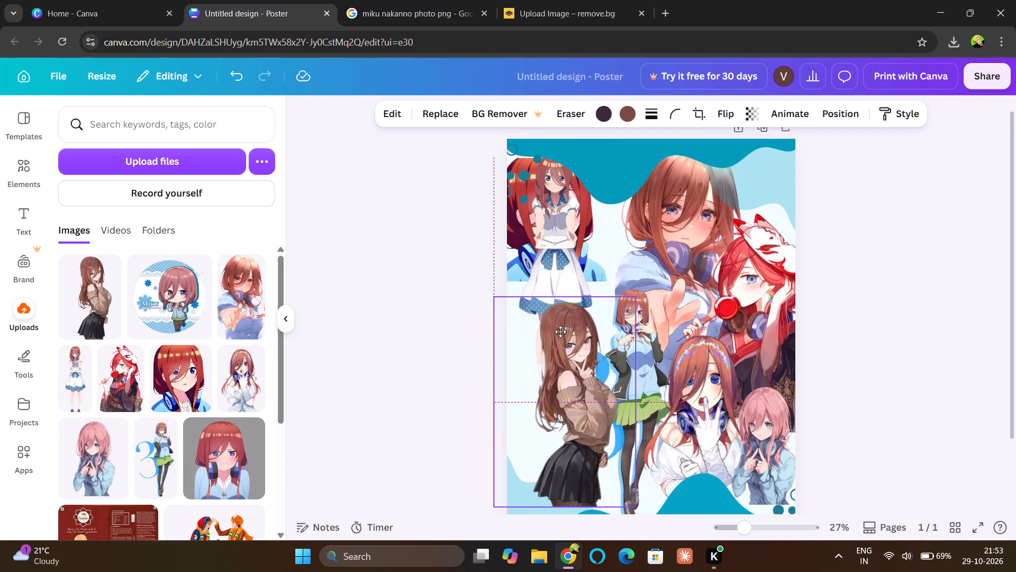
drag(560, 332, 579, 336)
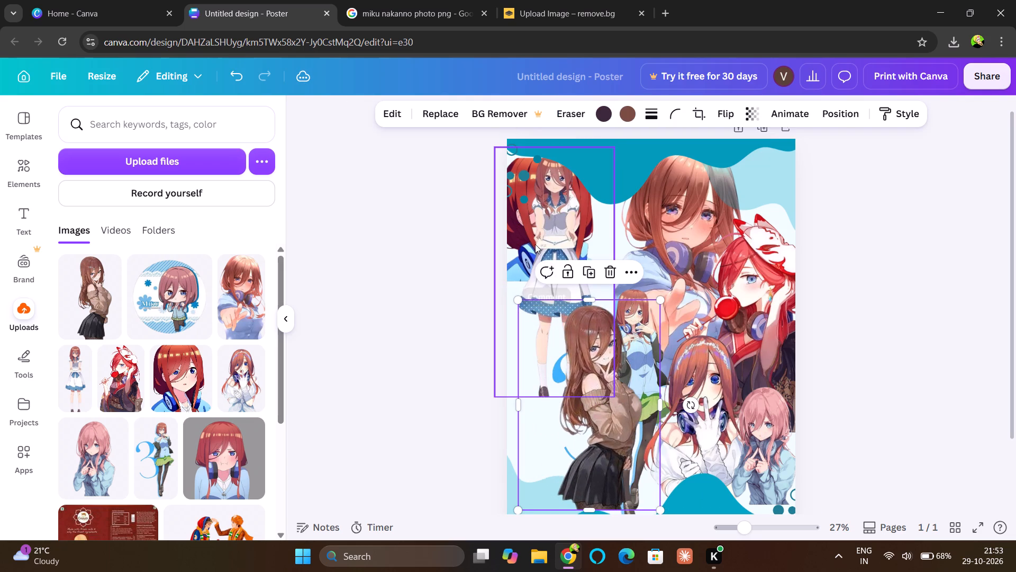
drag(551, 217, 531, 345)
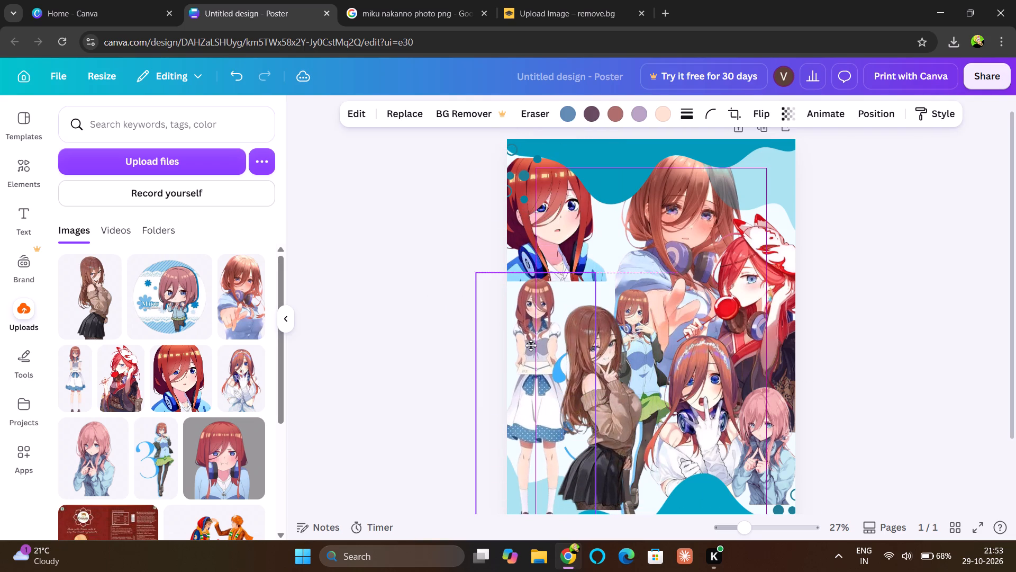
drag(531, 345, 532, 348)
Try the brown-sweater cutout in several spots and settle it between the white-dress and green-skirt figures, over the blue number 3.
drag(607, 354, 597, 342)
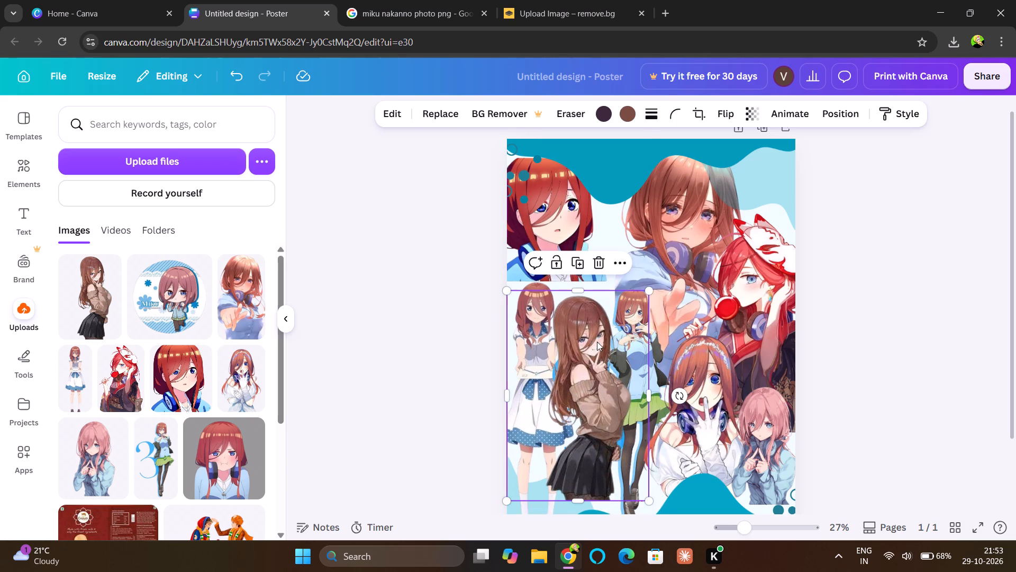
click(870, 369)
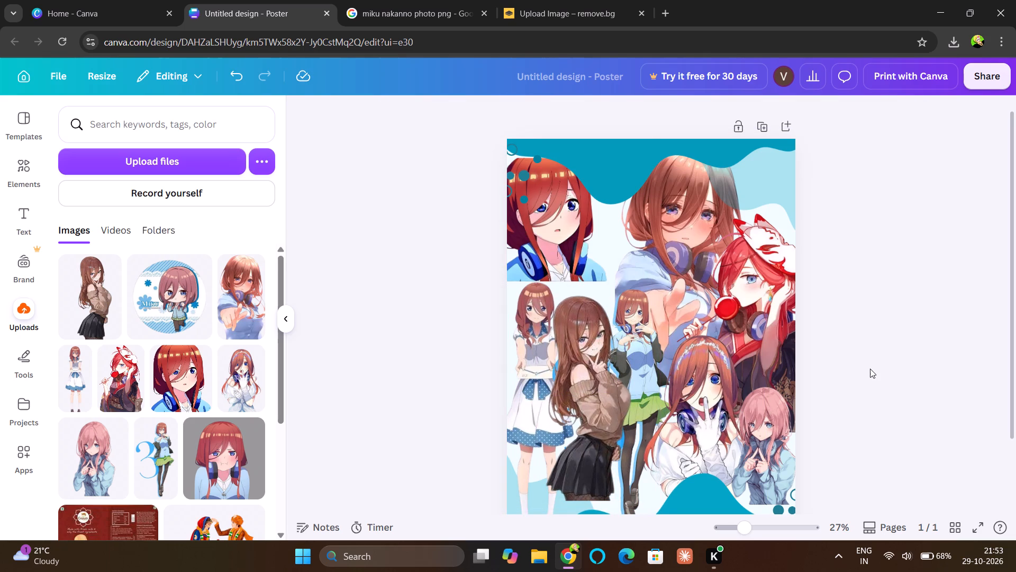
click(593, 385)
drag(593, 385, 589, 381)
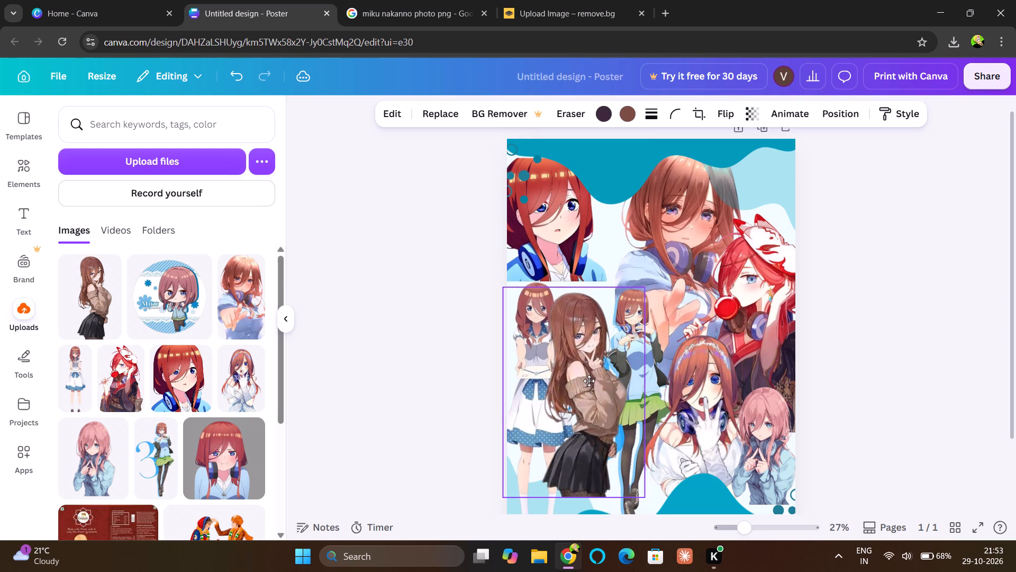
drag(589, 381, 616, 280)
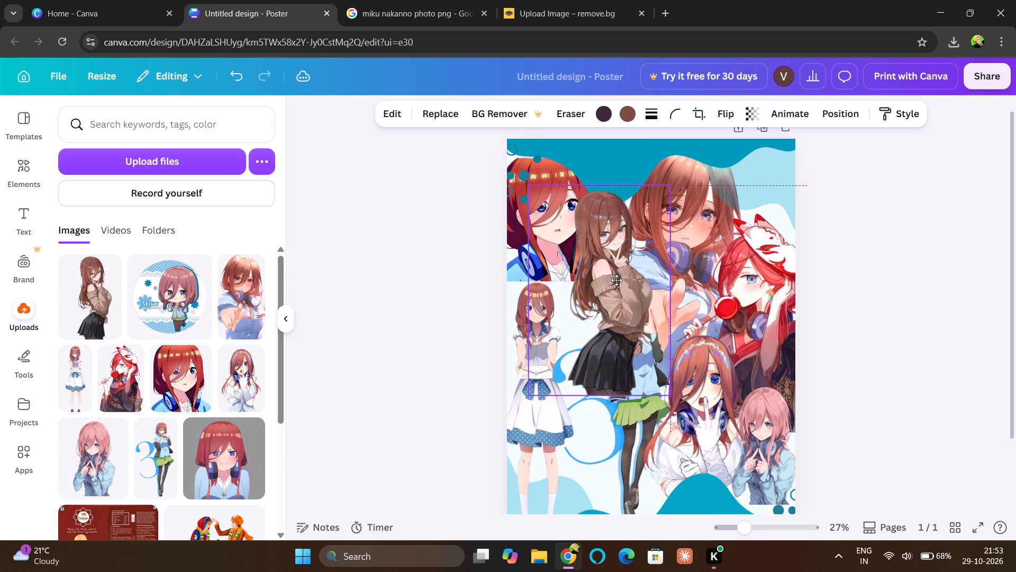
drag(616, 280, 603, 316)
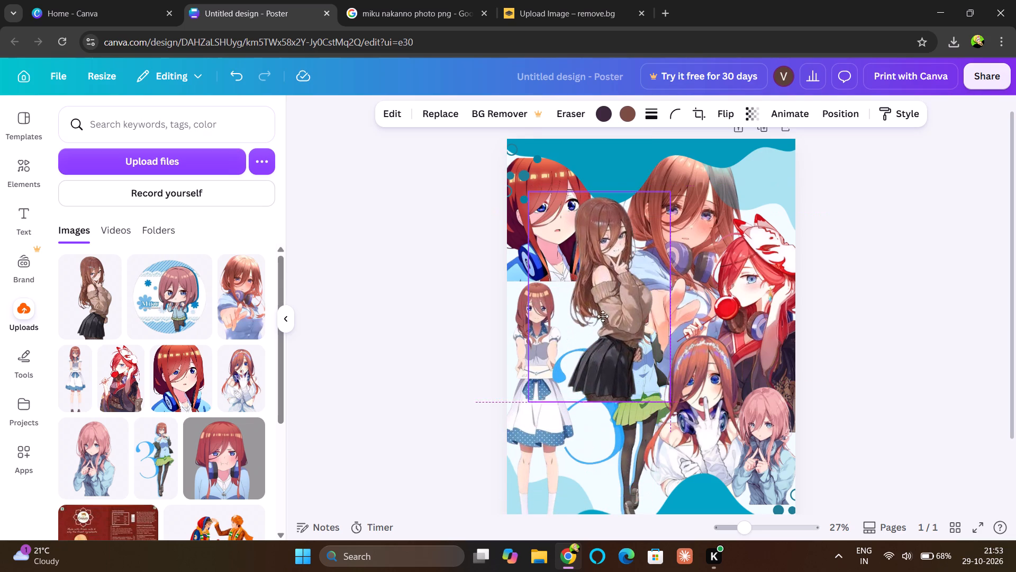
drag(603, 316, 552, 380)
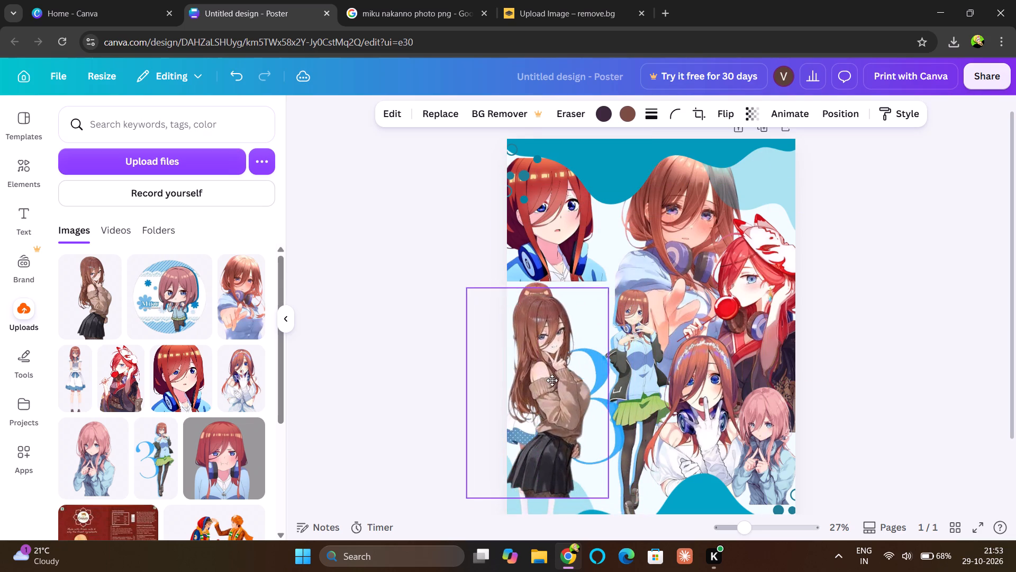
drag(552, 380, 596, 400)
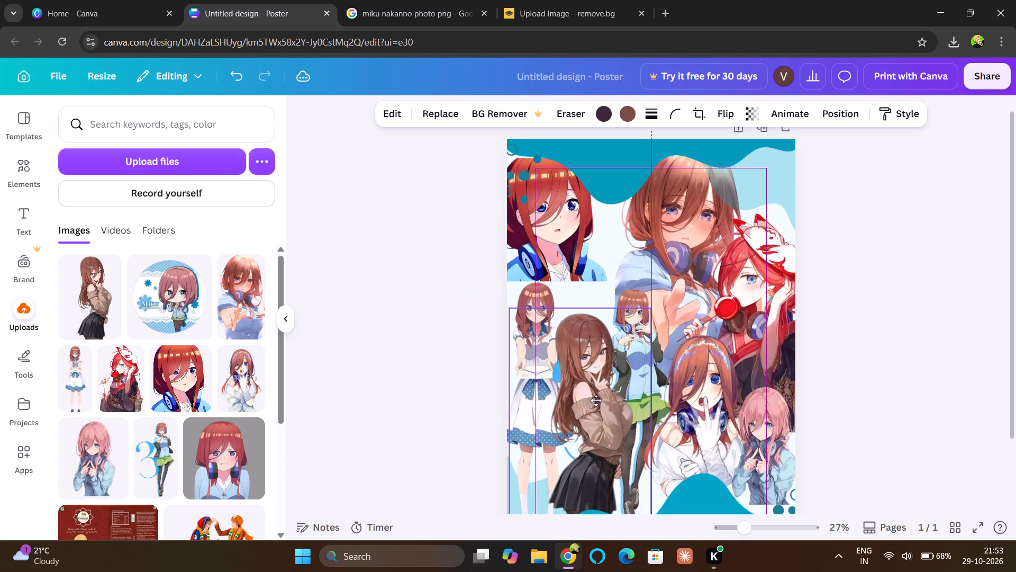
drag(596, 400, 595, 391)
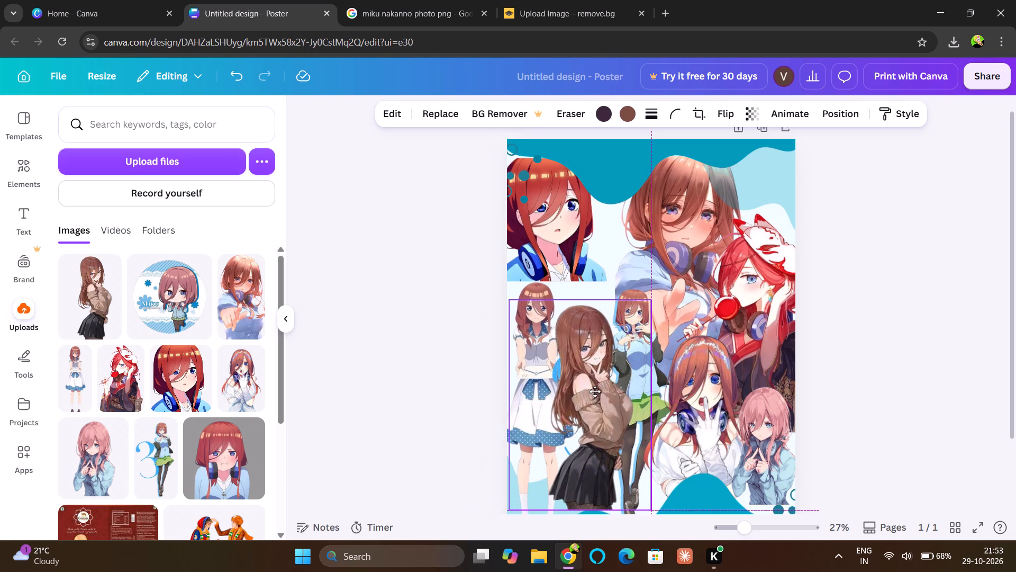
drag(595, 391, 595, 389)
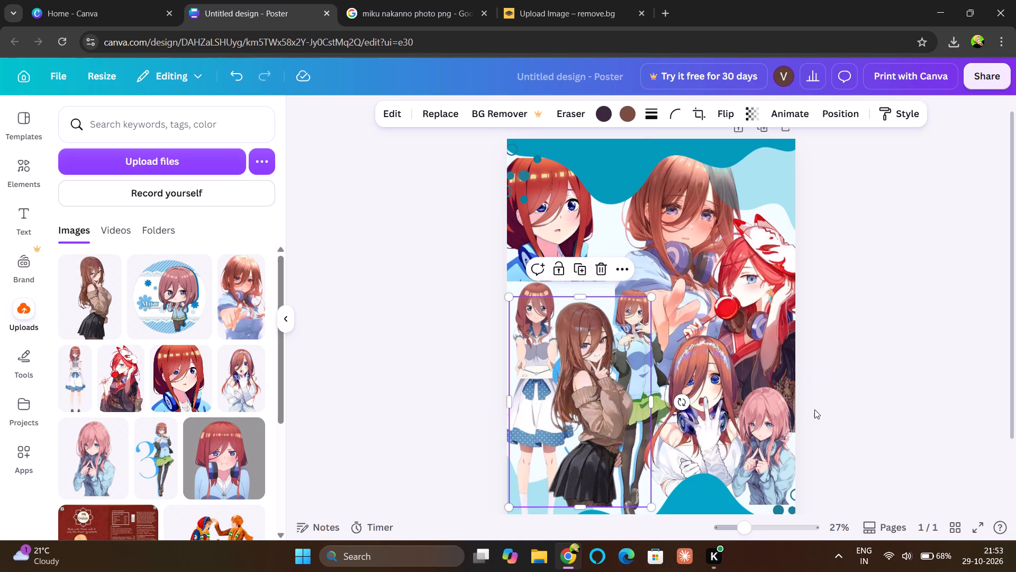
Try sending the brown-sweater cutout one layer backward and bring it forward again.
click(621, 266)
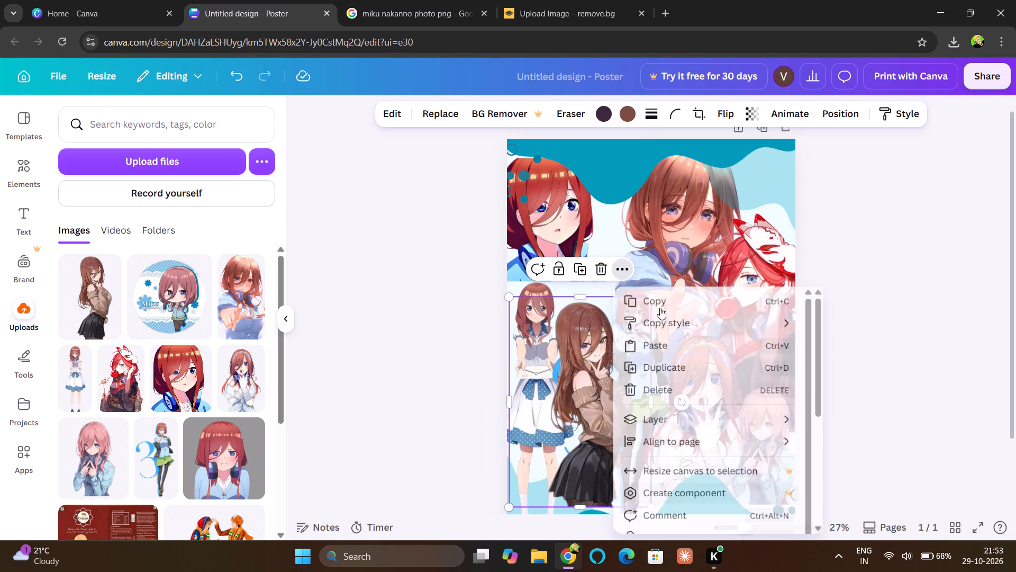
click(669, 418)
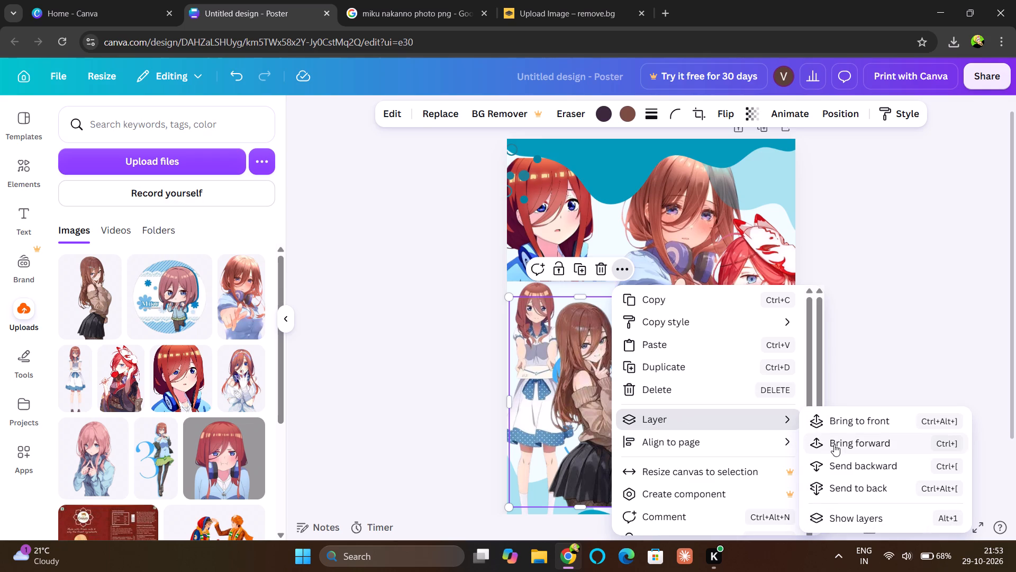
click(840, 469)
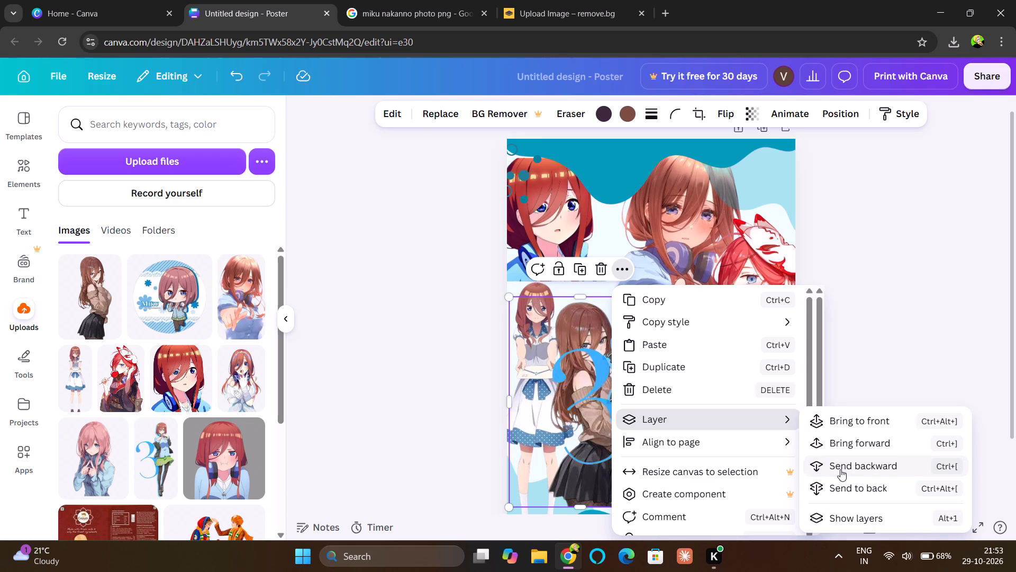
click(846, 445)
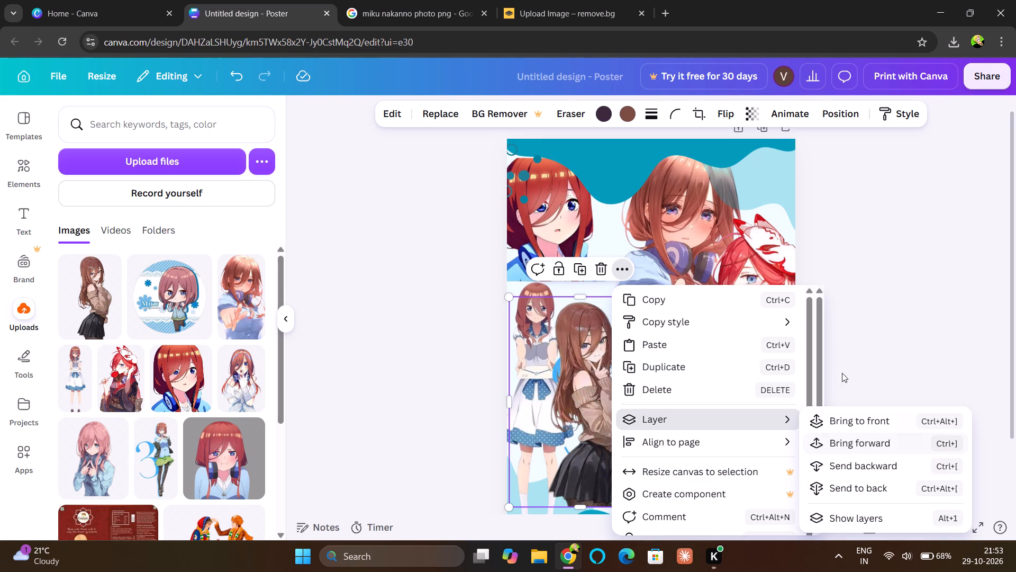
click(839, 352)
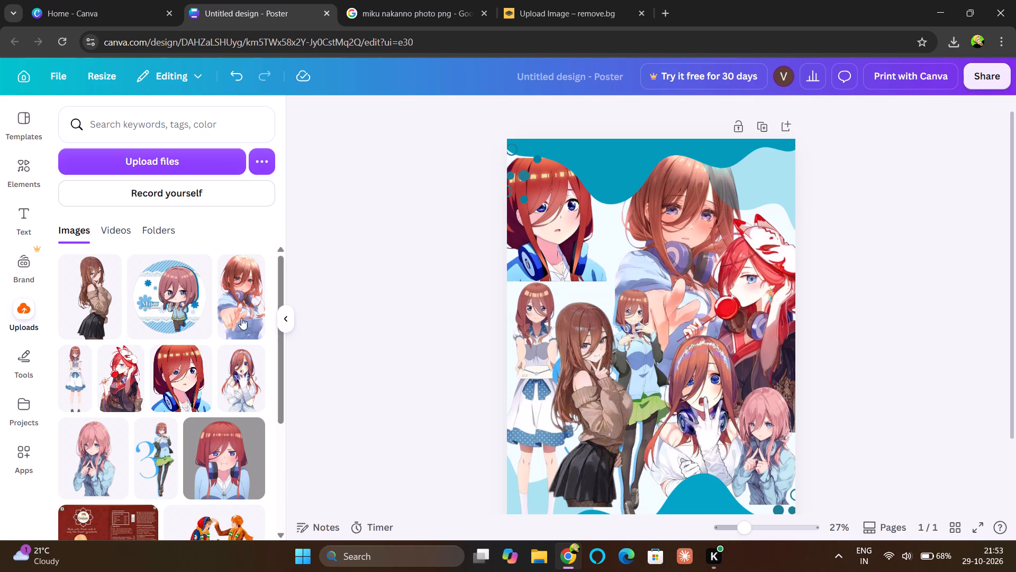
Add the chibi Miku badge, shrink it, try several spots, and settle it in the poster's upper-right corner over the teal wave.
click(175, 313)
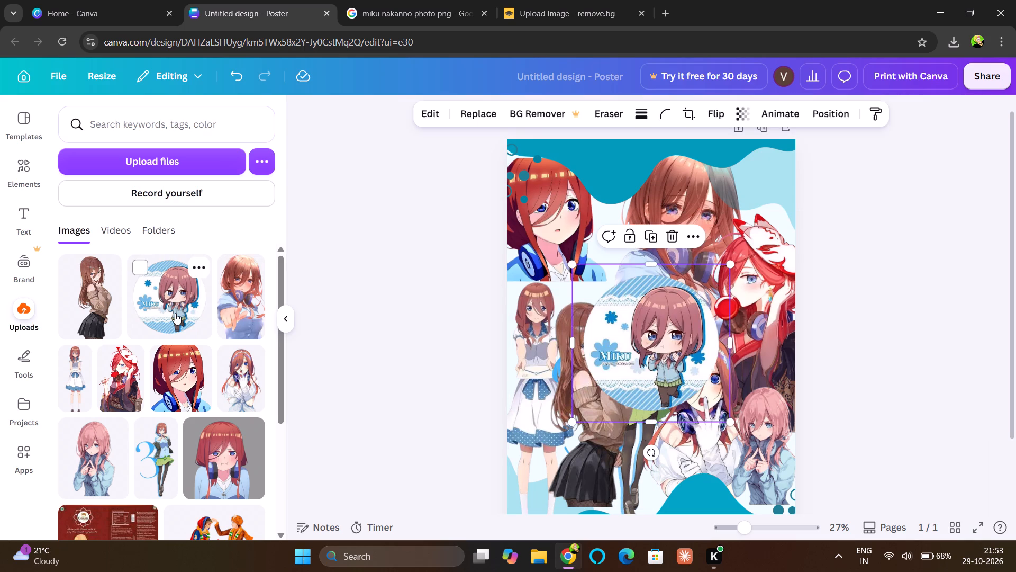
drag(728, 420, 656, 365)
drag(612, 307, 656, 475)
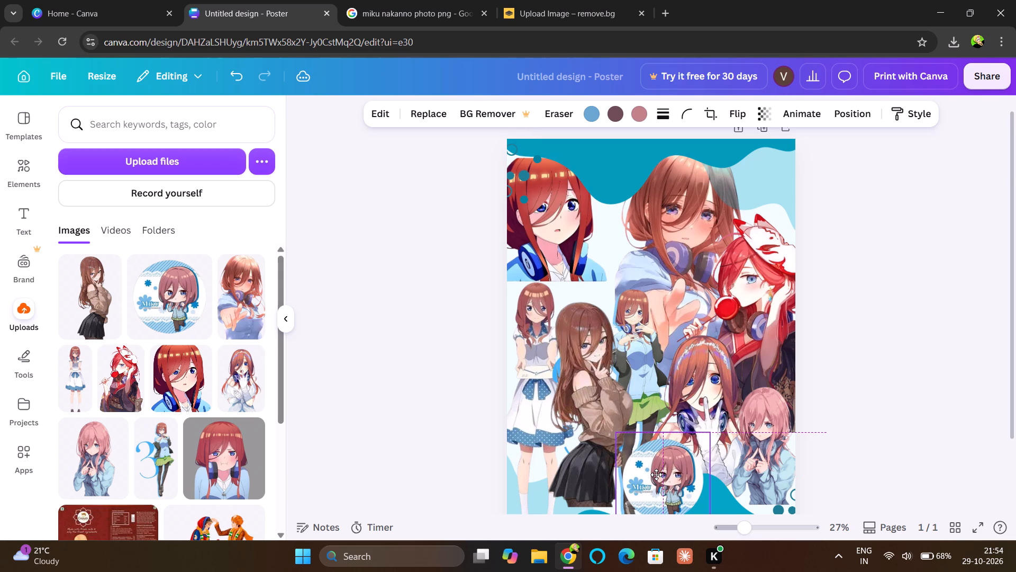
drag(656, 475, 613, 487)
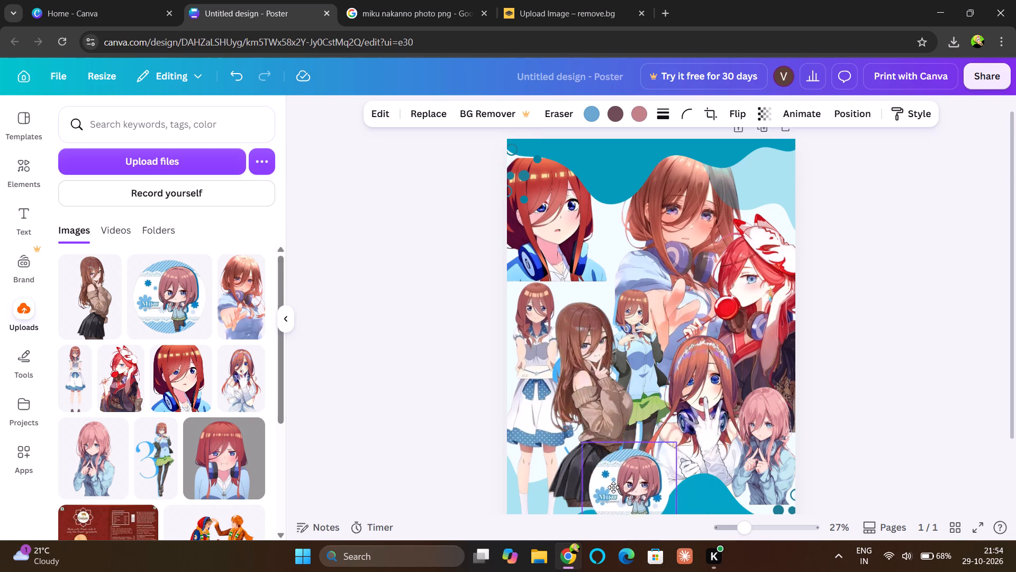
drag(613, 487, 602, 227)
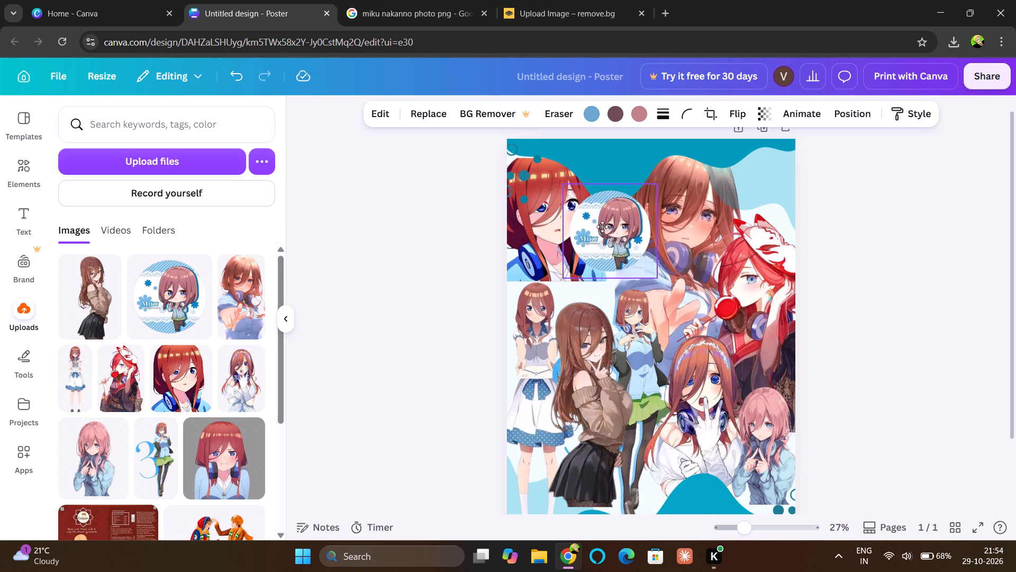
drag(602, 227, 592, 267)
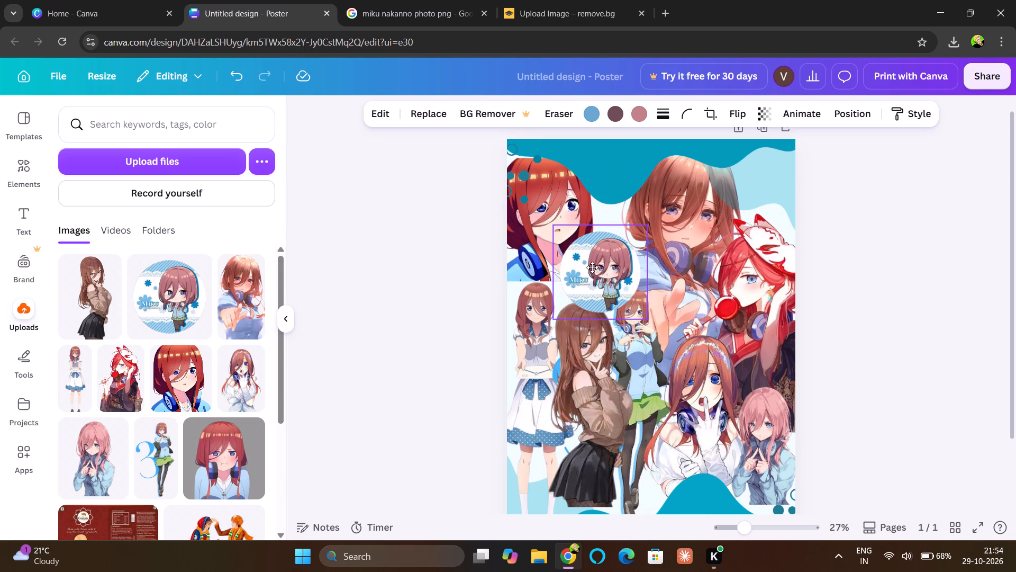
drag(592, 267, 750, 150)
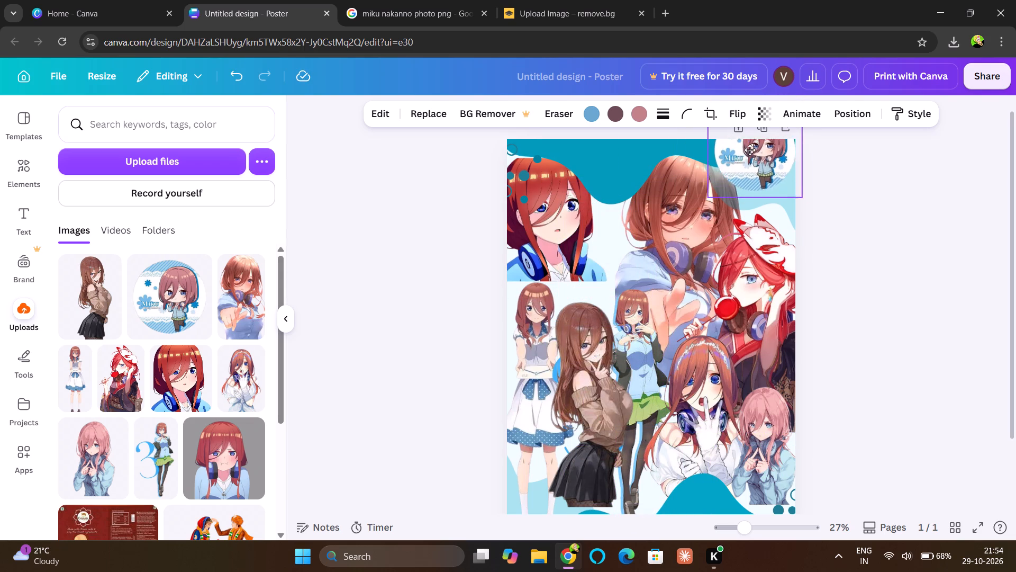
drag(750, 150, 753, 178)
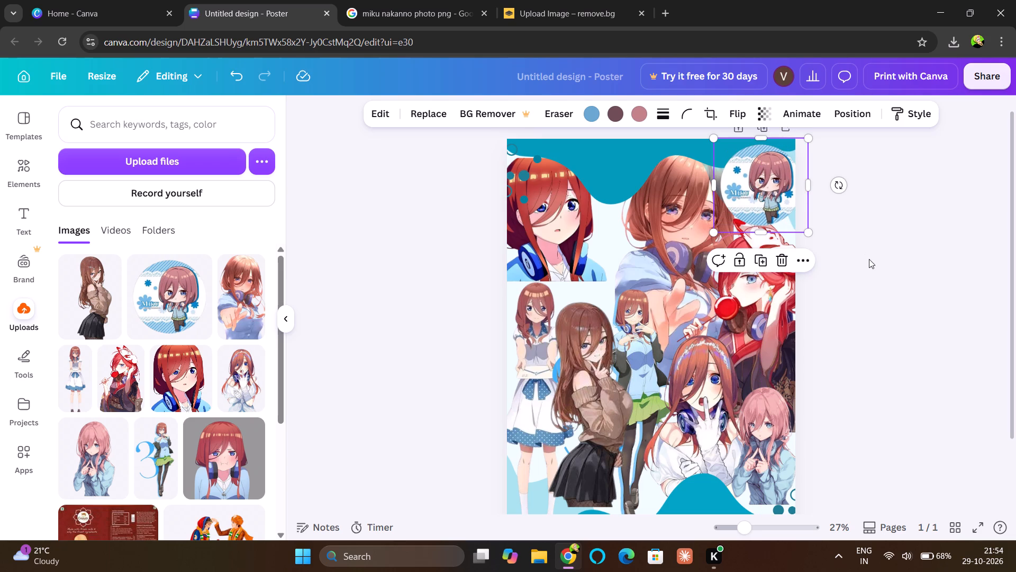
click(869, 259)
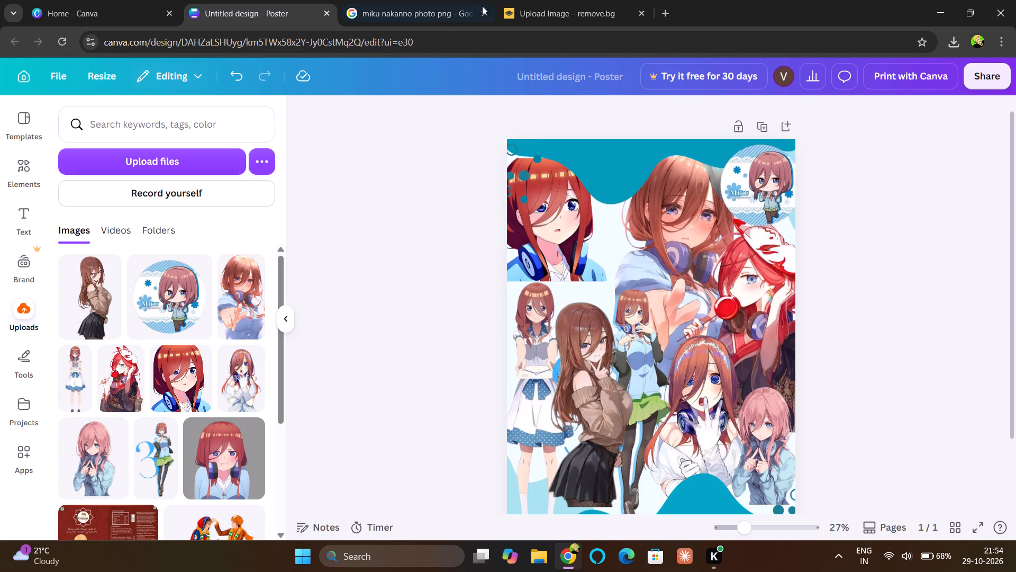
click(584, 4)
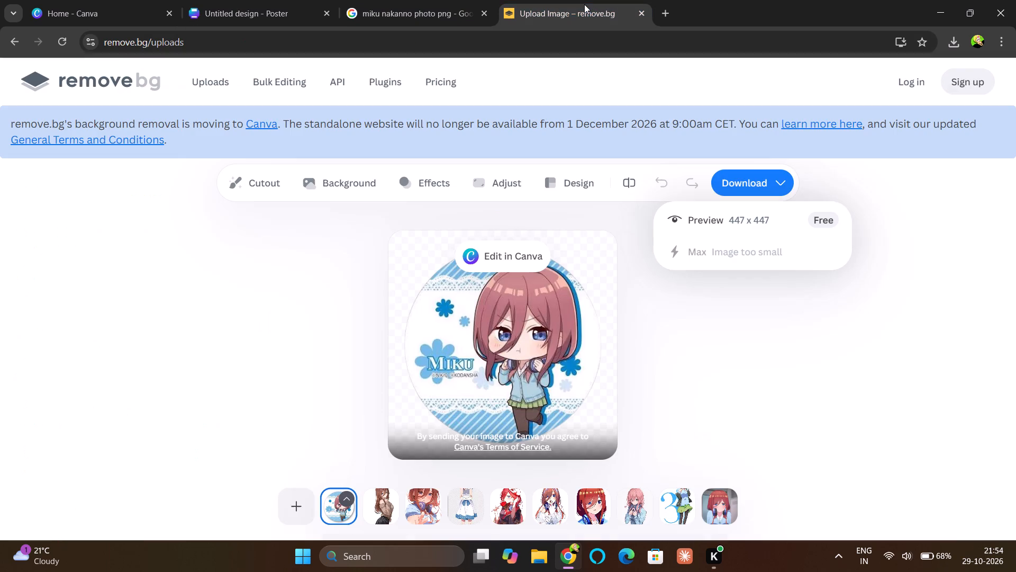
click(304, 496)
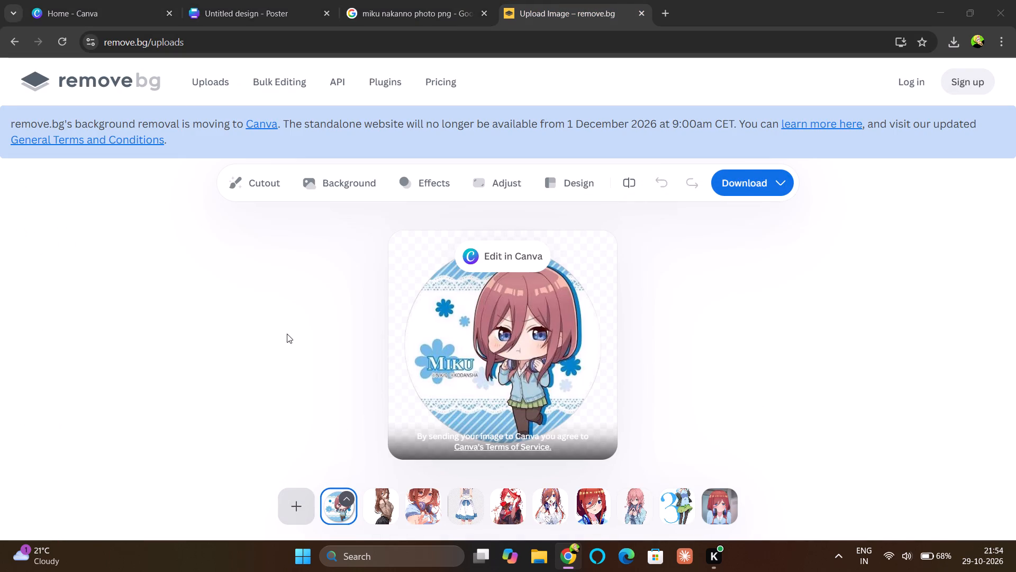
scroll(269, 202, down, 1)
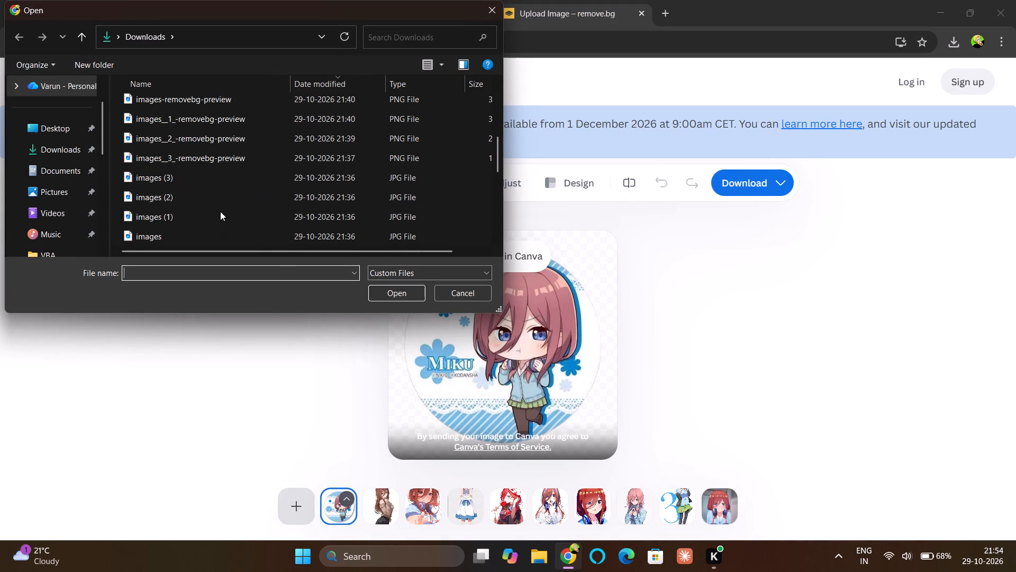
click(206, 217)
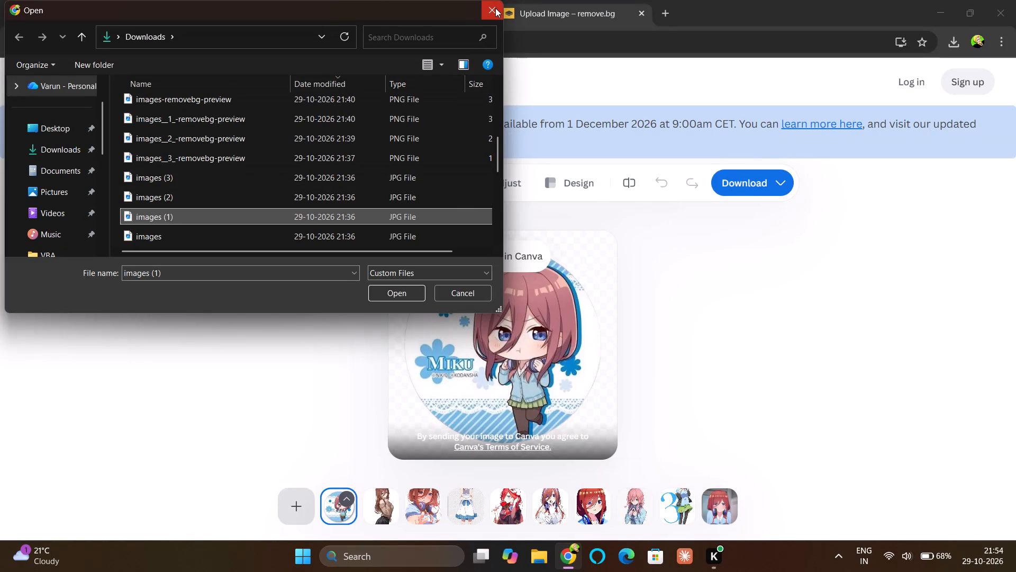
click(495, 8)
Browse further through the Google image results for miku nakanno photo png, looking for more Miku pictures for the poster.
click(422, 5)
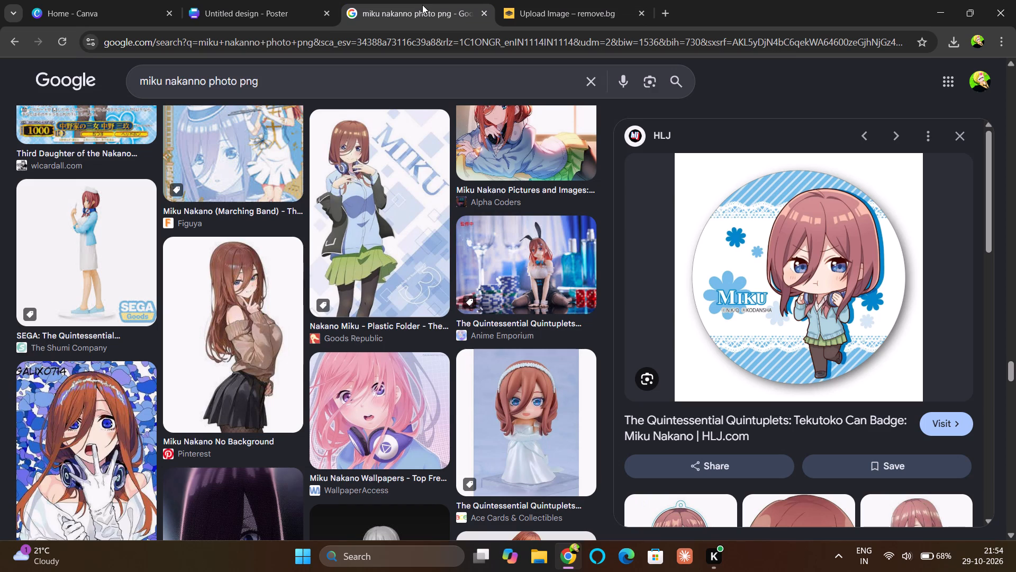
scroll(420, 261, down, 1)
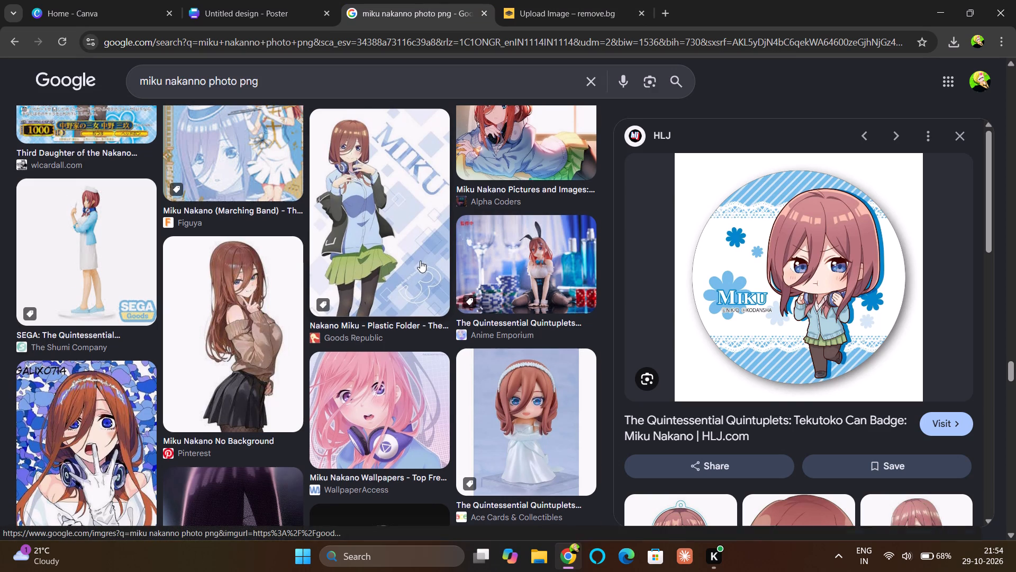
scroll(420, 261, down, 7)
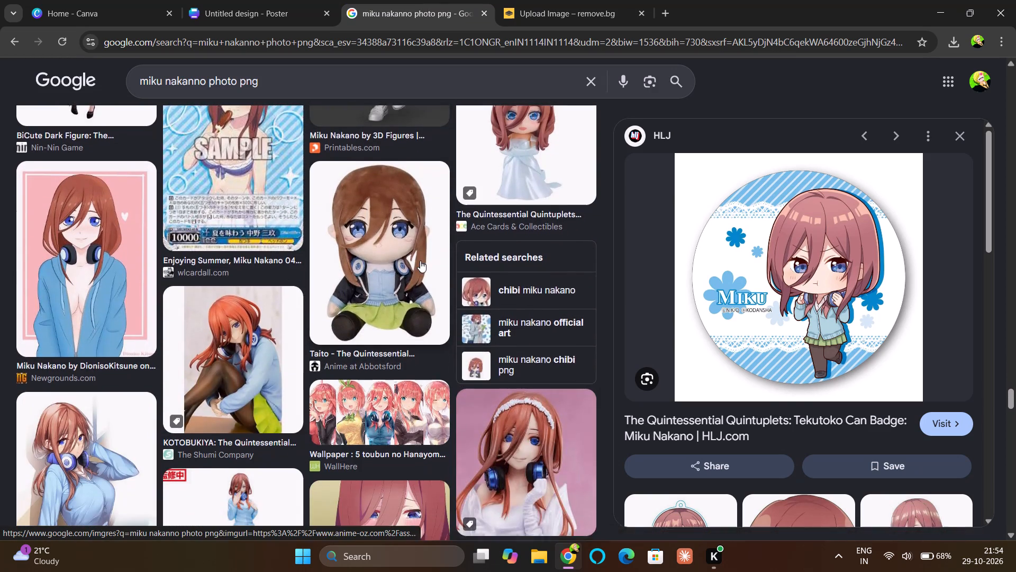
scroll(420, 261, down, 9)
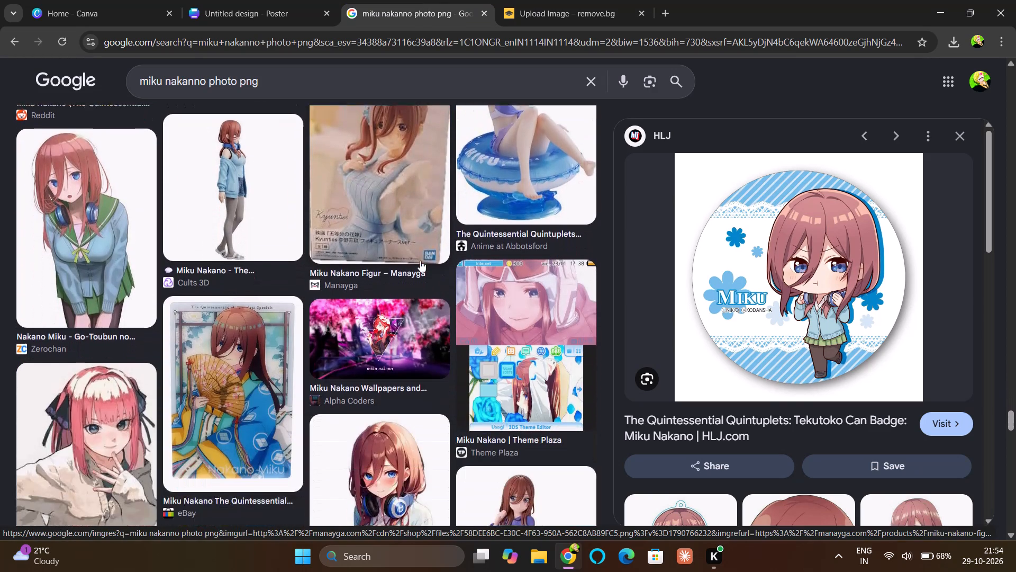
scroll(420, 261, down, 4)
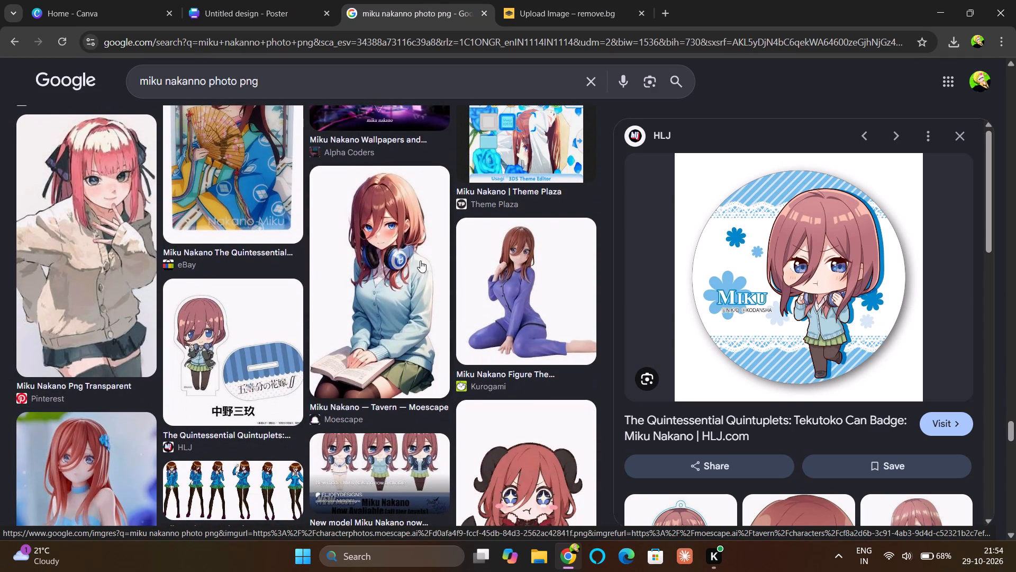
scroll(420, 261, down, 3)
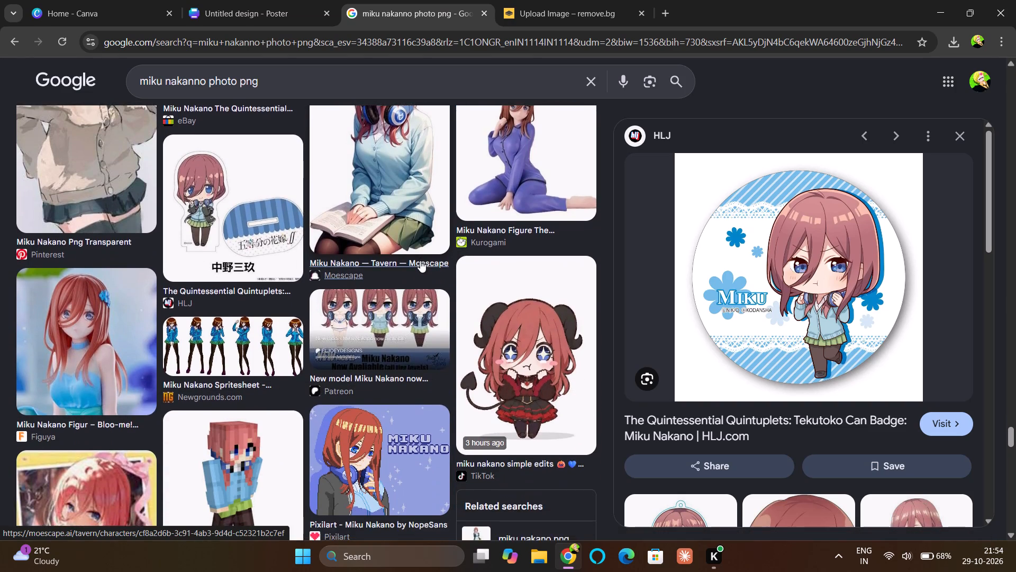
scroll(420, 261, down, 4)
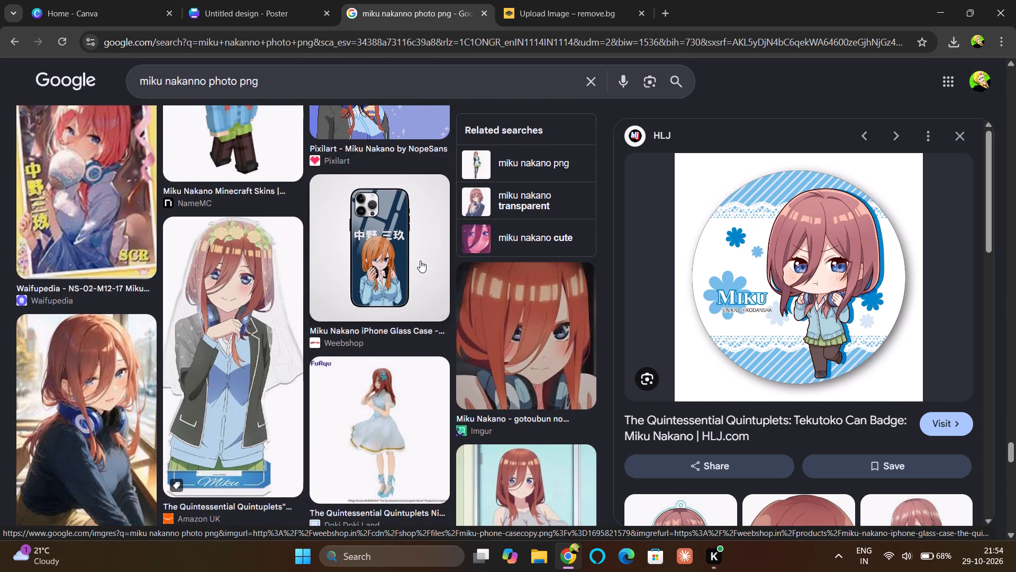
scroll(420, 261, down, 2)
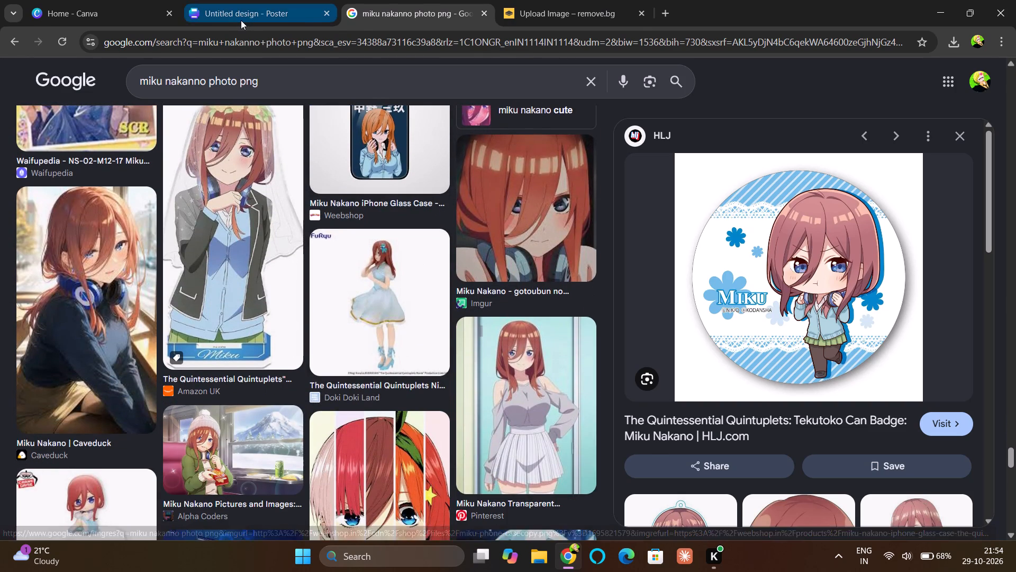
Return to the Canva poster and search its elements library for headphones.
click(240, 20)
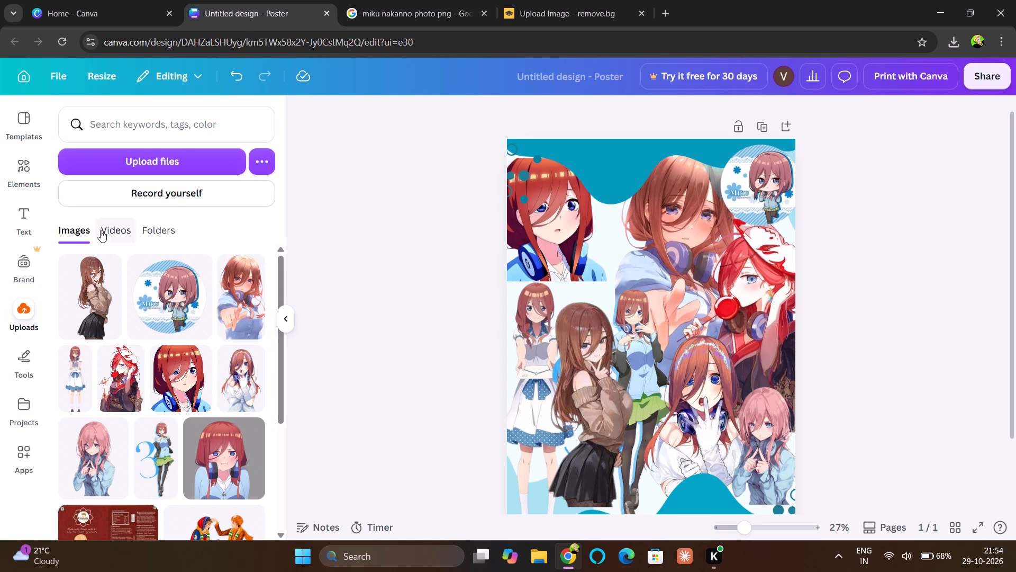
click(35, 165)
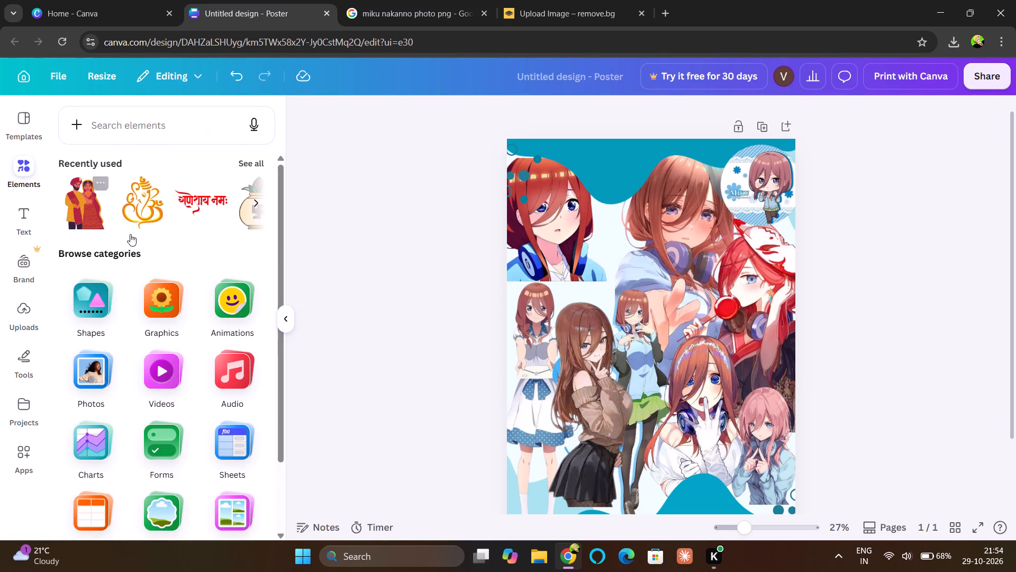
click(166, 394)
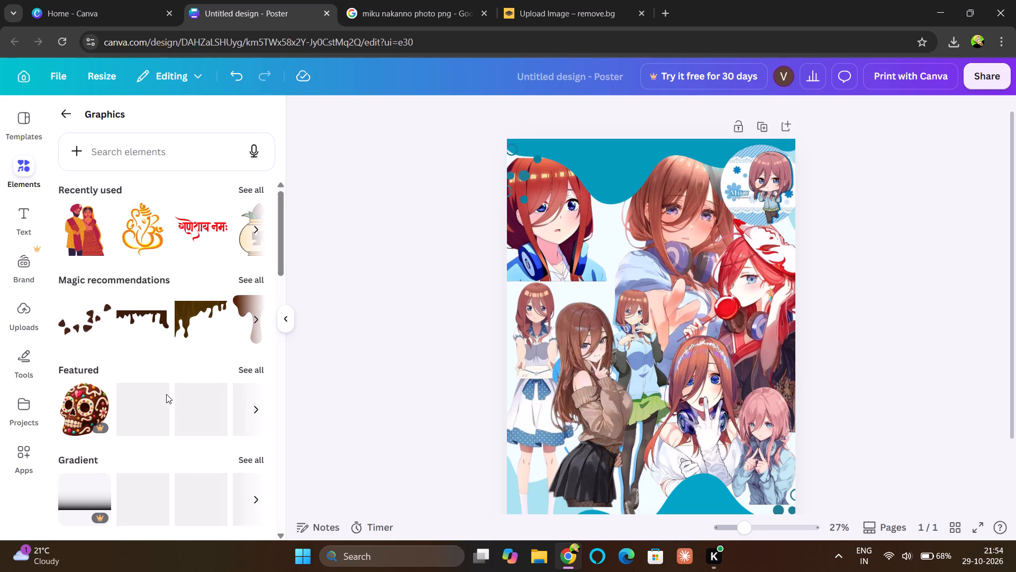
click(71, 118)
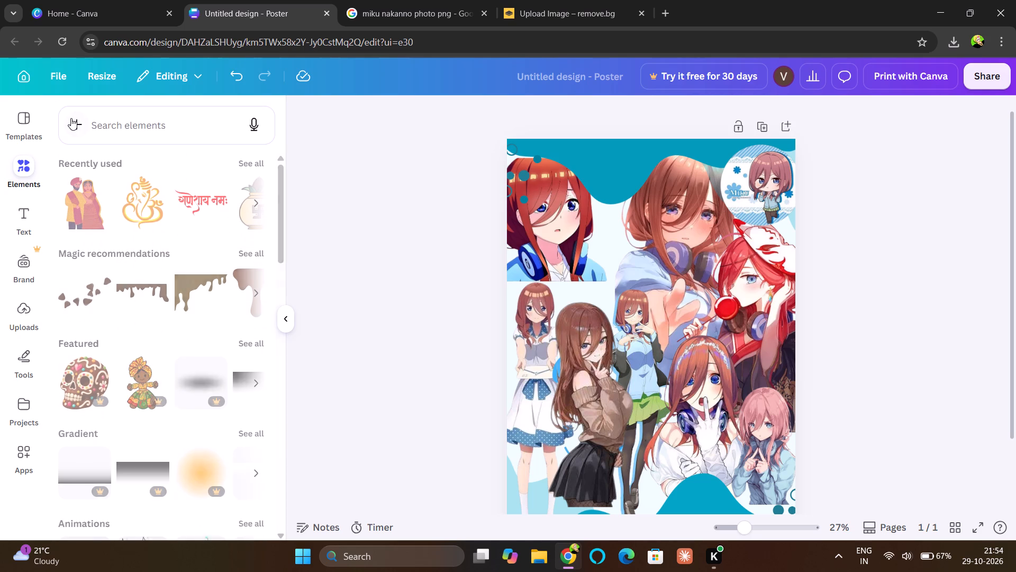
scroll(201, 408, down, 1)
click(190, 124)
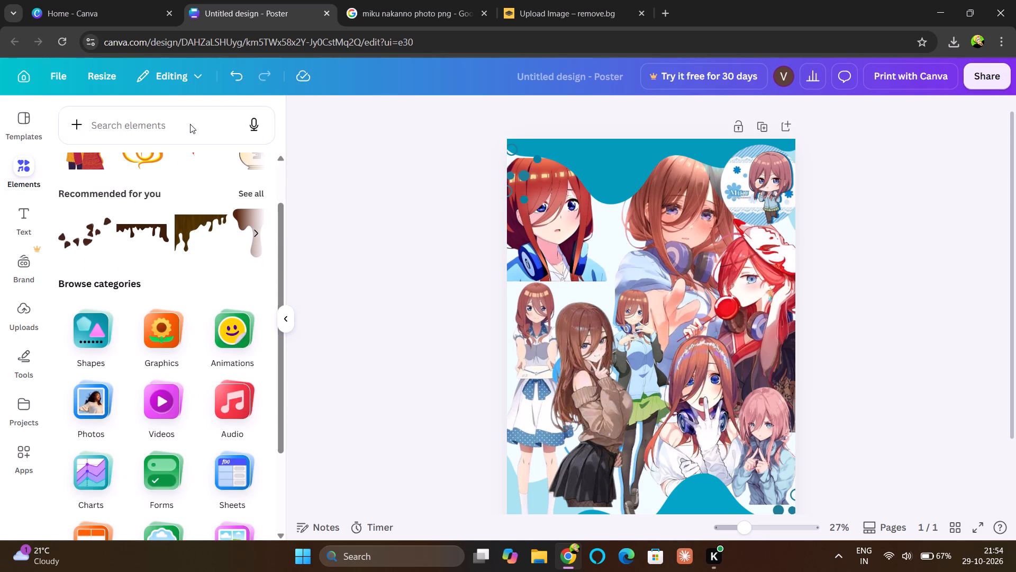
text(head)
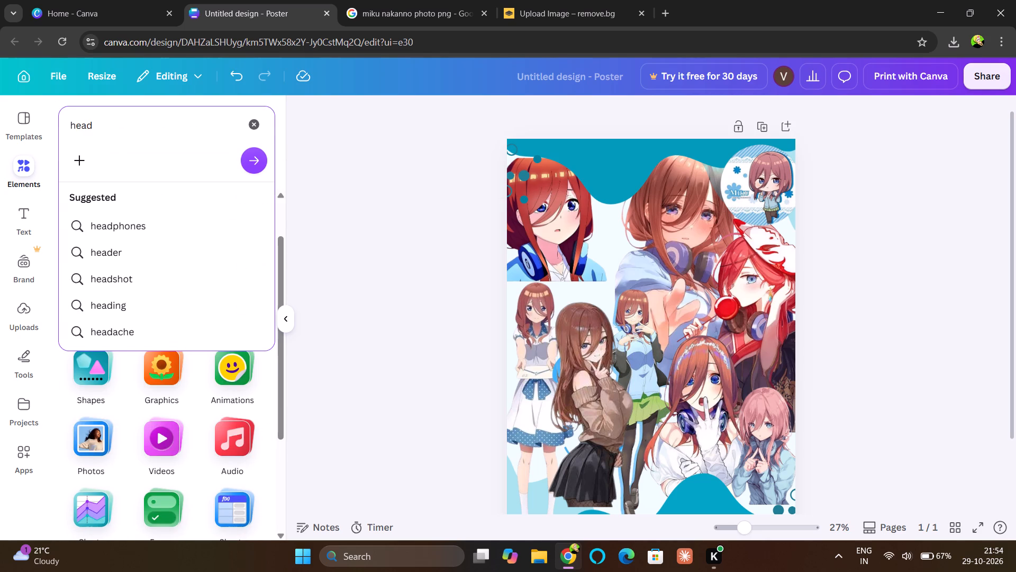
key(Down)
key(Return)
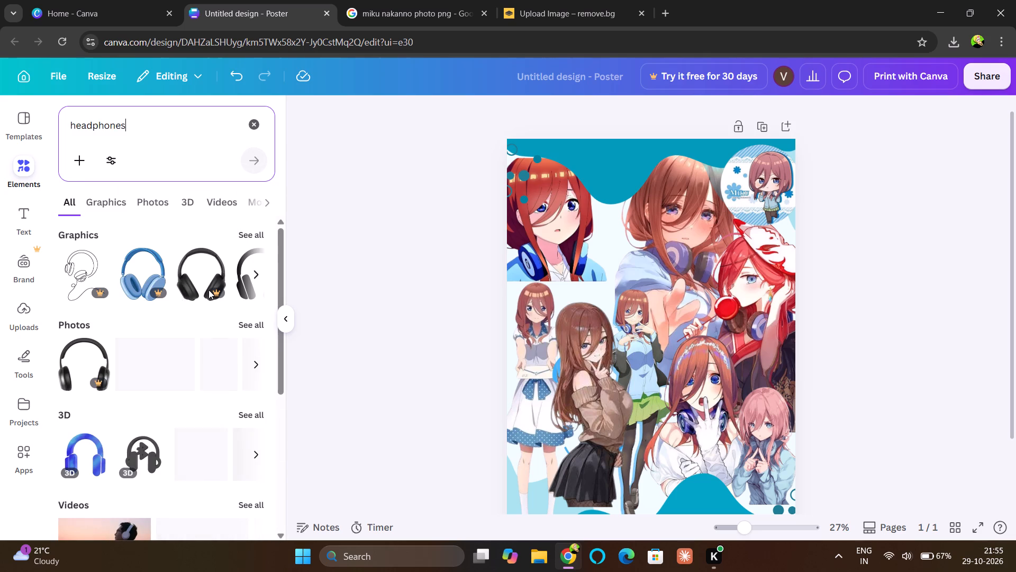
Add the dark blue headphones photo, shrink it, and place it between the red-haired portrait and the large outstretched-hand cutout.
scroll(153, 359, down, 2)
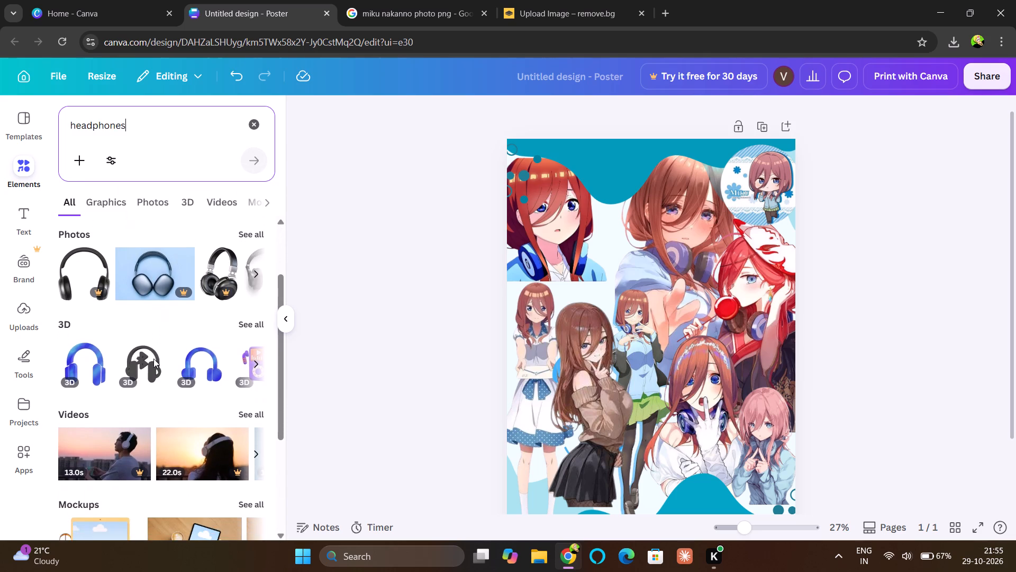
scroll(153, 359, down, 2)
scroll(153, 359, up, 1)
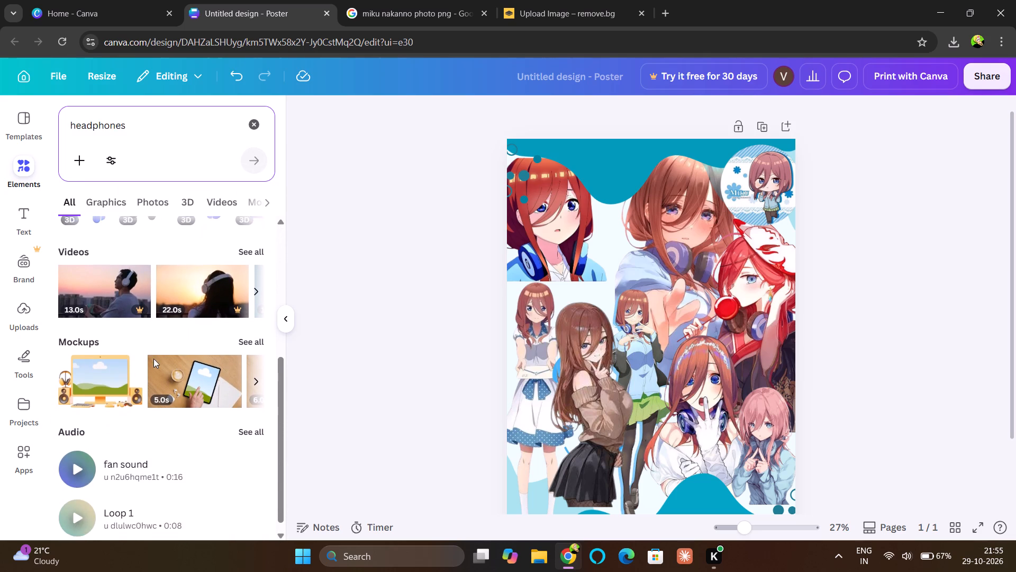
scroll(153, 359, up, 3)
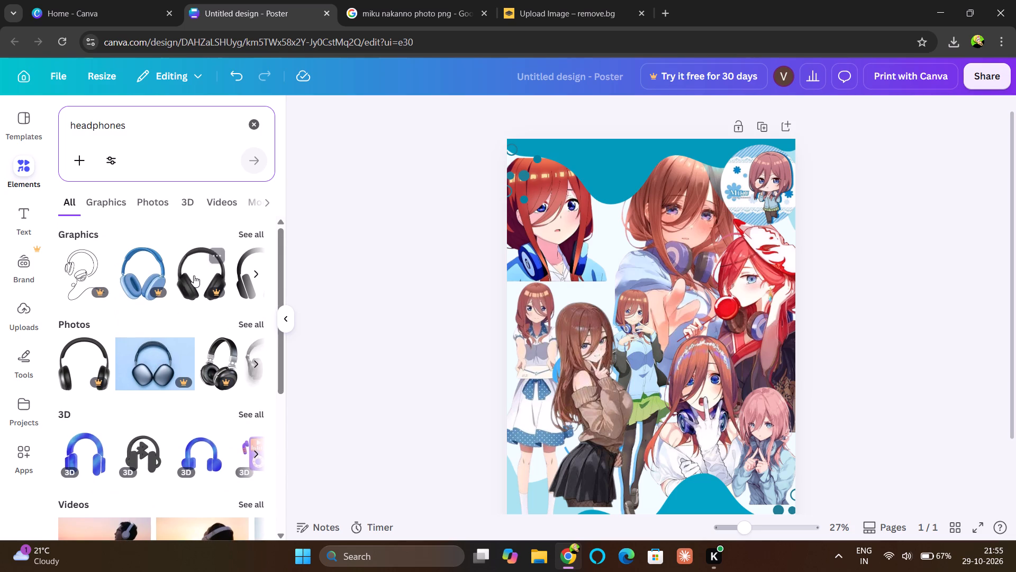
scroll(194, 275, left, 6)
scroll(194, 275, right, 1)
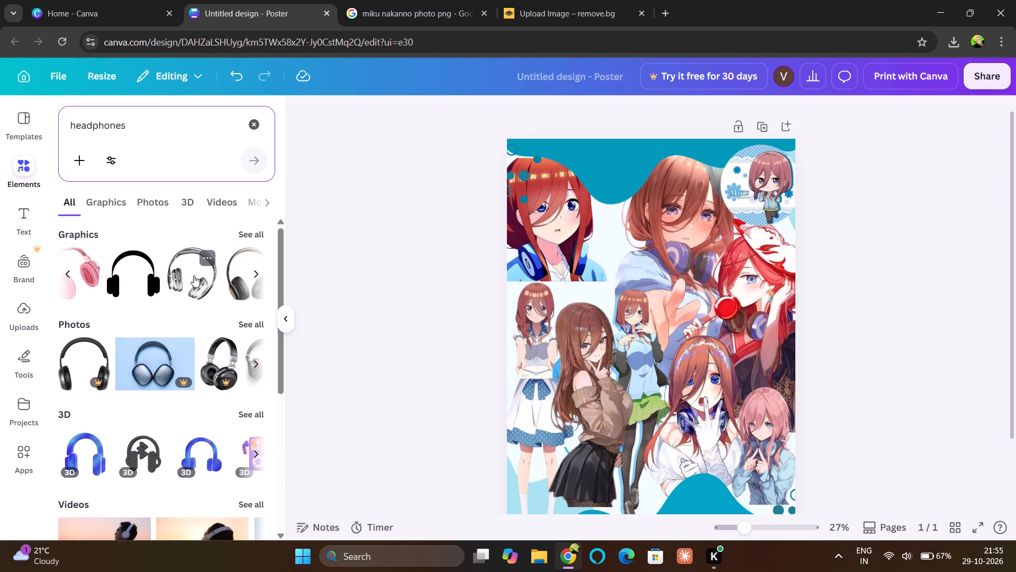
scroll(194, 275, right, 7)
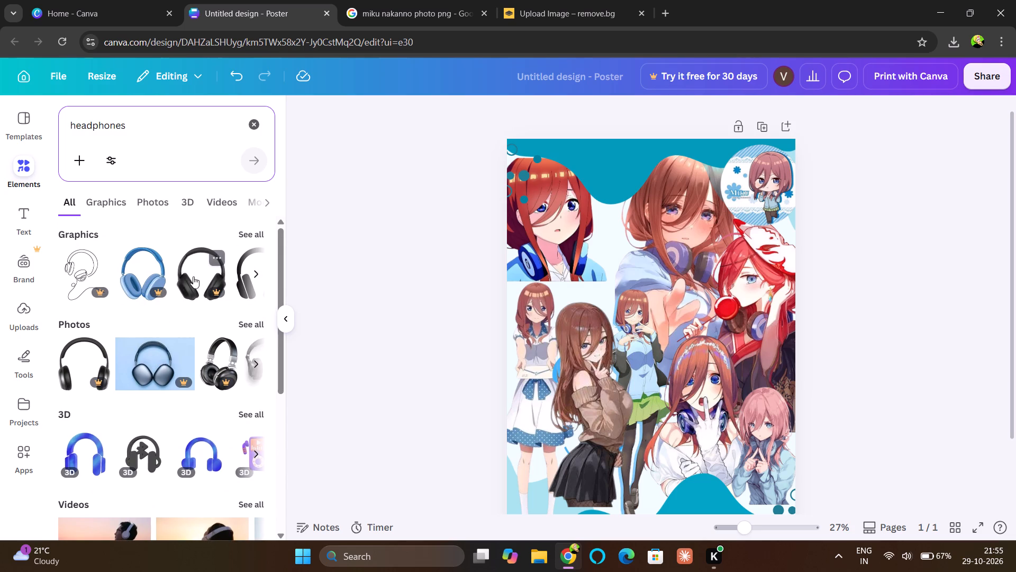
scroll(195, 364, left, 3)
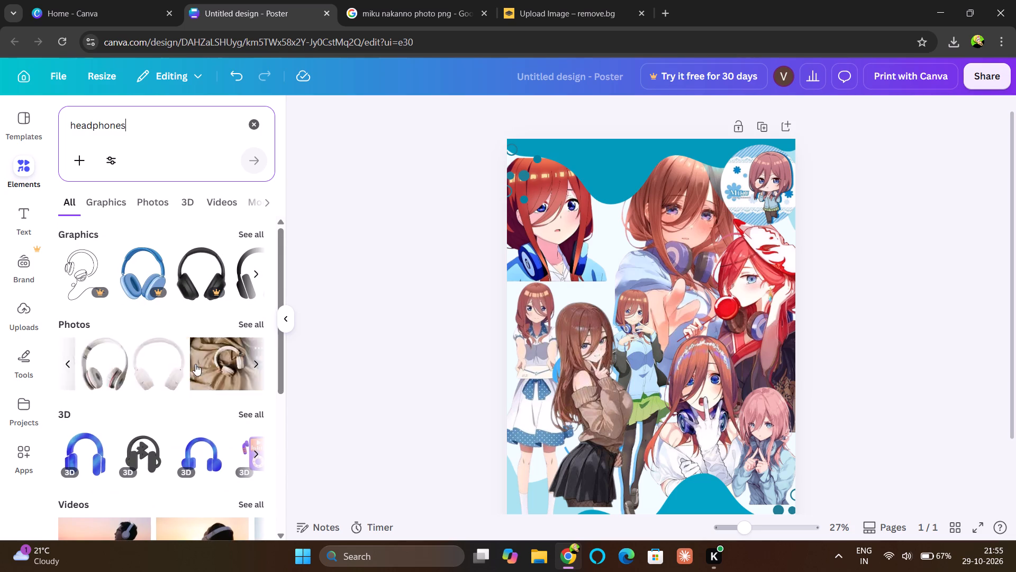
scroll(195, 364, left, 3)
click(156, 370)
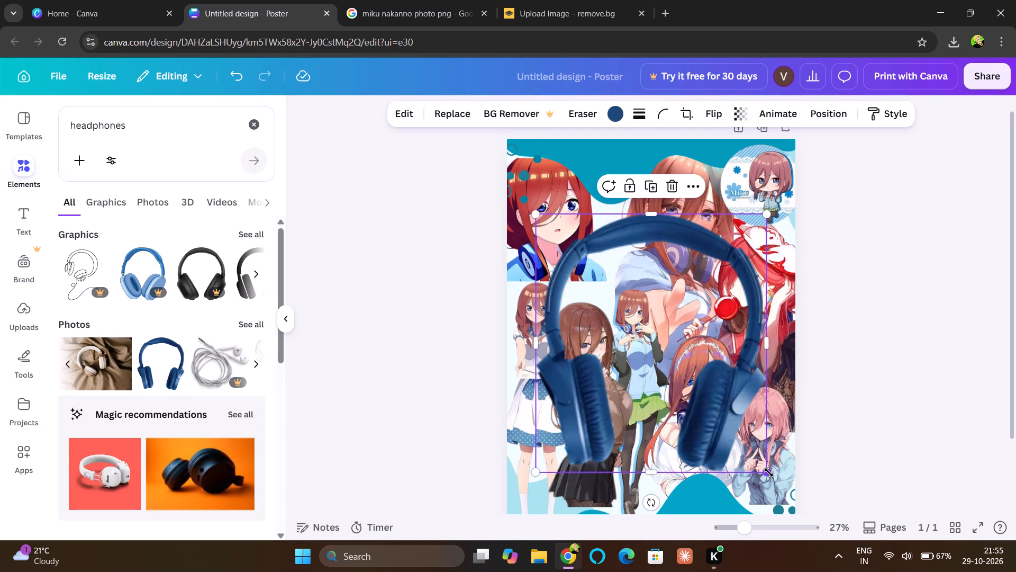
drag(769, 472, 579, 297)
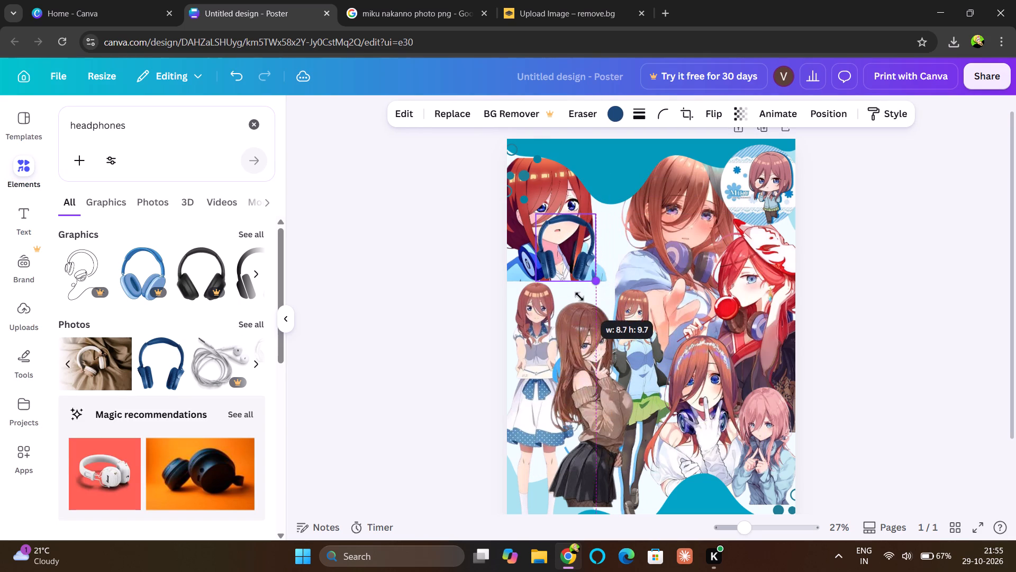
drag(579, 297, 578, 291)
drag(564, 242, 593, 235)
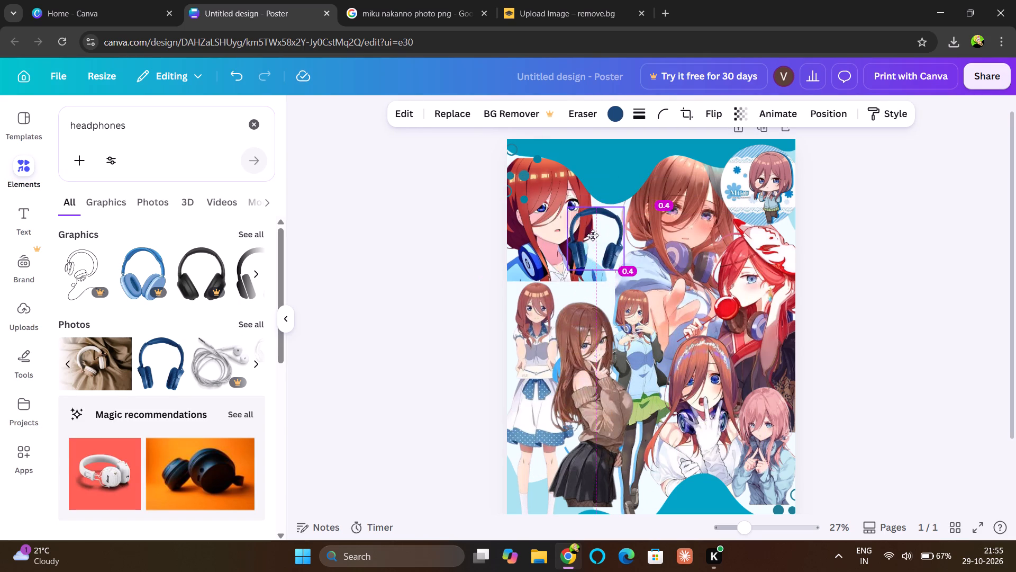
drag(593, 235, 611, 228)
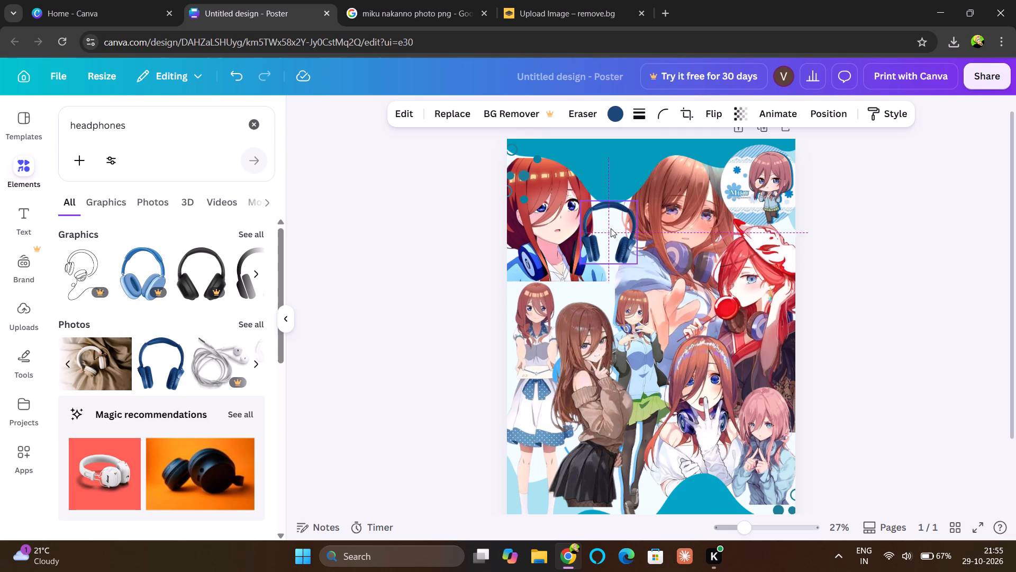
Send the blue headphones to the back, behind the neighbouring Miku cutouts.
click(641, 176)
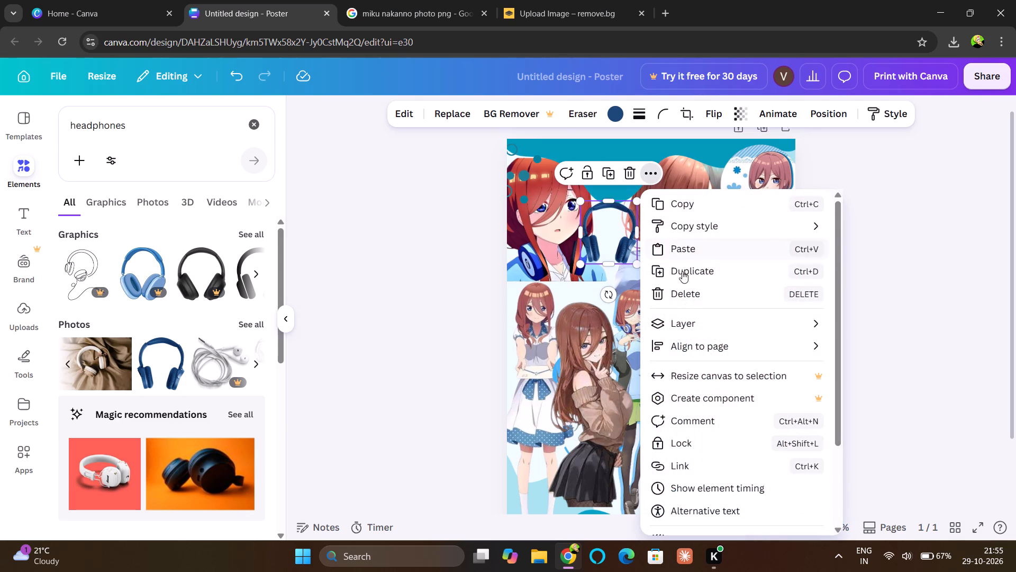
click(697, 325)
click(726, 326)
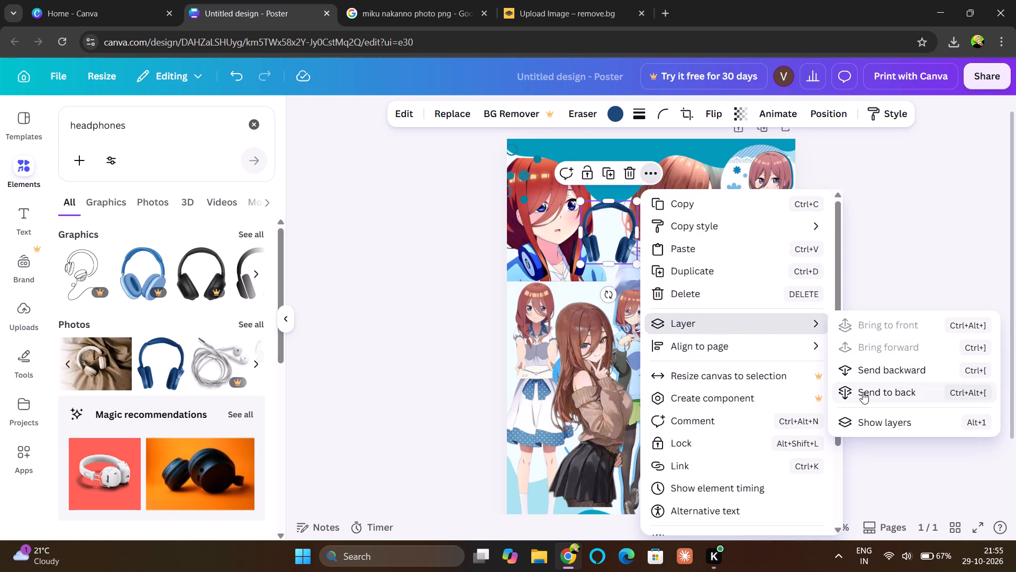
click(863, 392)
click(923, 270)
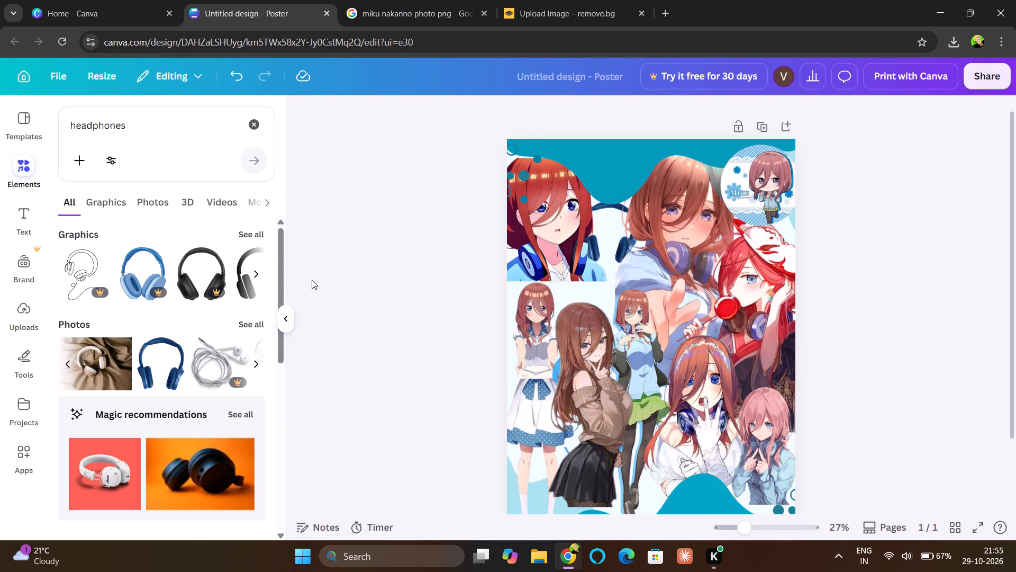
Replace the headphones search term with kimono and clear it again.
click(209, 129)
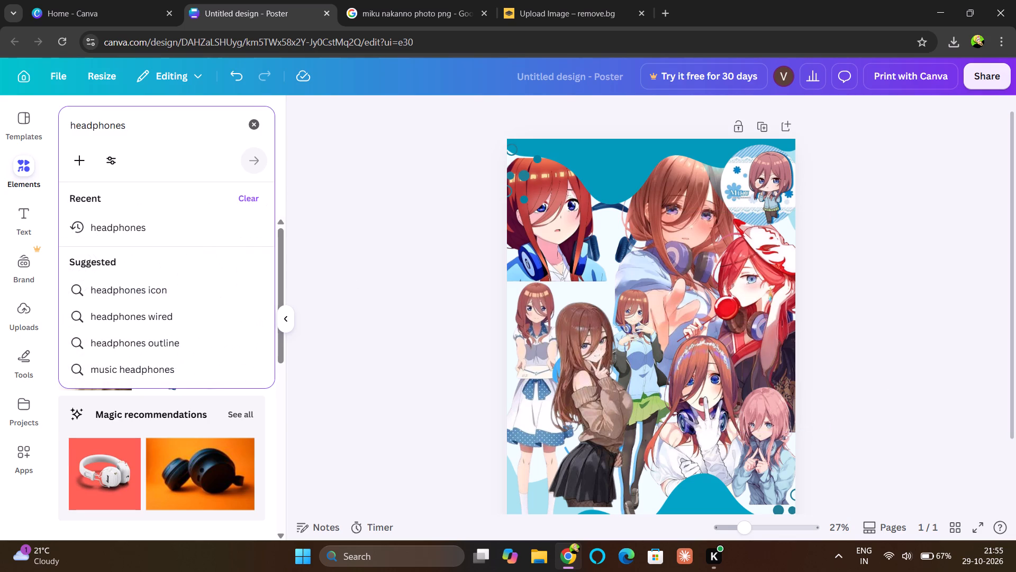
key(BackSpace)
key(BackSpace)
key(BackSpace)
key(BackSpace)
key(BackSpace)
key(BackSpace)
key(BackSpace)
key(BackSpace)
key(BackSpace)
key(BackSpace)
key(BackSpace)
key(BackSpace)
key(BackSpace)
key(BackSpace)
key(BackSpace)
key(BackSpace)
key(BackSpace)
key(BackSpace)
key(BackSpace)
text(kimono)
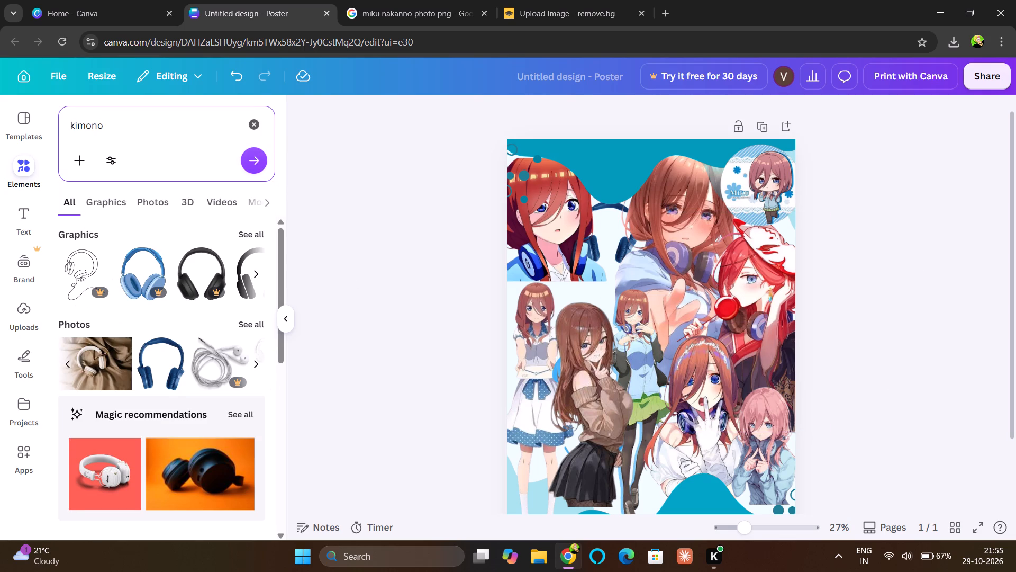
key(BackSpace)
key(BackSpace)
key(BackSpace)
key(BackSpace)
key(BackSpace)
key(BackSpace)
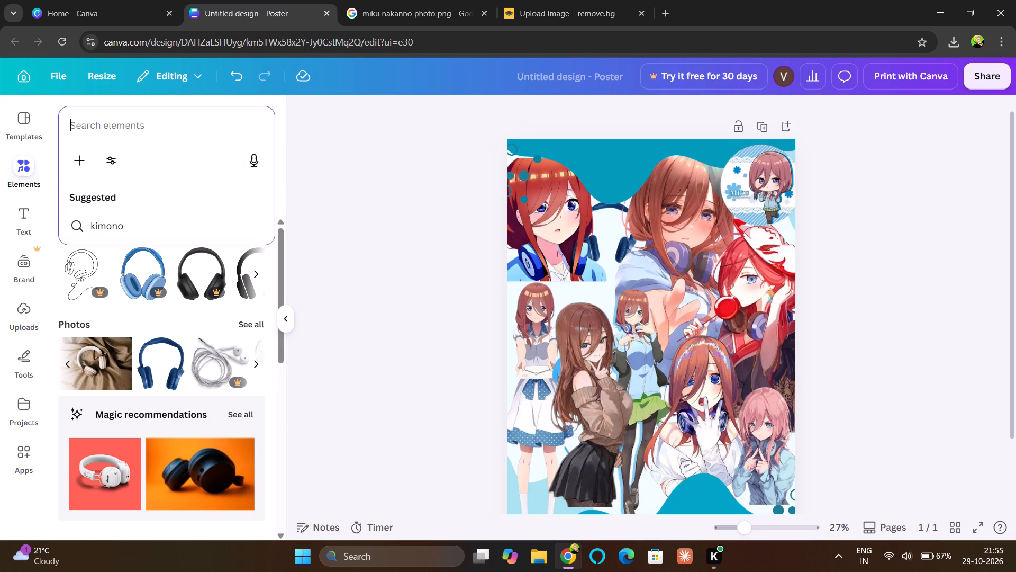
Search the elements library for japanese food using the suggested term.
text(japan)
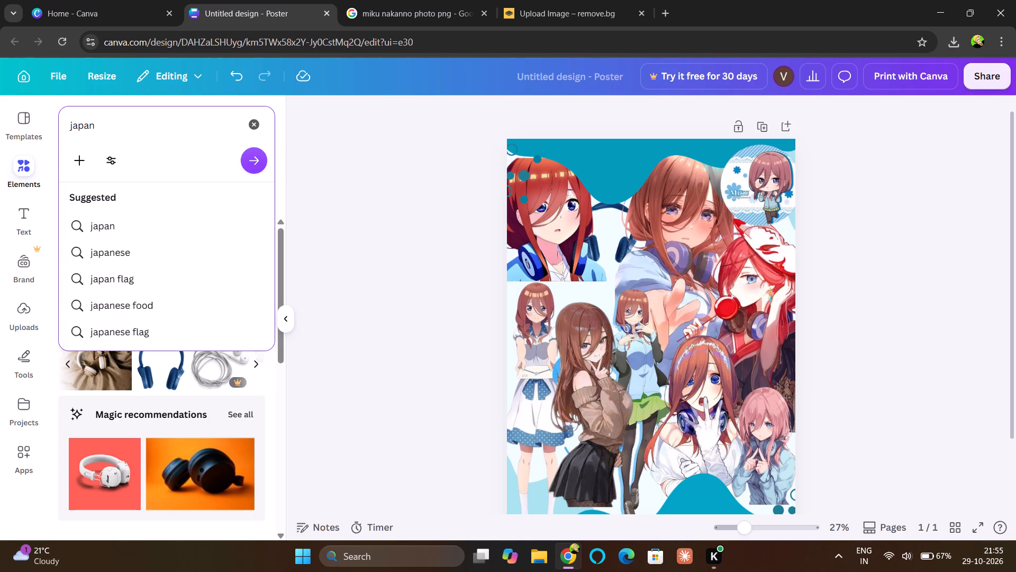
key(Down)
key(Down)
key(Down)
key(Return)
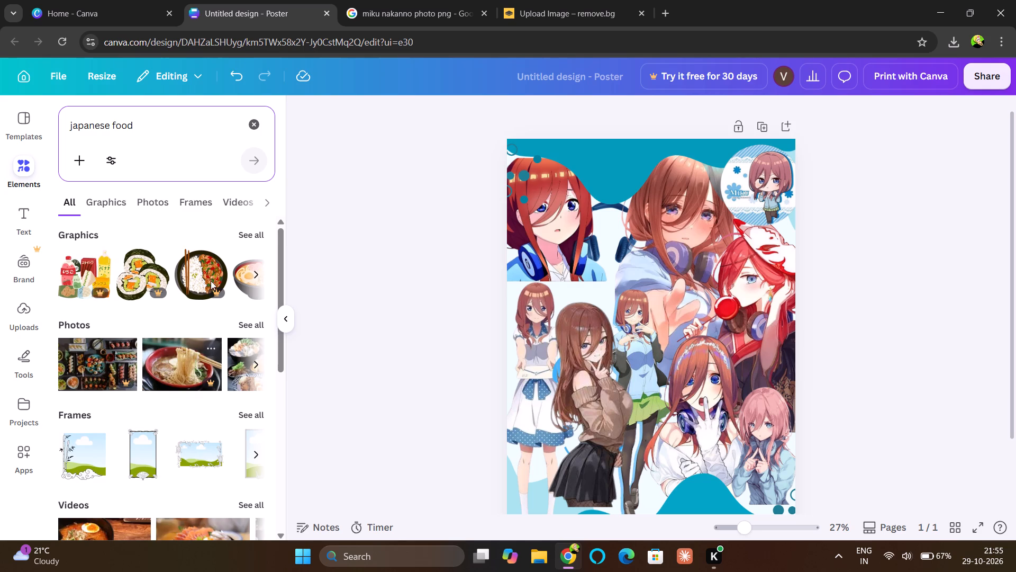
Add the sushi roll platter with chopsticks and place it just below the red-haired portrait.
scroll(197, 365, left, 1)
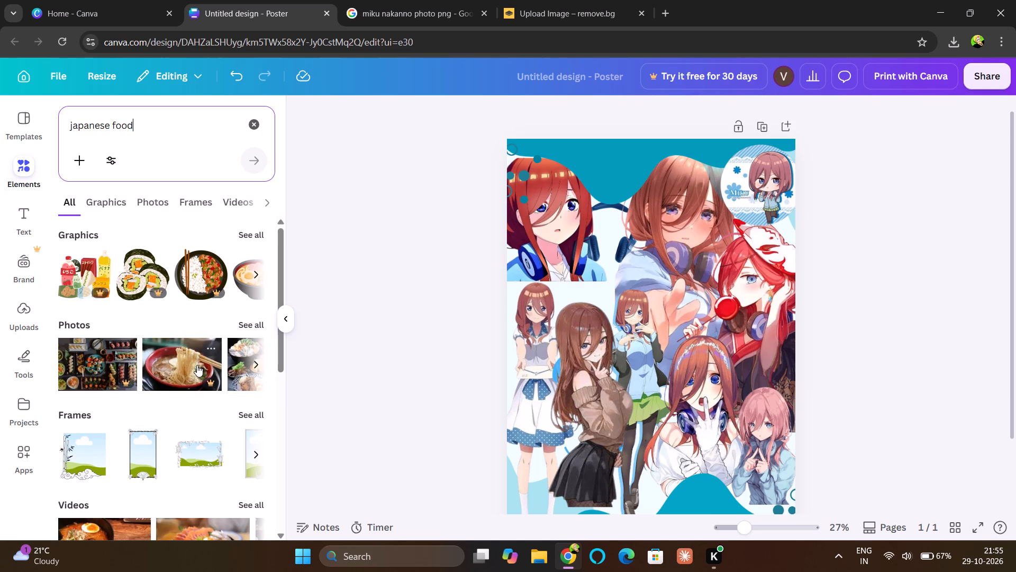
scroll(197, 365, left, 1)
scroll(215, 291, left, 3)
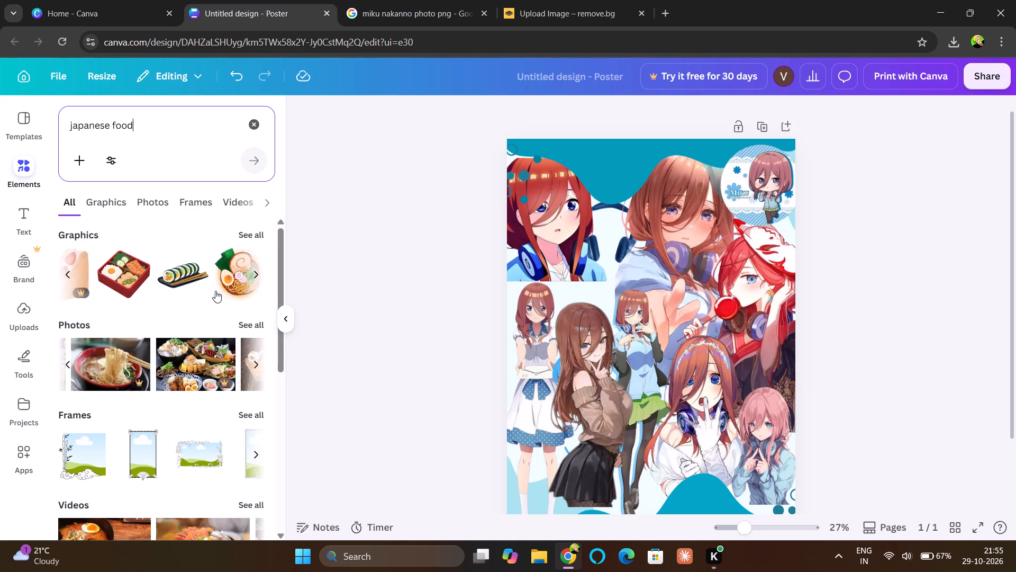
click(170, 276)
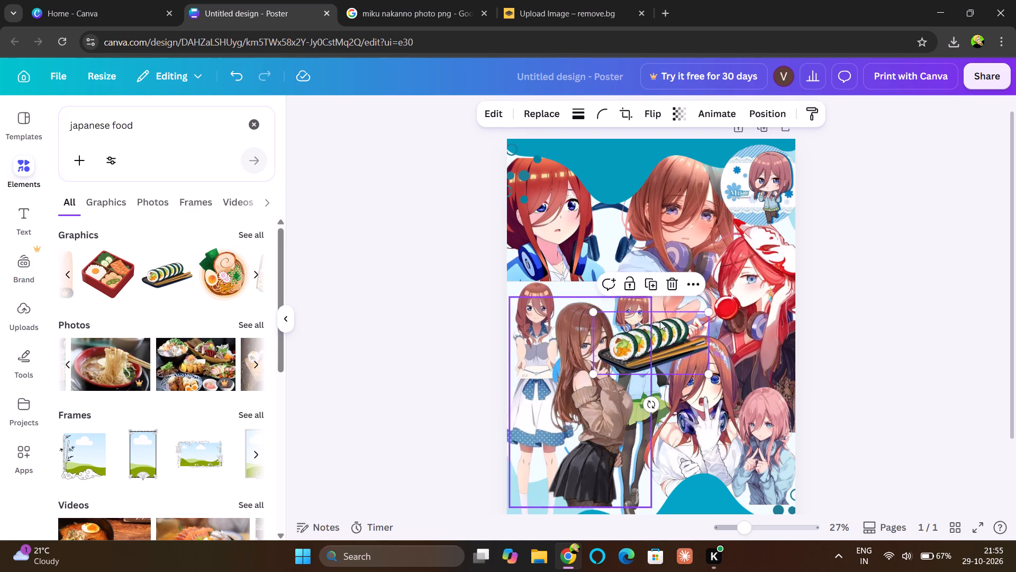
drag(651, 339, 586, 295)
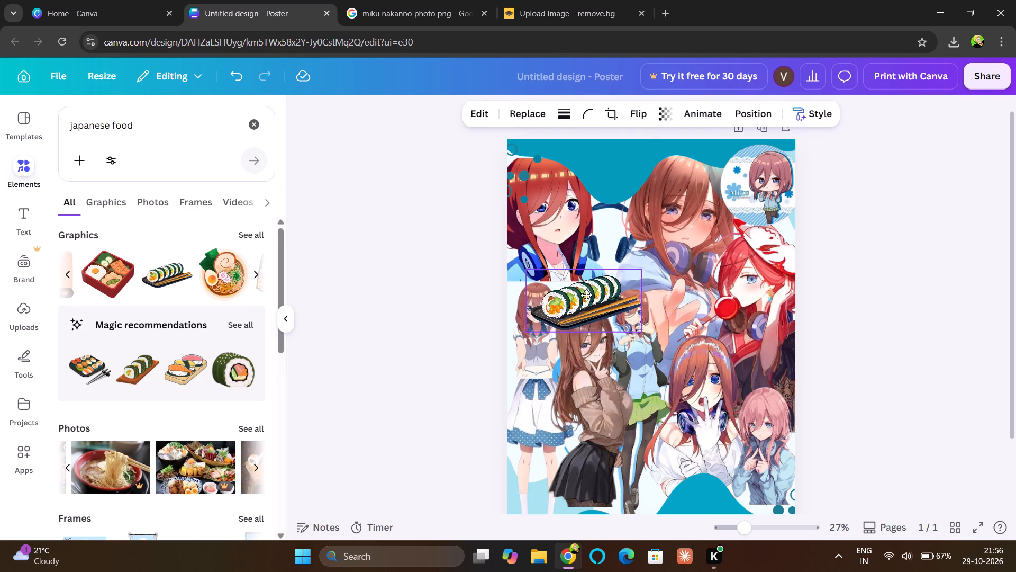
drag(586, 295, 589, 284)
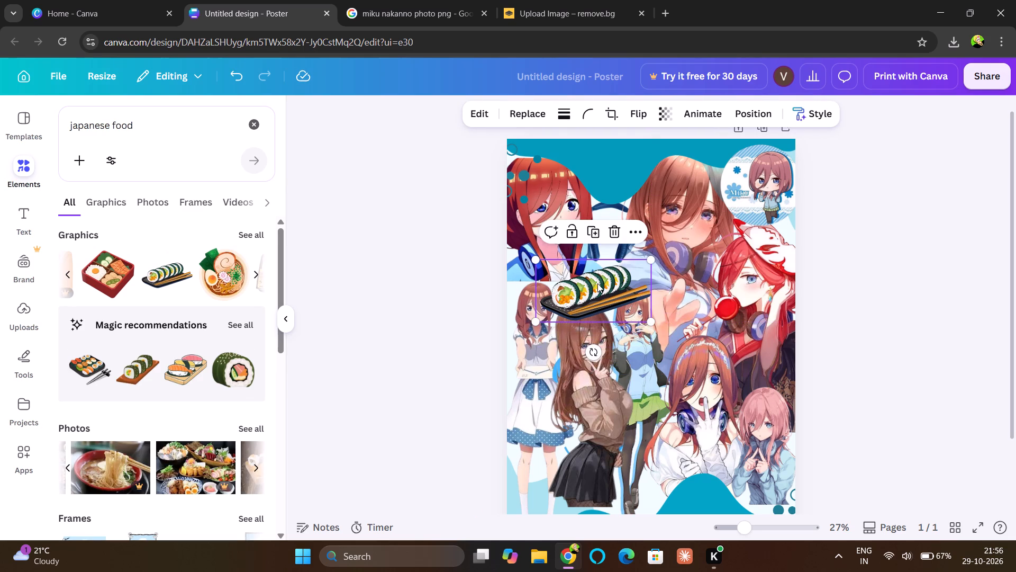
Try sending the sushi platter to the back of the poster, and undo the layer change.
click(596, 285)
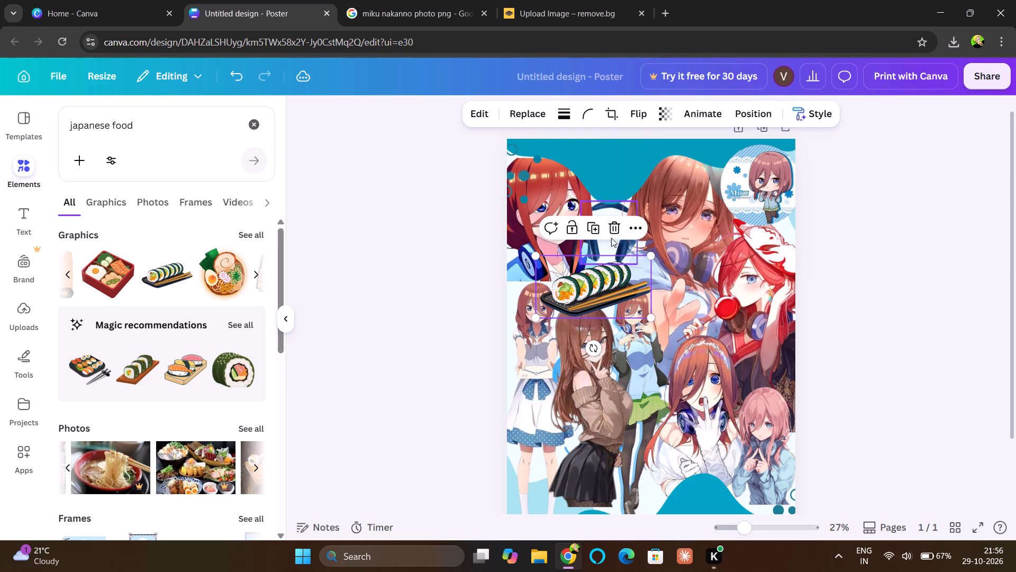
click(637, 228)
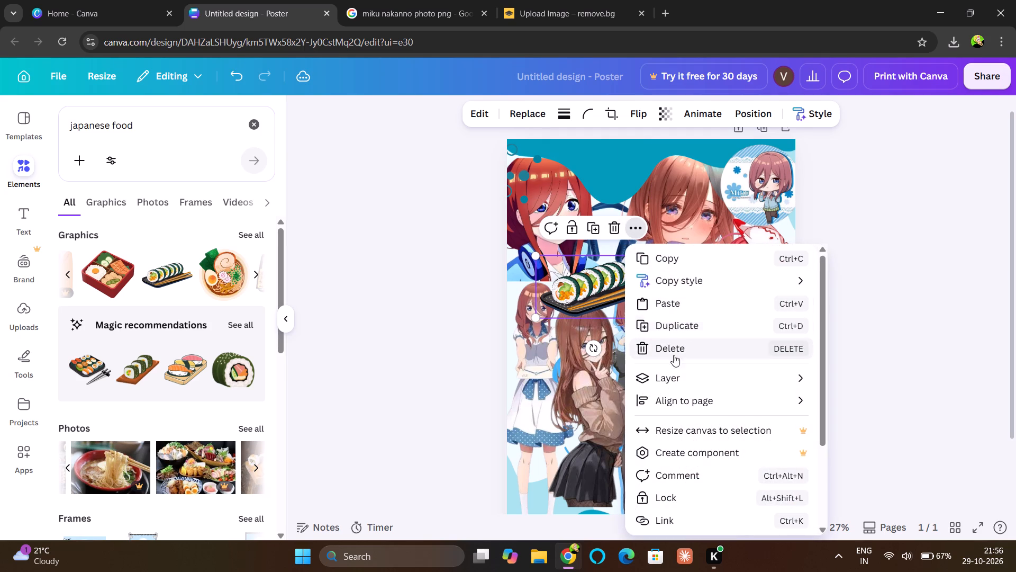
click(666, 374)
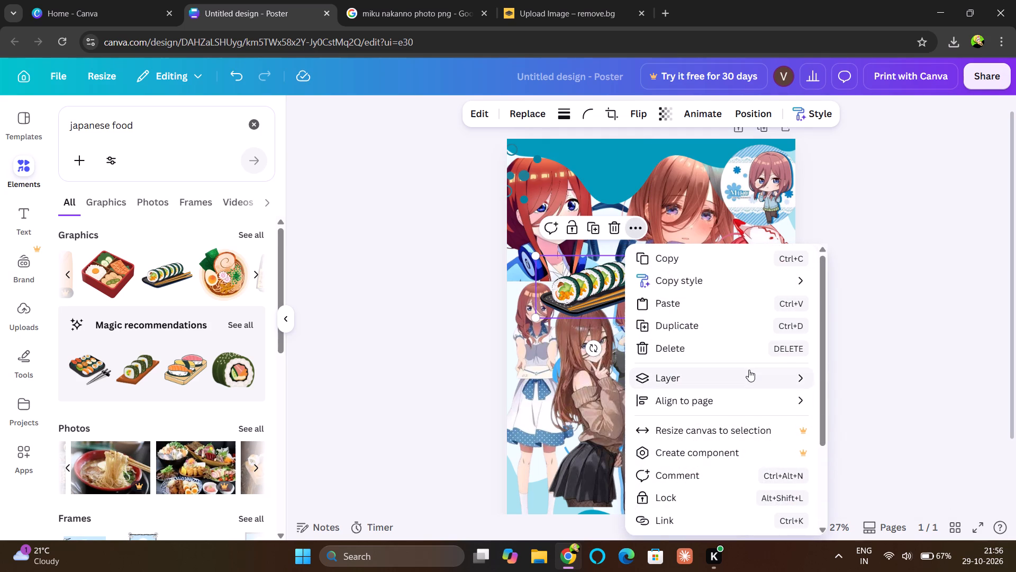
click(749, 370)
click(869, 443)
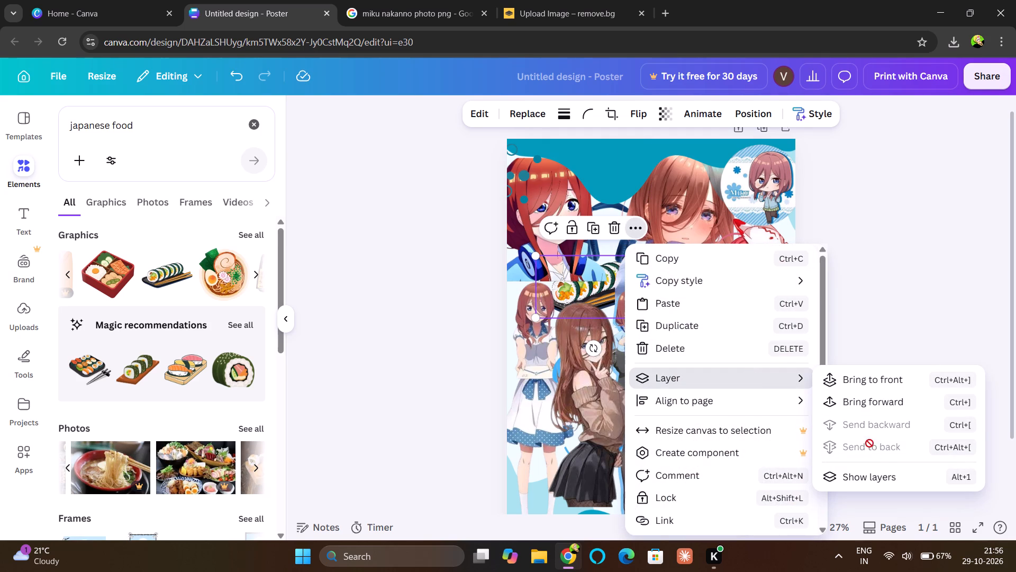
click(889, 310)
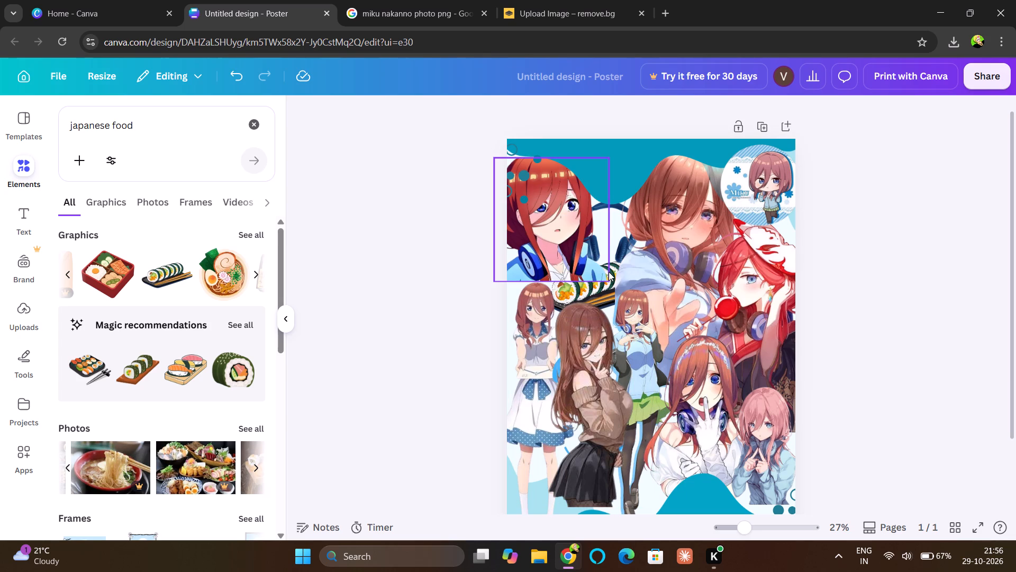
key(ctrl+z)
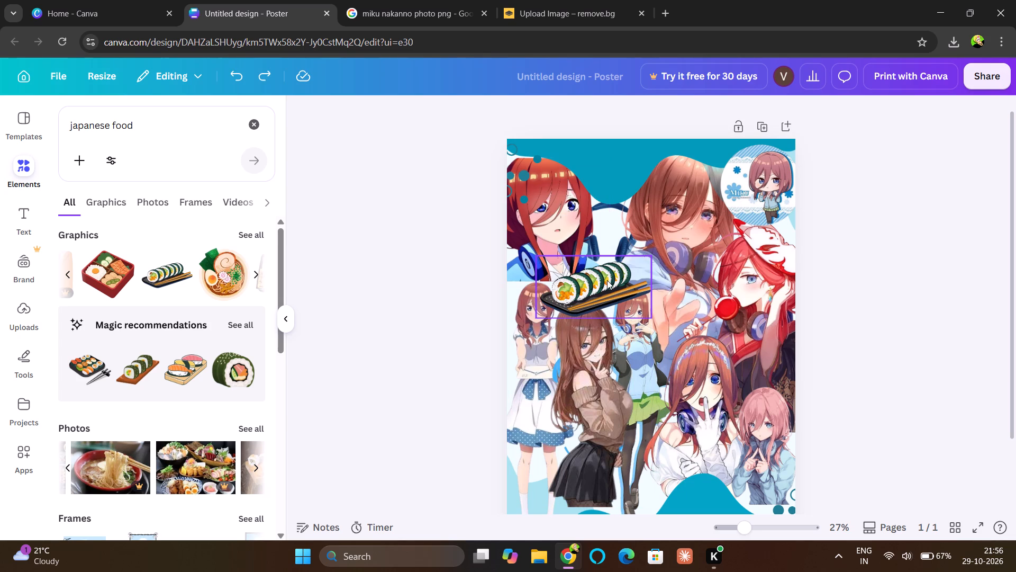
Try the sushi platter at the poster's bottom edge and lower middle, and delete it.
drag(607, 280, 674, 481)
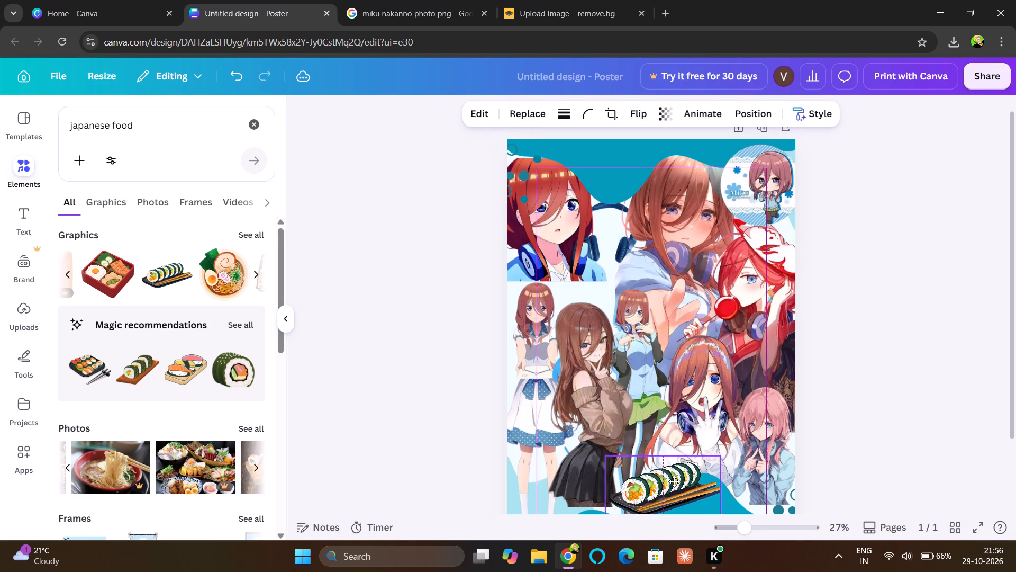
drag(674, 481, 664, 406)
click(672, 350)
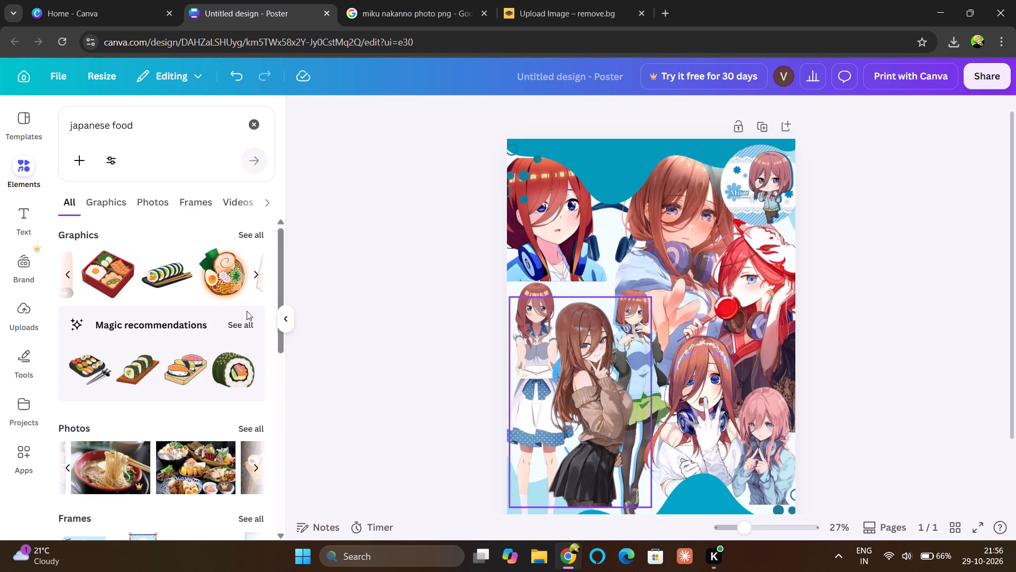
Clear the japanese food search and open the uploaded images.
click(250, 123)
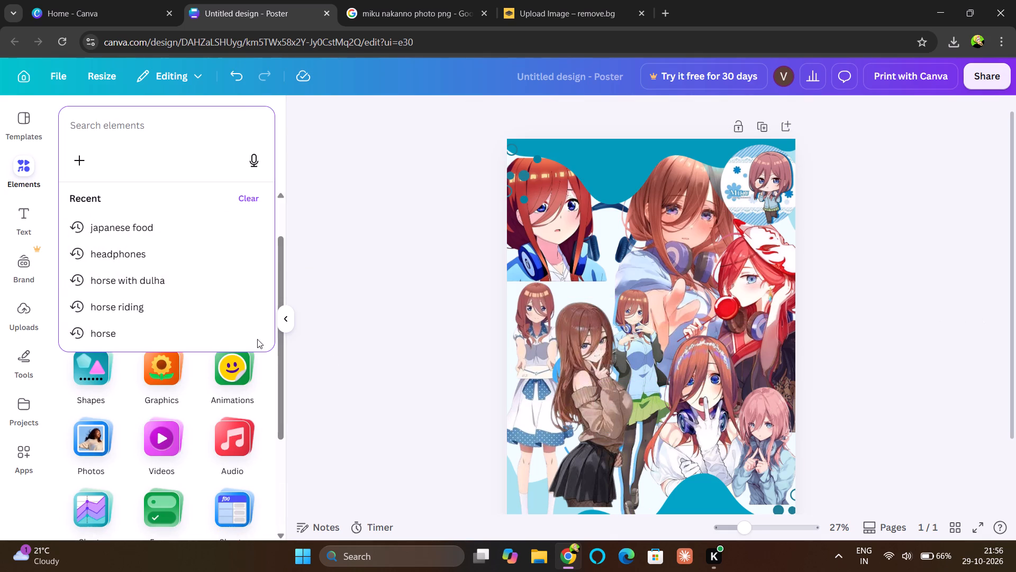
click(28, 209)
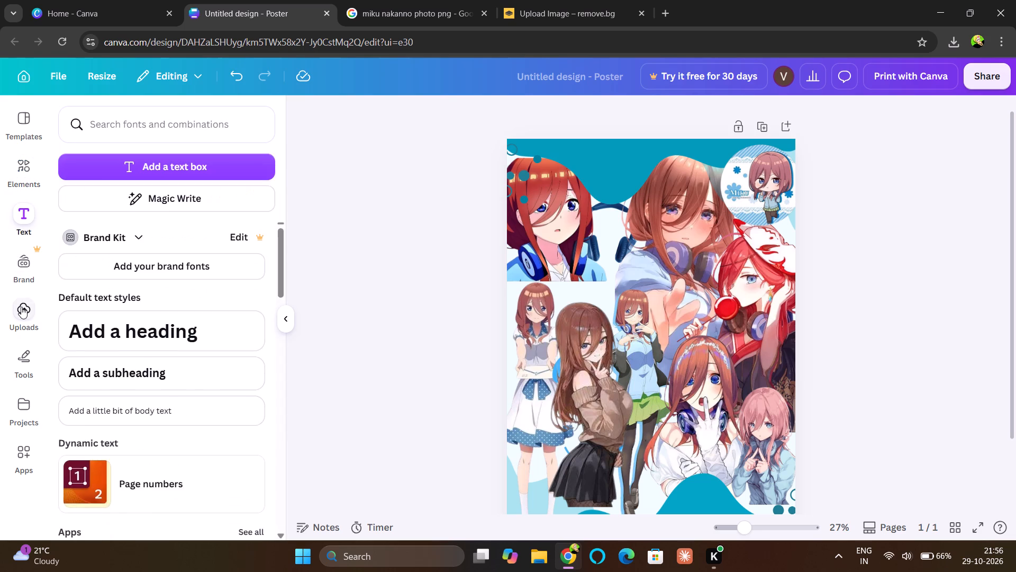
click(21, 307)
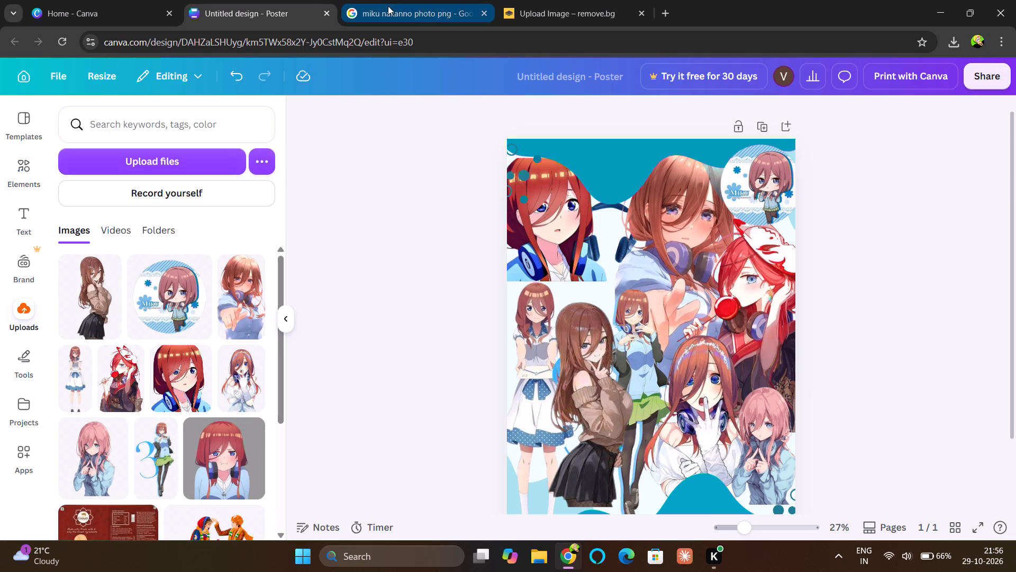
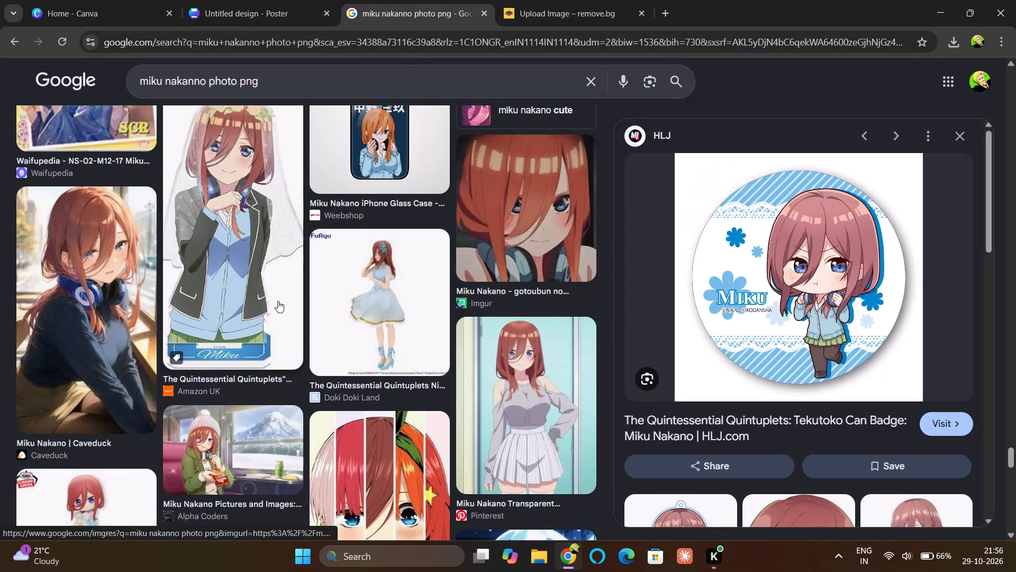
Browse the "miku nakanno photo png" image results for another picture usable on the poster.
scroll(278, 301, down, 3)
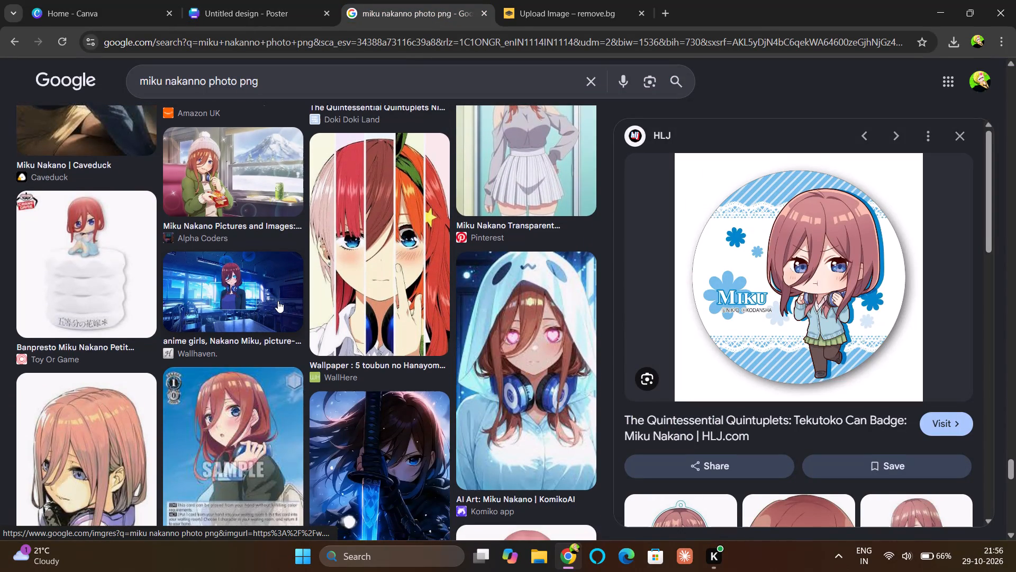
scroll(278, 301, down, 2)
scroll(278, 301, up, 4)
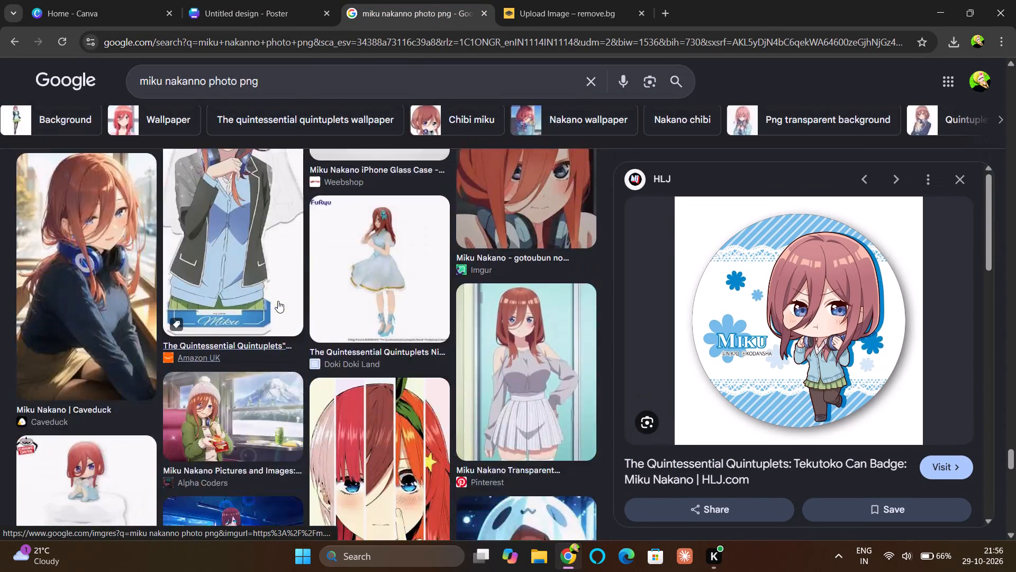
scroll(278, 301, up, 16)
scroll(278, 301, up, 7)
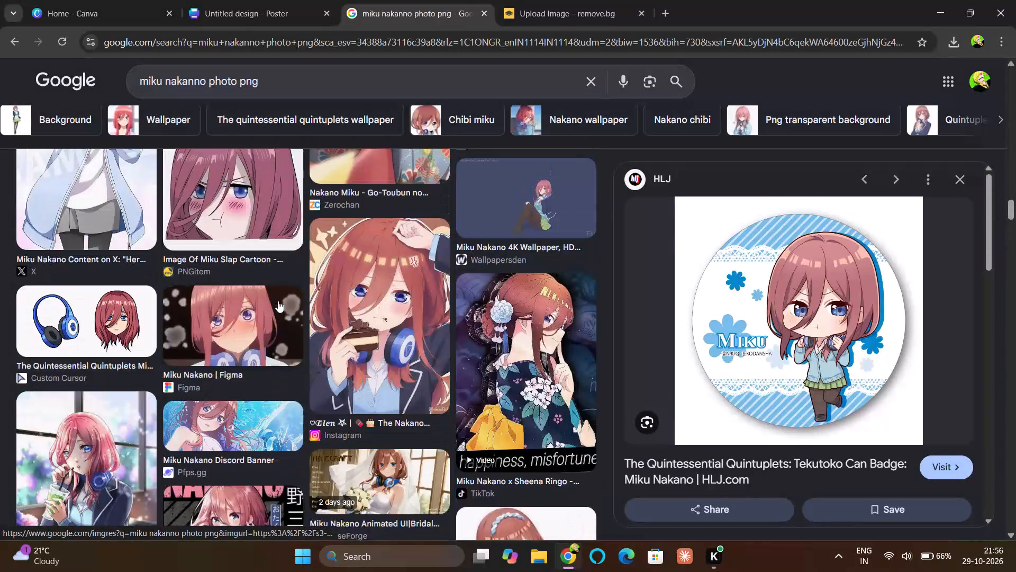
scroll(278, 301, up, 12)
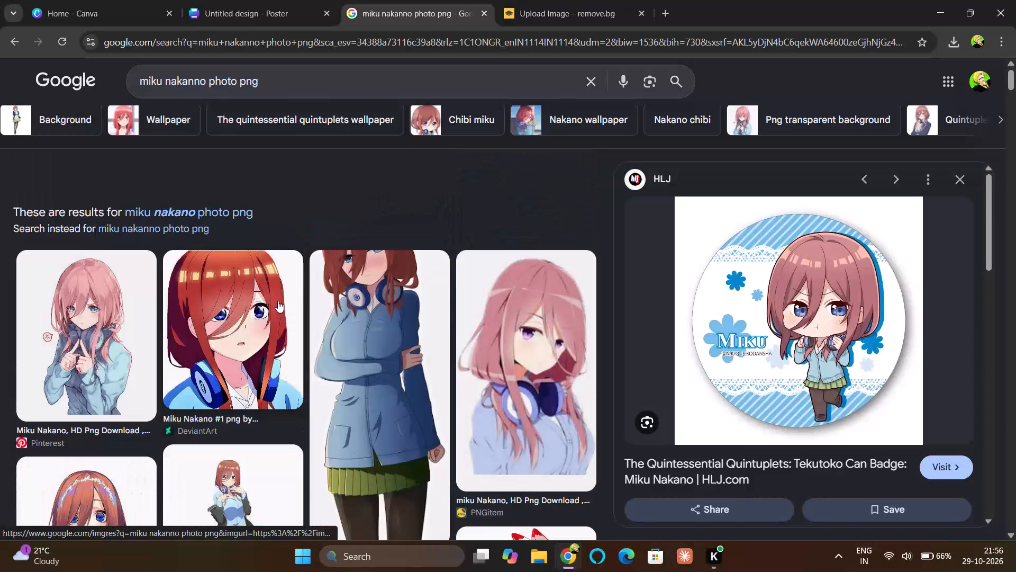
Search Google Images for "miku nakanno photo for background".
click(394, 102)
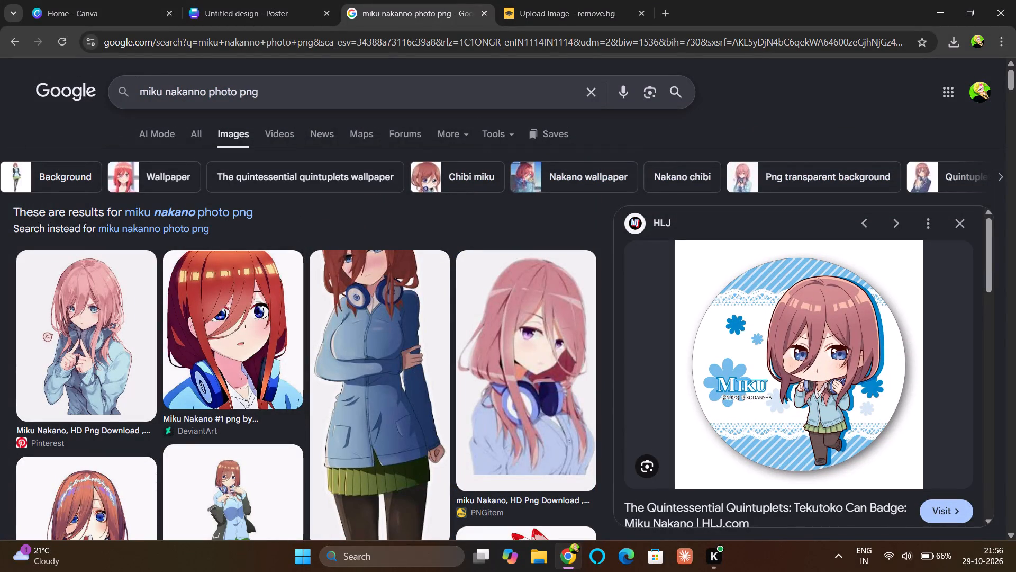
key(BackSpace)
key(BackSpace)
key(BackSpace)
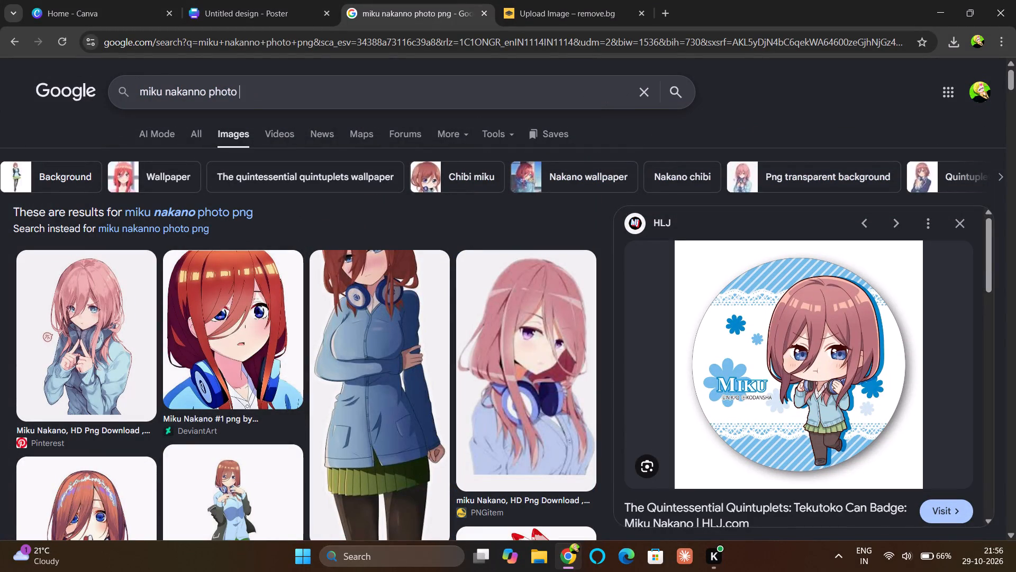
text(pnh)
key(BackSpace)
key(BackSpace)
key(BackSpace)
text(ba)
key(BackSpace)
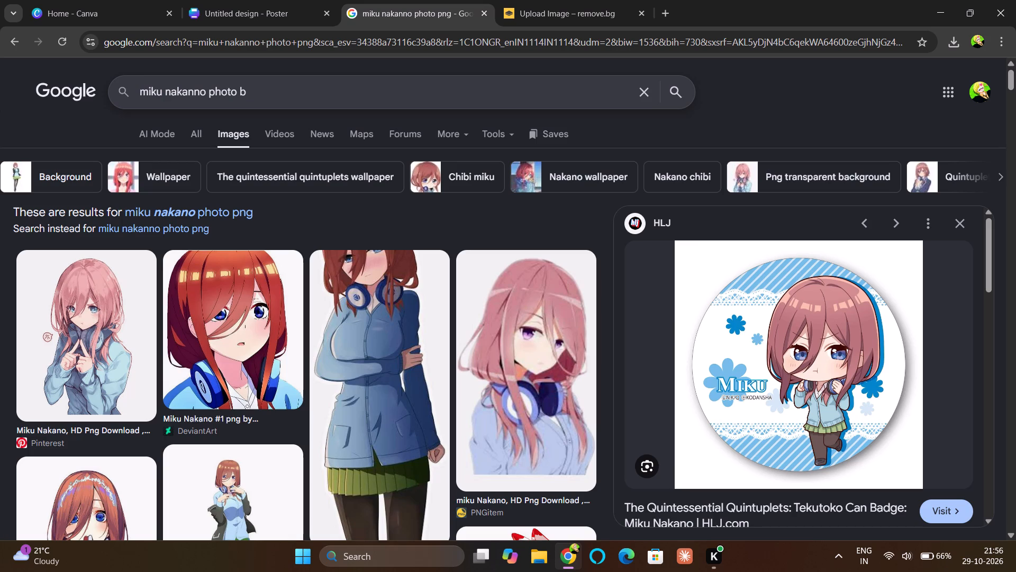
key(BackSpace)
text(for background)
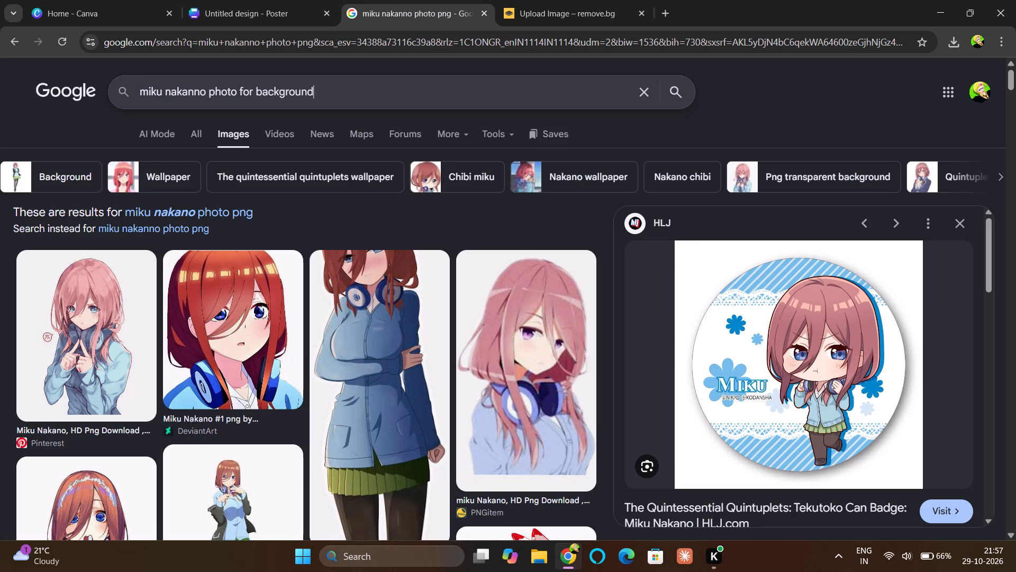
key(Return)
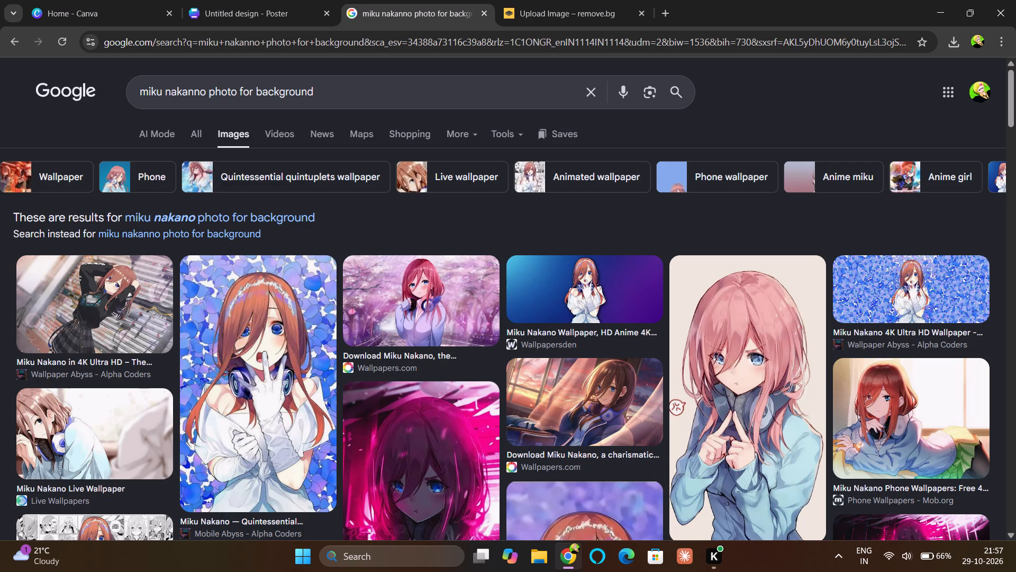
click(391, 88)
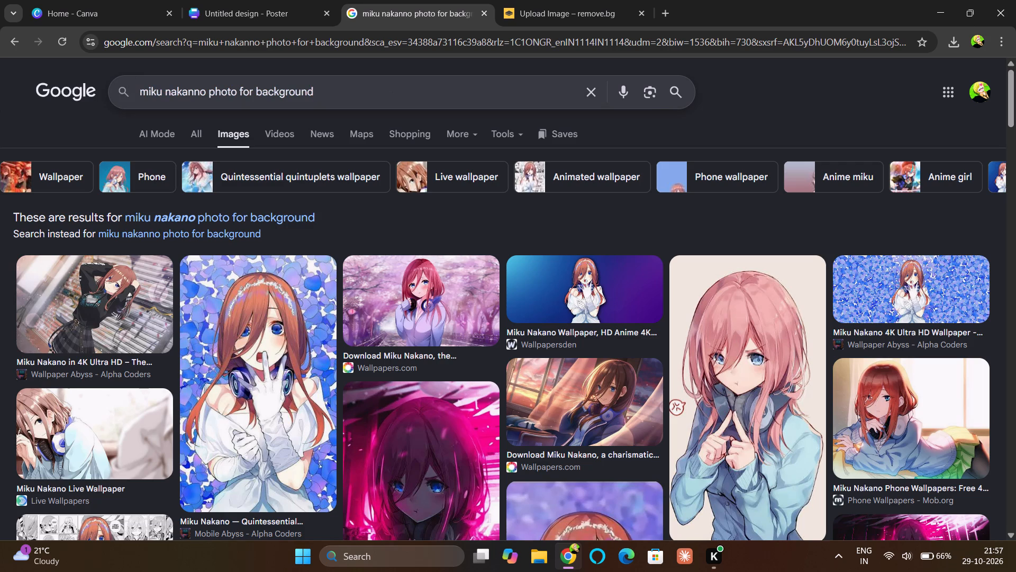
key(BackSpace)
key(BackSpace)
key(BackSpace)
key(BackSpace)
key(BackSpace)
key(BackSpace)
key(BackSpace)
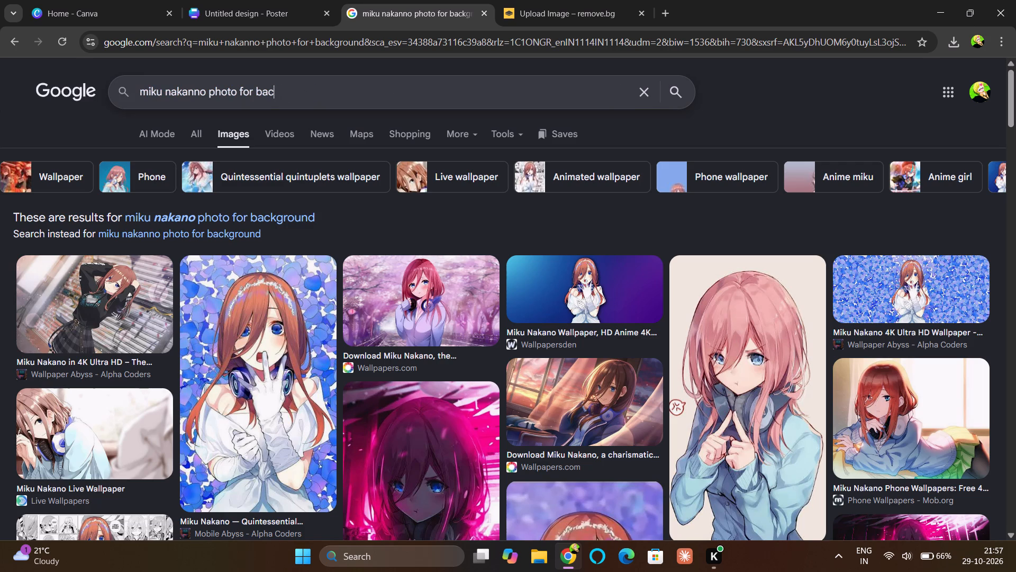
Look through the Miku Nakano background image results for a suitable poster backdrop.
scroll(486, 281, down, 6)
scroll(486, 281, up, 4)
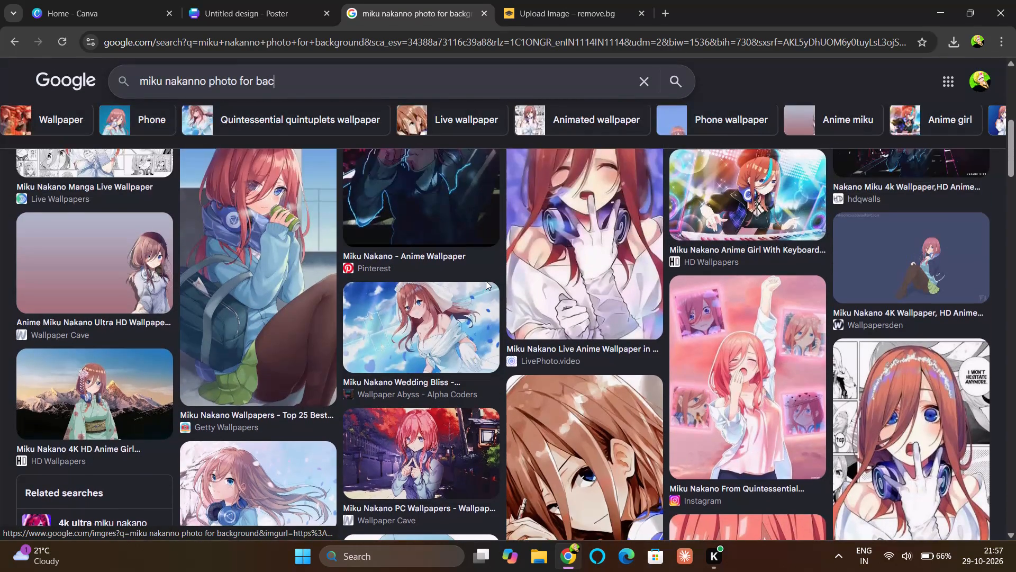
scroll(486, 281, up, 5)
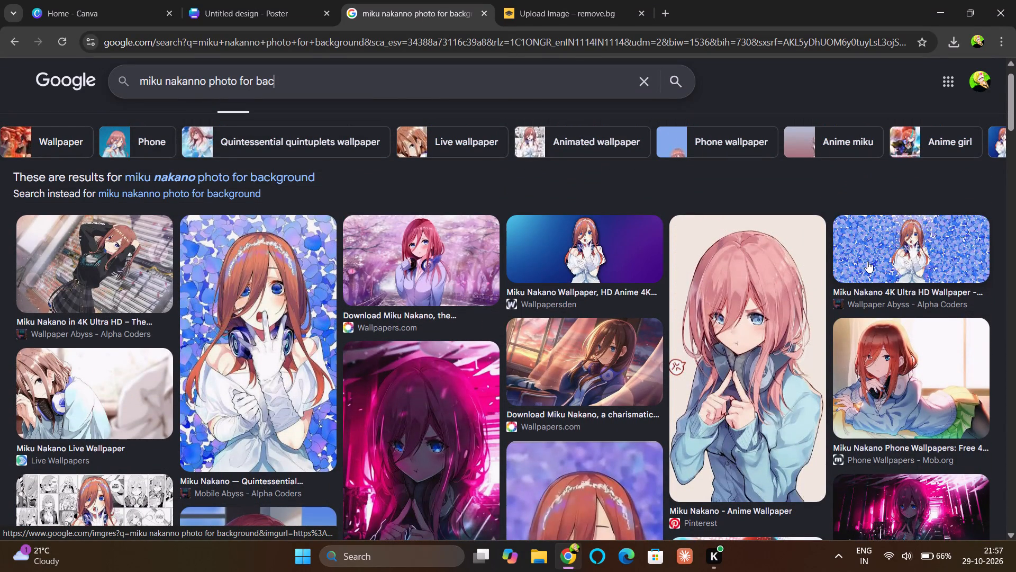
scroll(867, 261, down, 6)
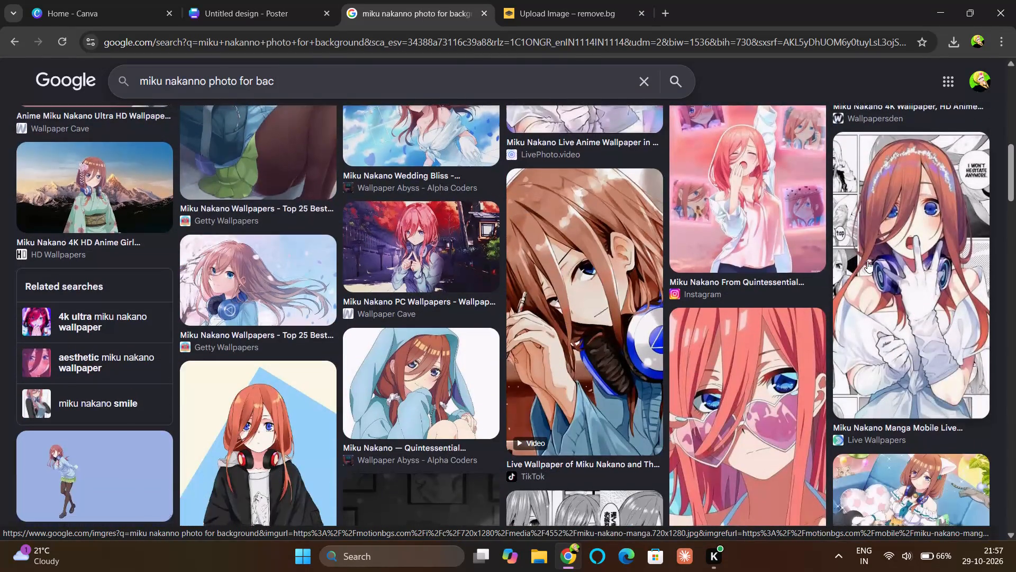
scroll(867, 261, down, 8)
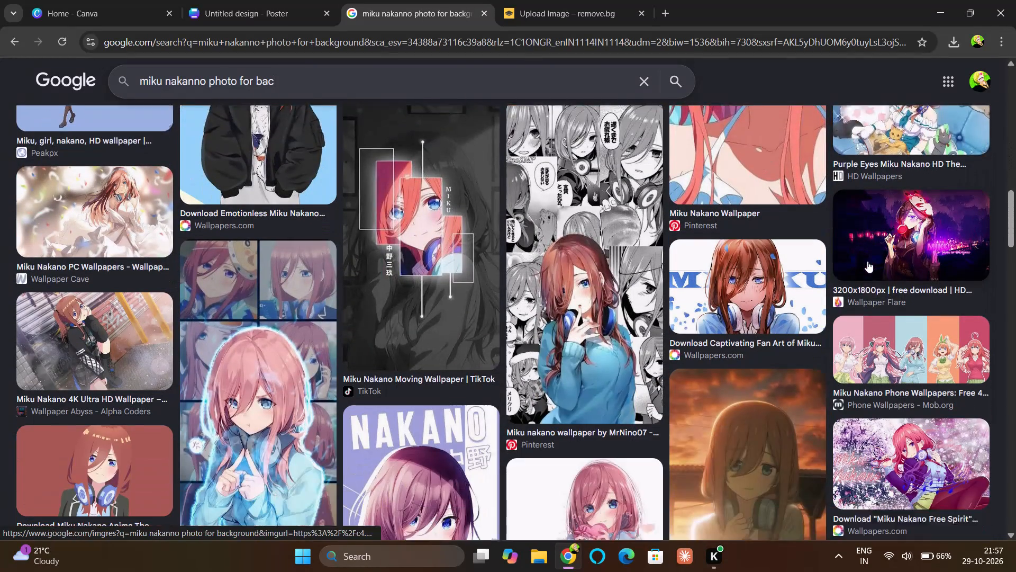
scroll(867, 261, down, 4)
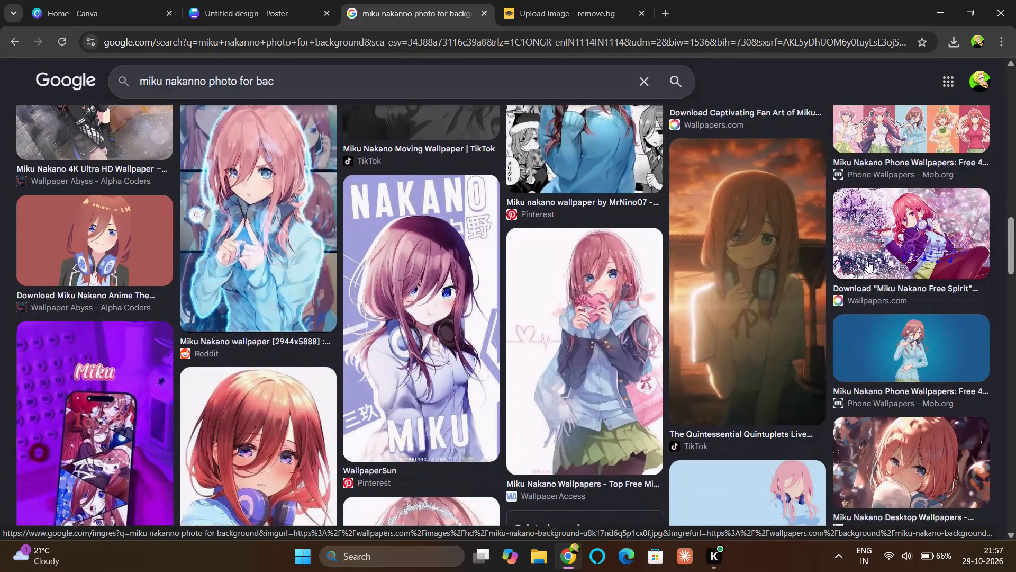
scroll(867, 261, down, 7)
scroll(867, 261, up, 3)
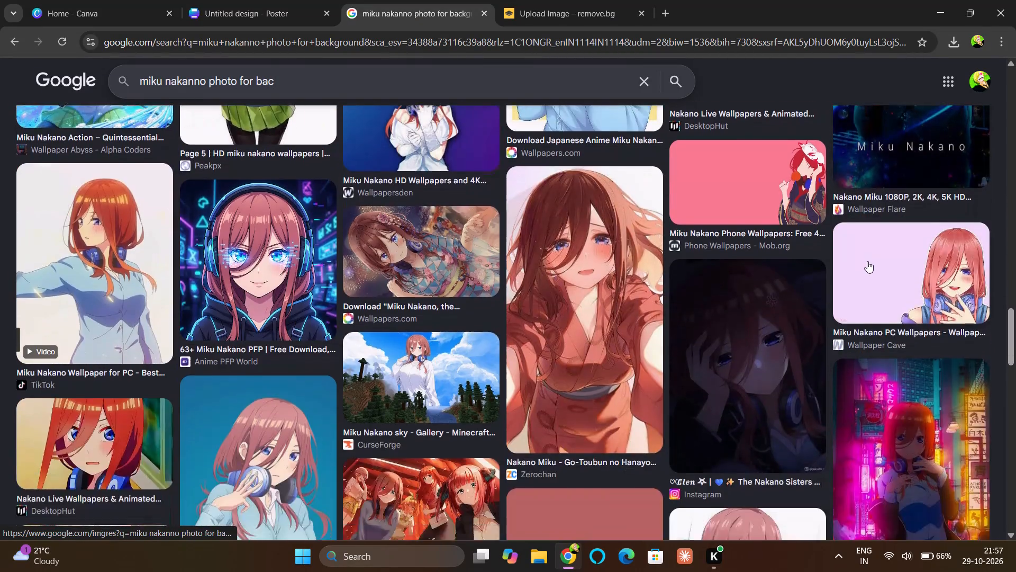
scroll(867, 261, up, 6)
Preview the Miku Nakano 4K Ultra HD wallpaper with blue petals and check its related images.
click(876, 288)
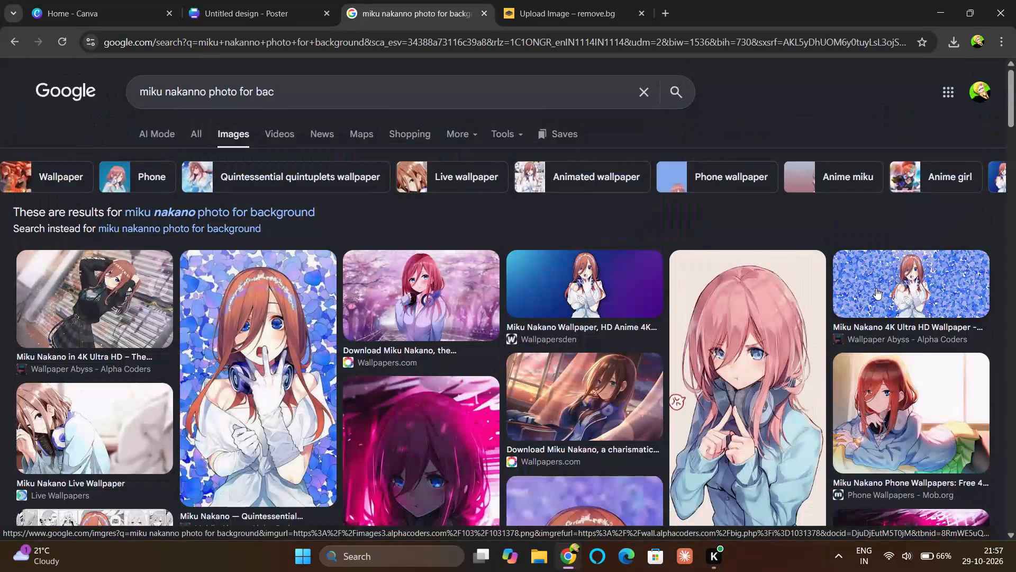
scroll(763, 418, down, 2)
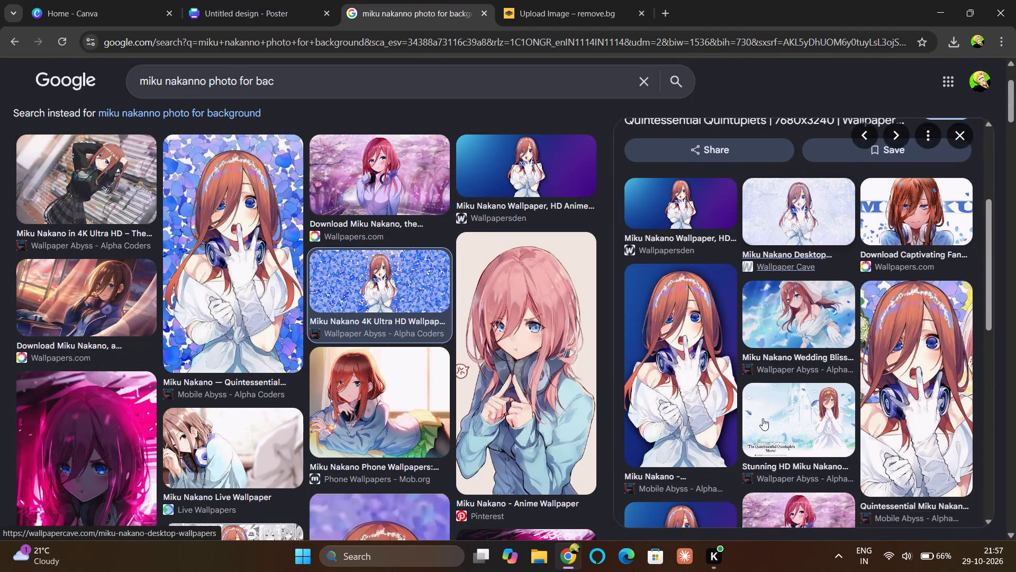
scroll(763, 418, down, 1)
scroll(763, 418, up, 2)
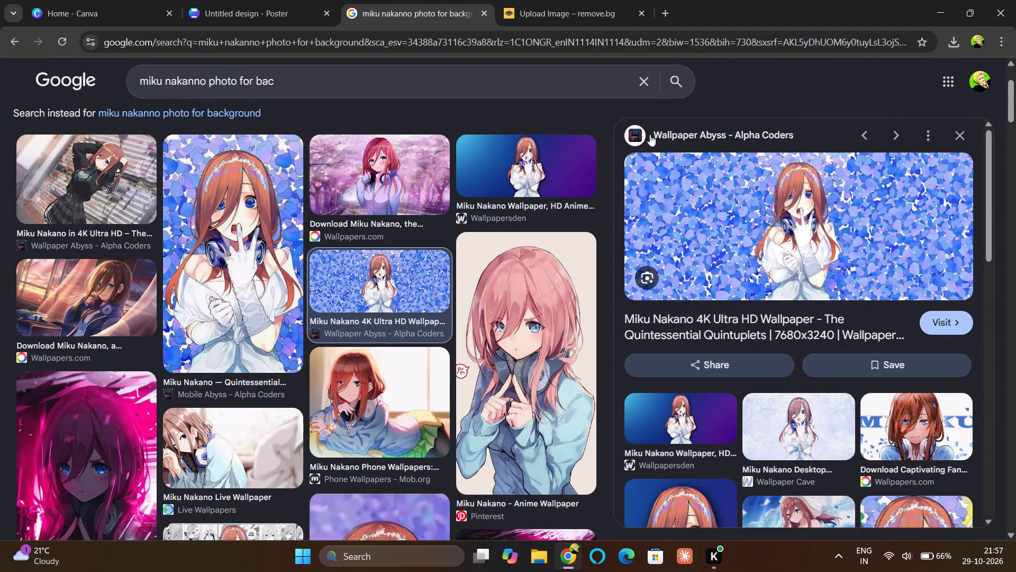
Run a visual search on the blue petal wallpaper with the query "givw mw background like this" and look over the matches.
click(646, 276)
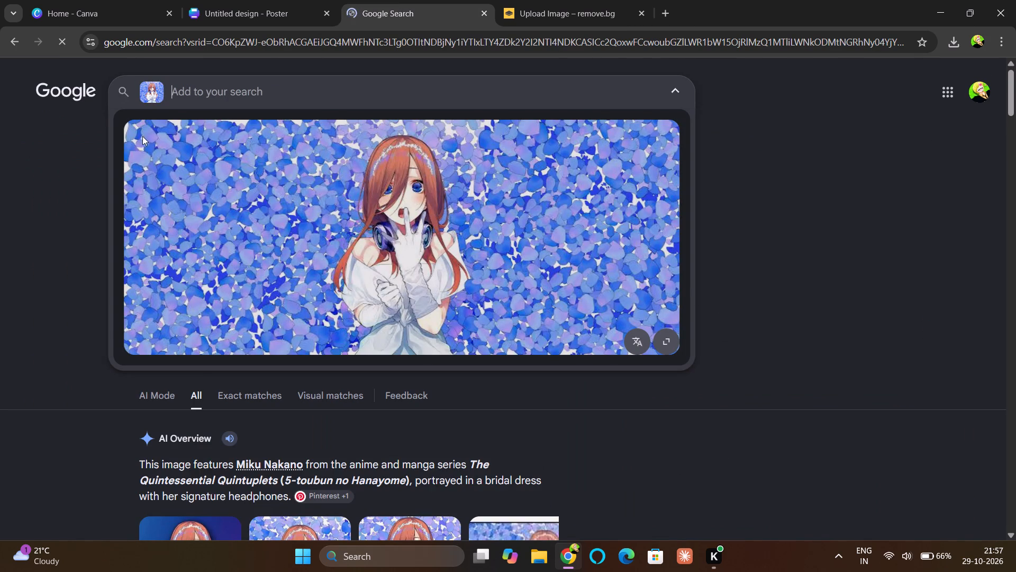
click(265, 101)
text(givw mw backh)
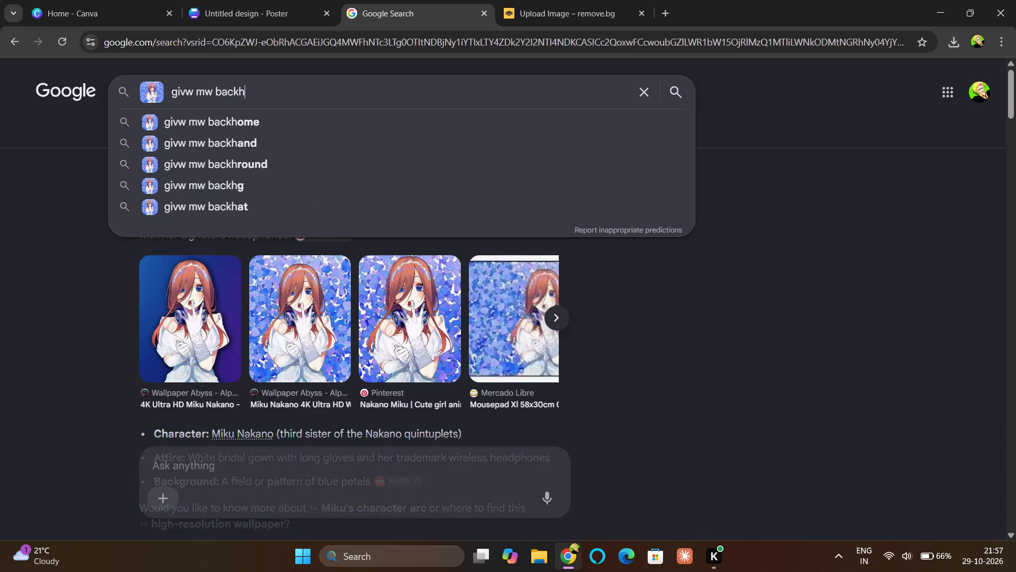
key(BackSpace)
key(BackSpace)
text(kg)
key(Down)
key(Down)
key(Return)
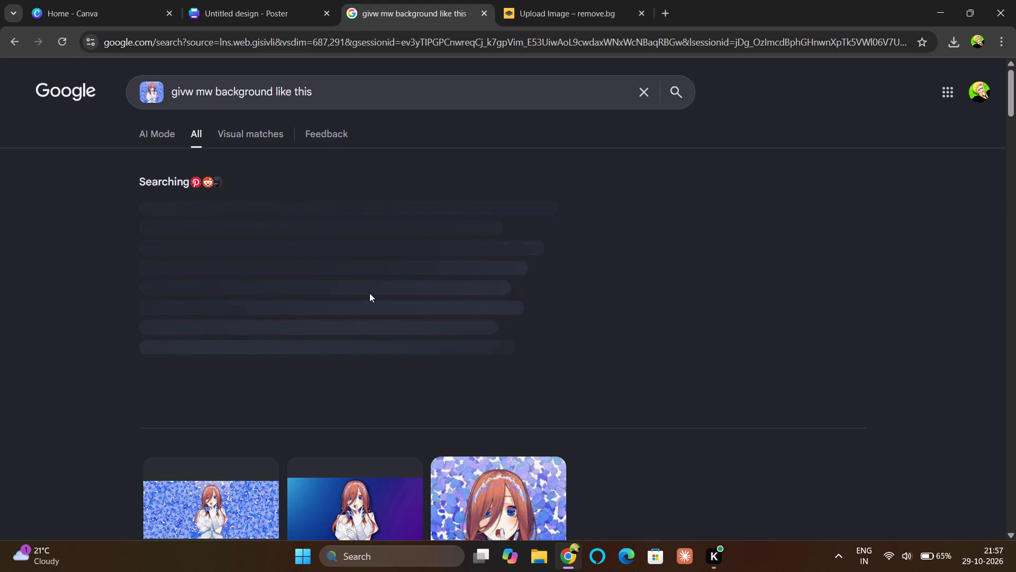
scroll(369, 293, down, 4)
scroll(369, 293, up, 1)
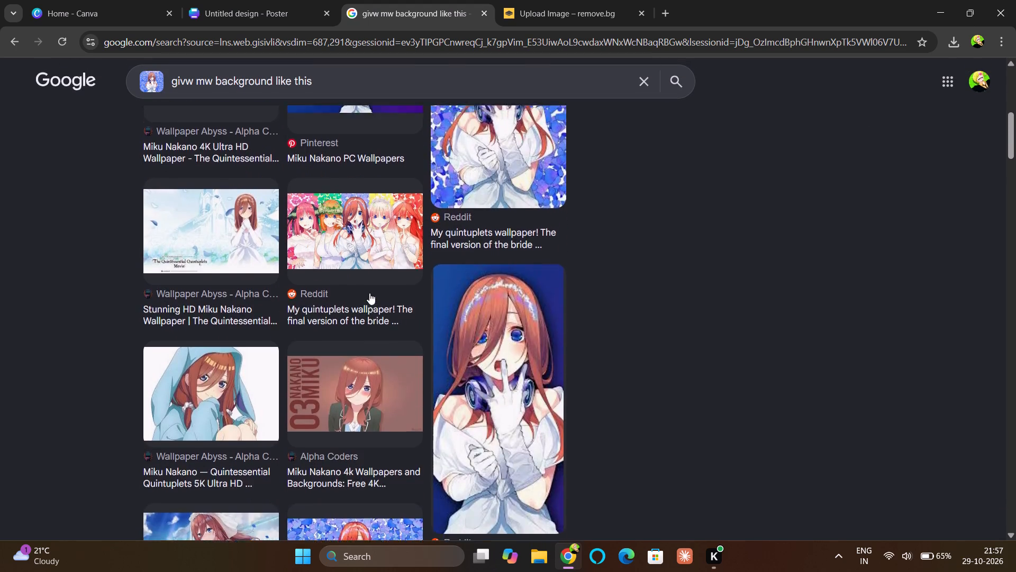
scroll(369, 293, up, 1)
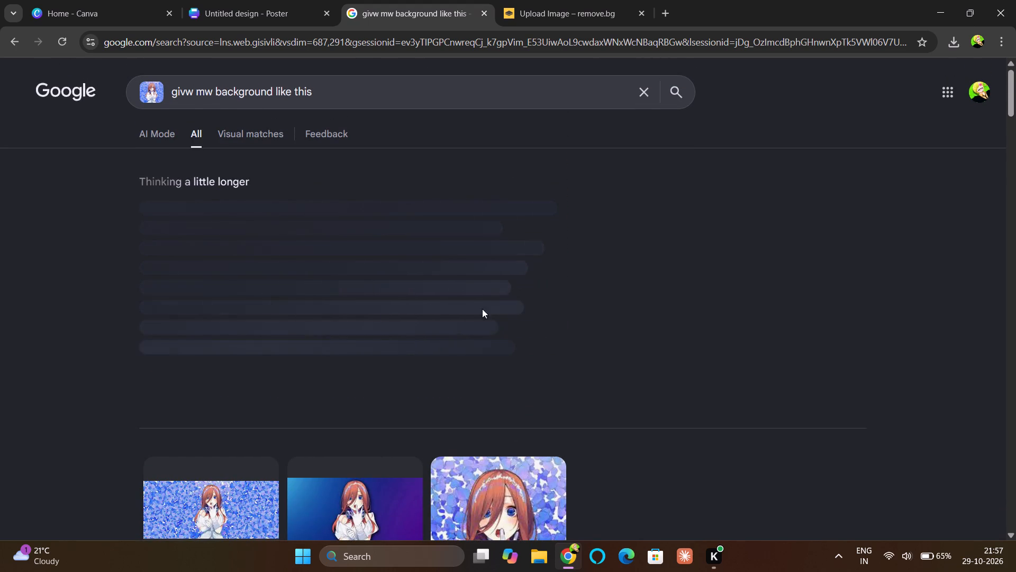
Switch to the Canva poster, search the uploads for "blue flower background", and clear the search.
click(210, 6)
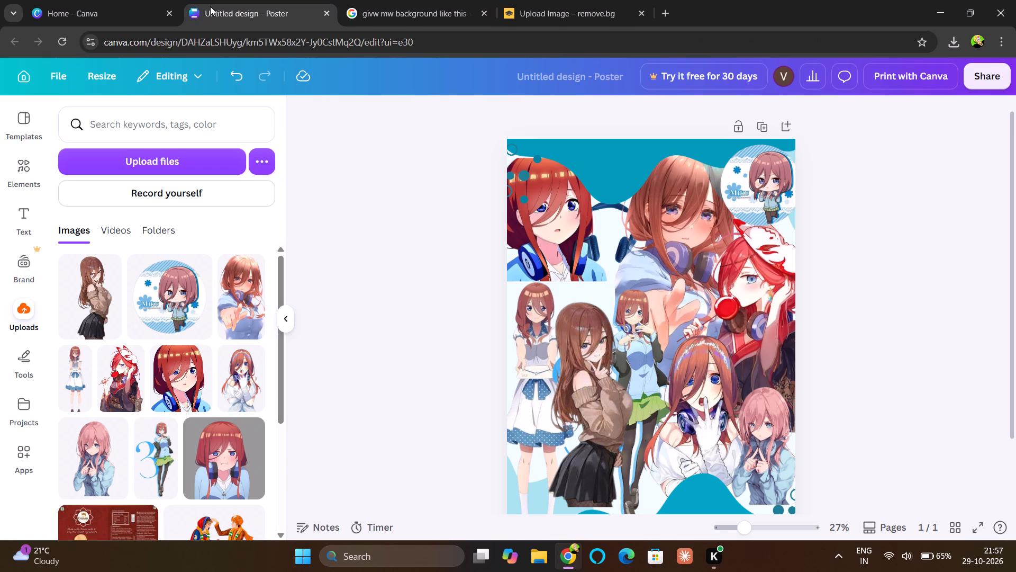
click(224, 127)
text(blue fo)
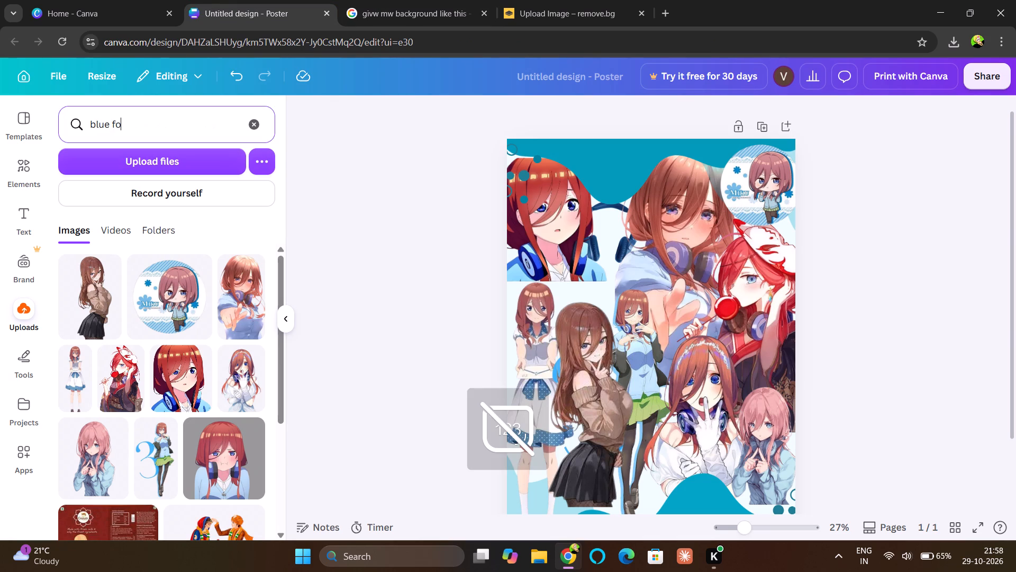
key(BackSpace)
text(lower background)
key(Return)
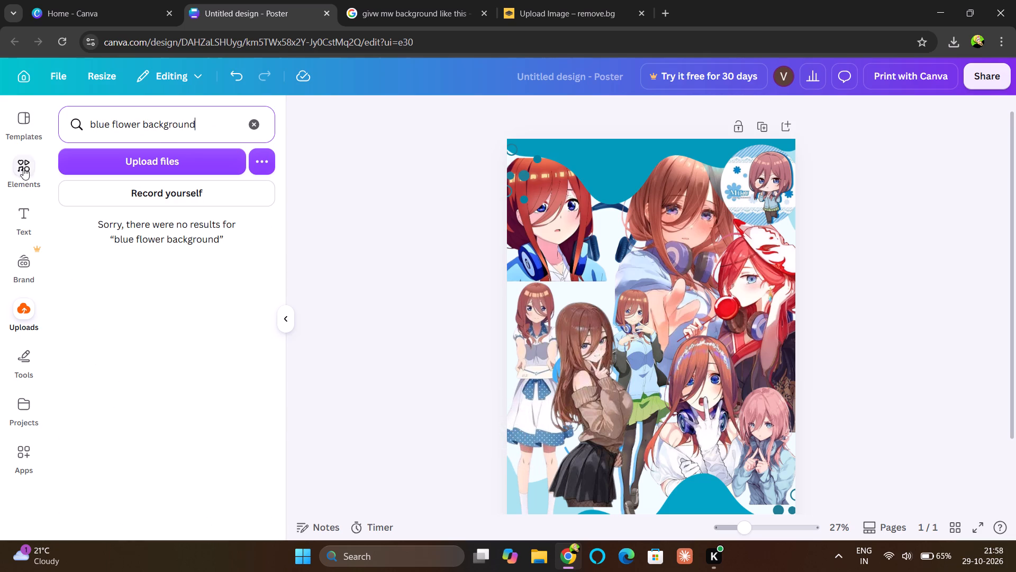
click(251, 128)
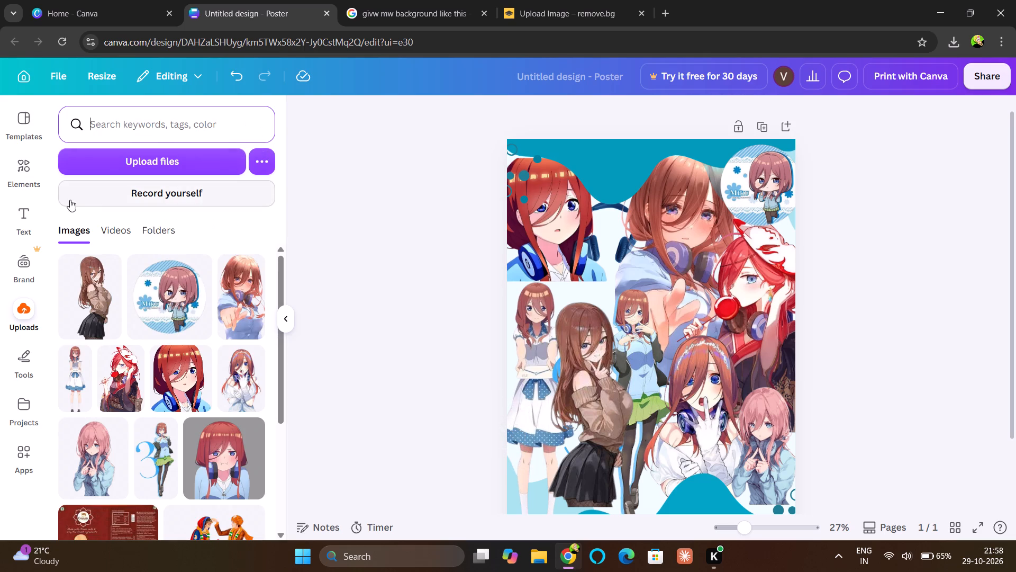
Search the design elements for "blue flower background" using the matching suggestion.
click(25, 185)
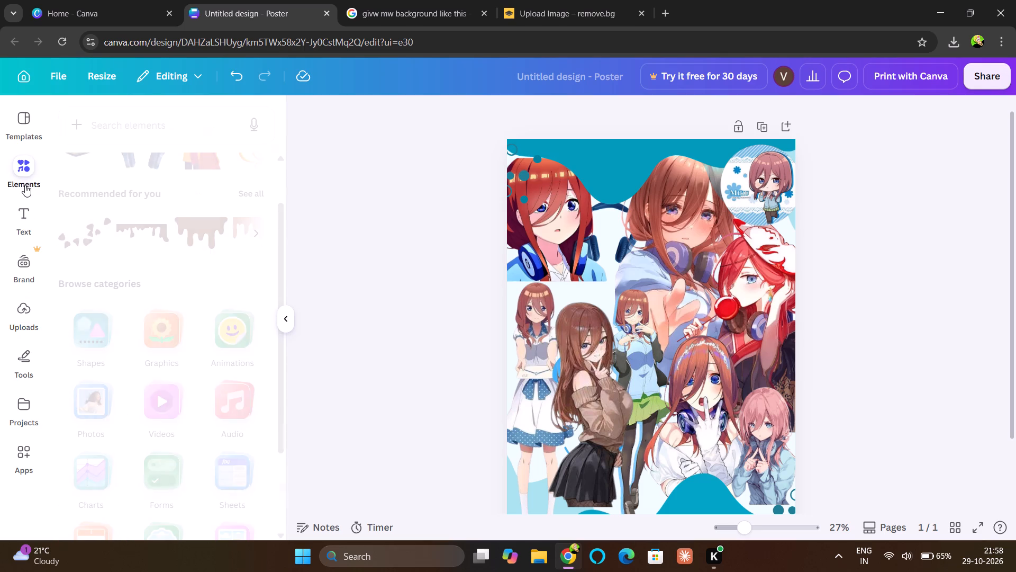
click(176, 131)
text(blue)
key(space)
text(flow)
key(Down)
key(Down)
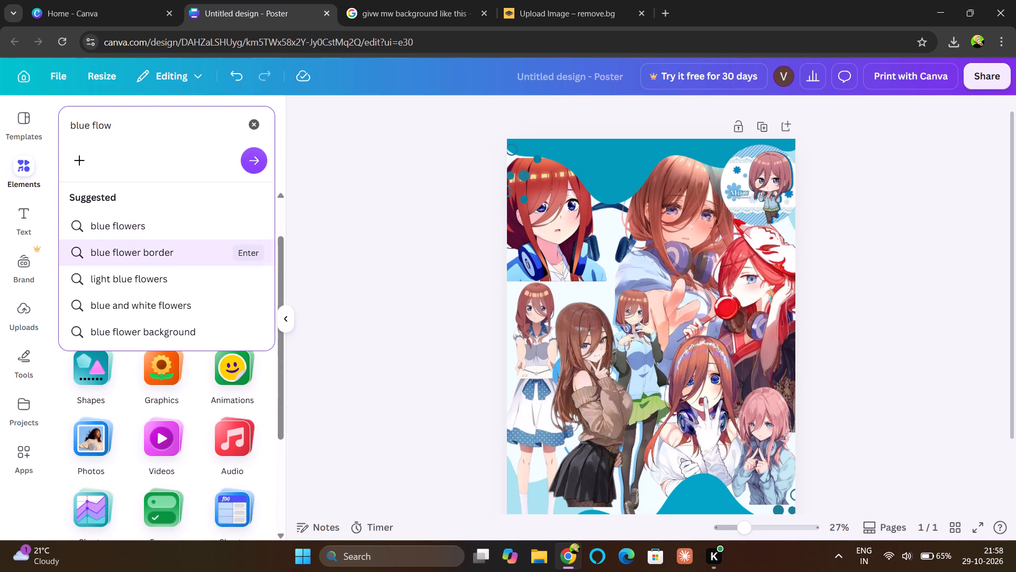
key(Up)
key(Down)
key(Down)
key(Down)
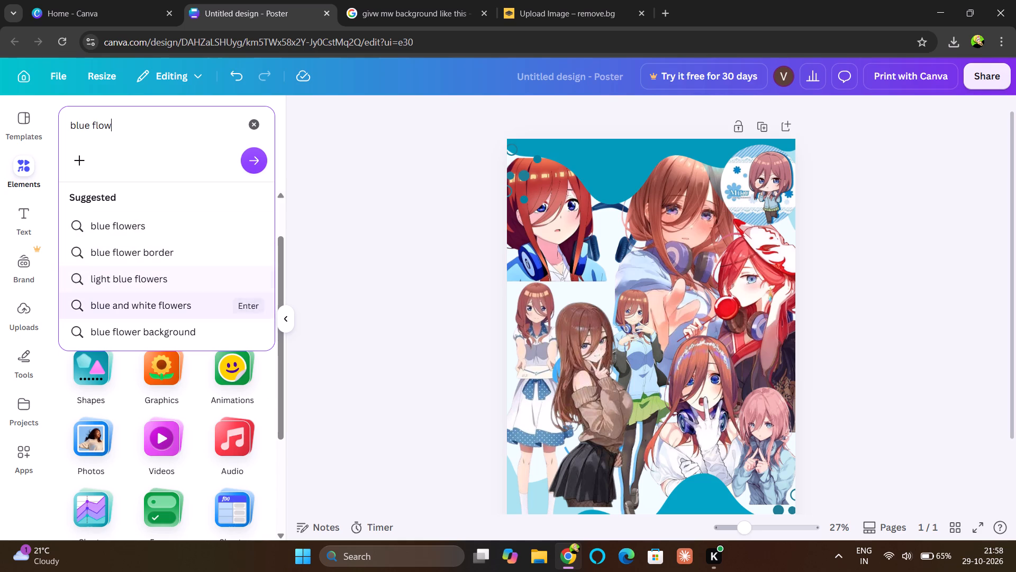
key(Down)
key(Return)
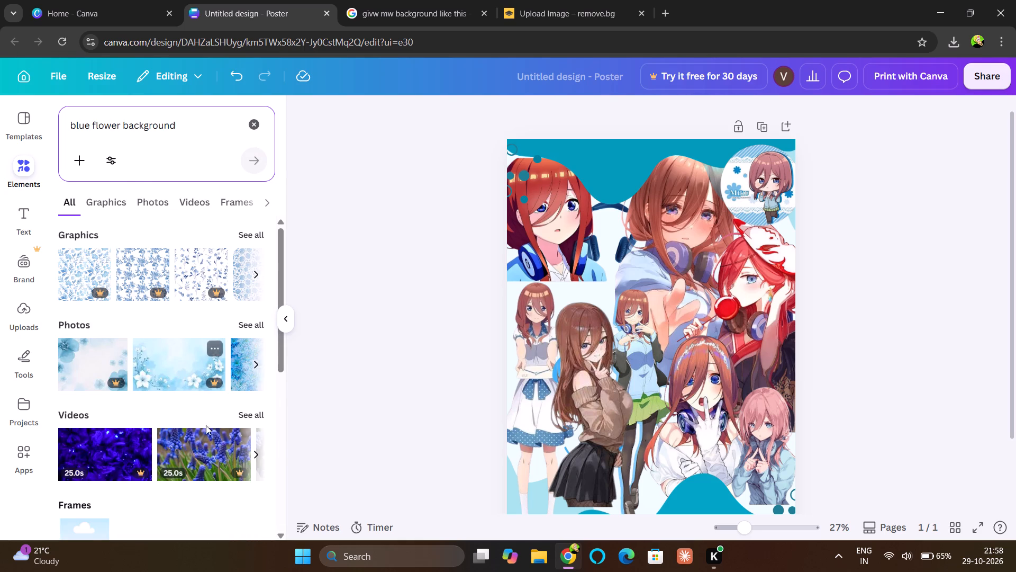
Browse the blue flower graphics and add the slate-blue pattern with small light-blue flowers to the poster.
scroll(213, 281, left, 2)
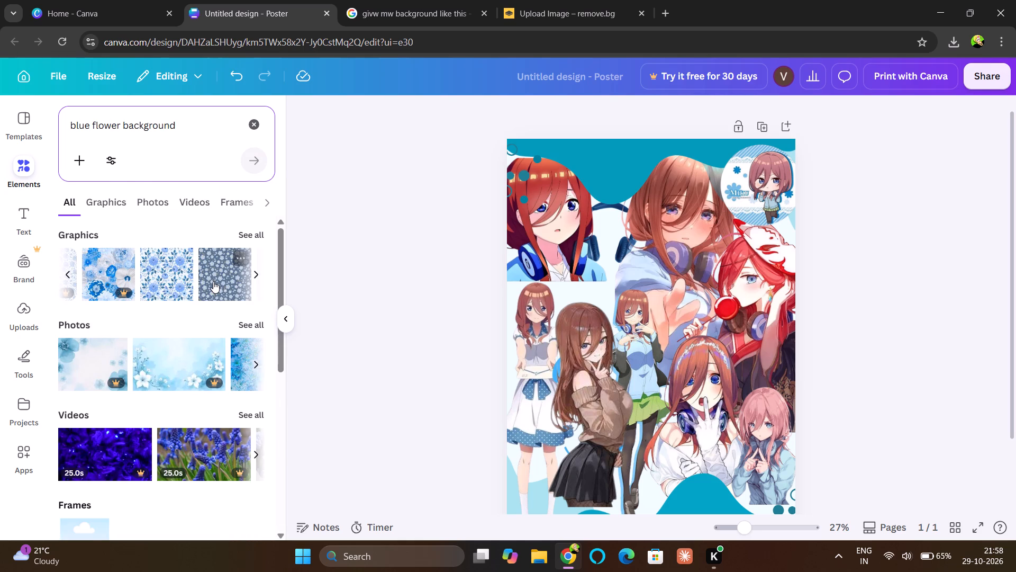
scroll(213, 281, left, 2)
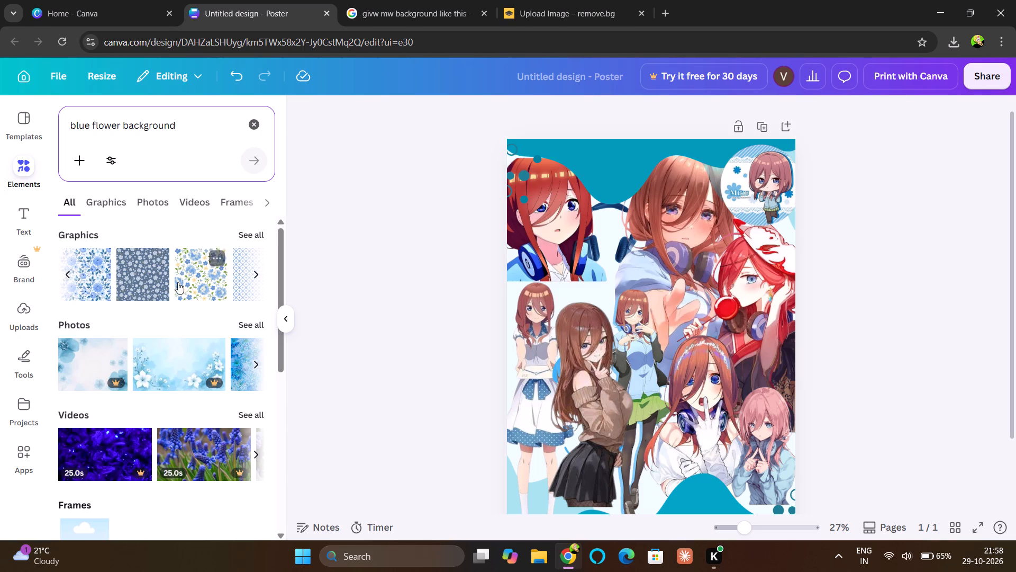
scroll(238, 288, left, 1)
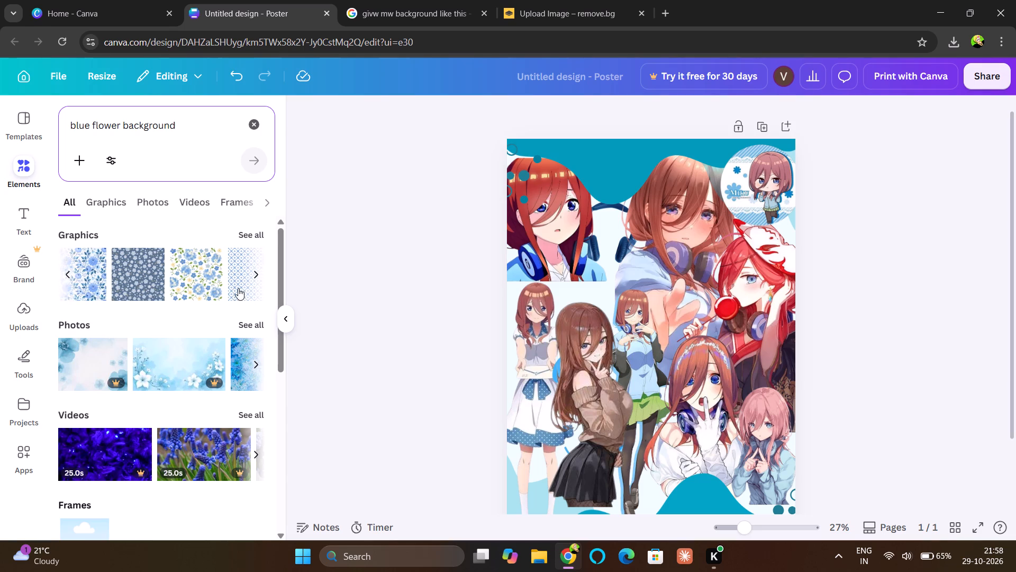
scroll(238, 288, left, 3)
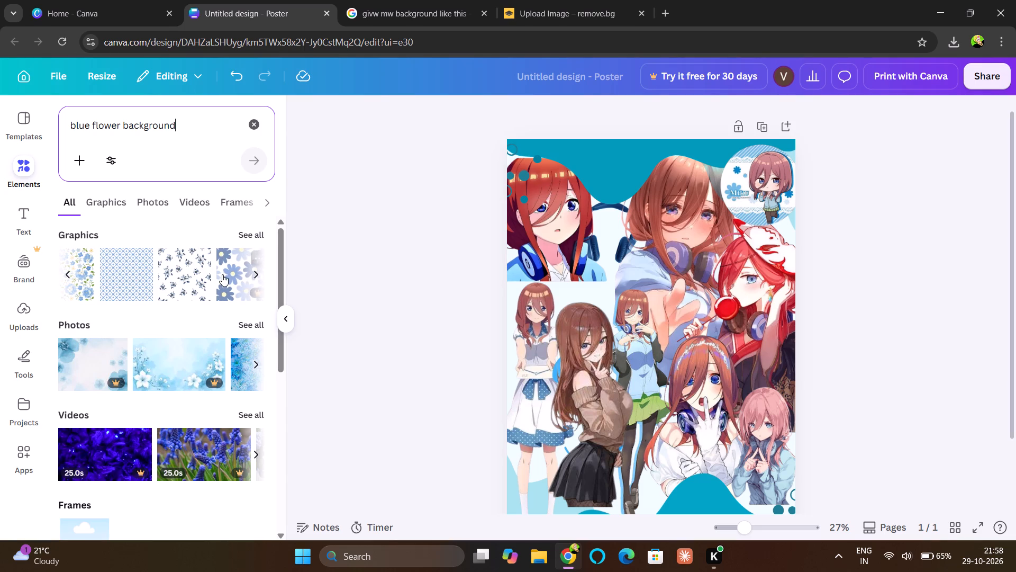
scroll(222, 274, left, 2)
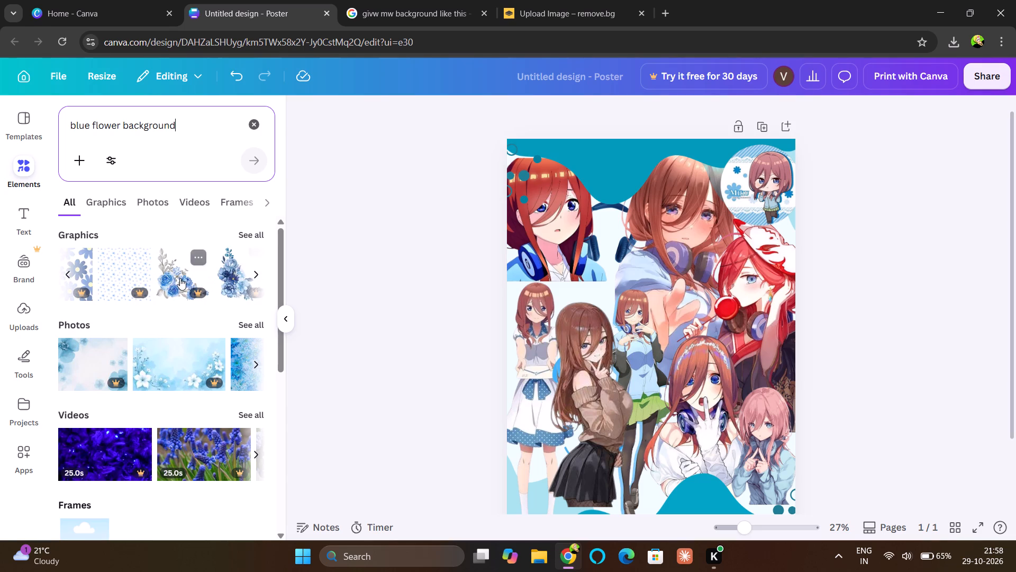
scroll(180, 278, left, 4)
scroll(180, 278, right, 1)
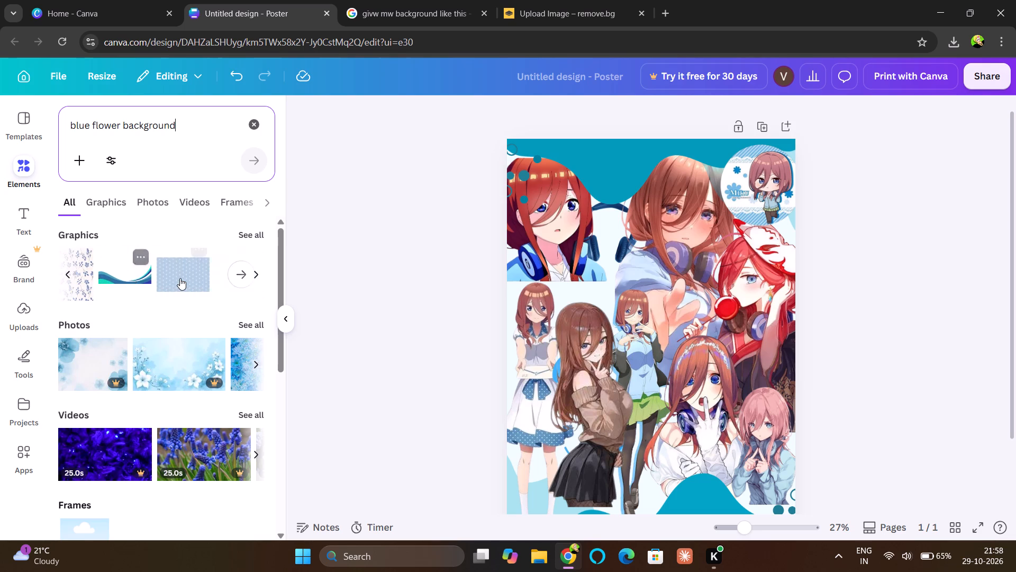
scroll(180, 278, right, 3)
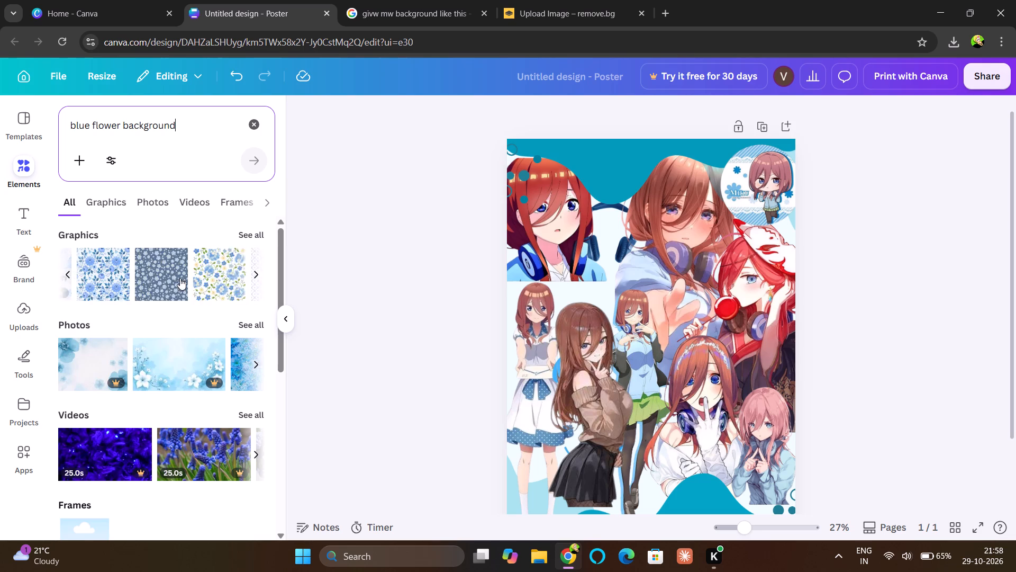
scroll(180, 278, right, 4)
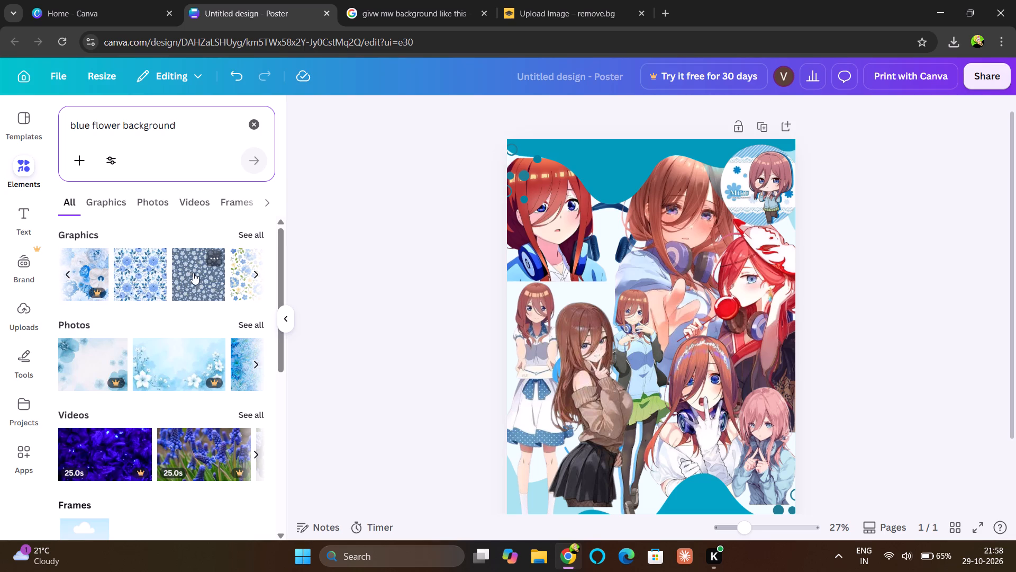
click(197, 273)
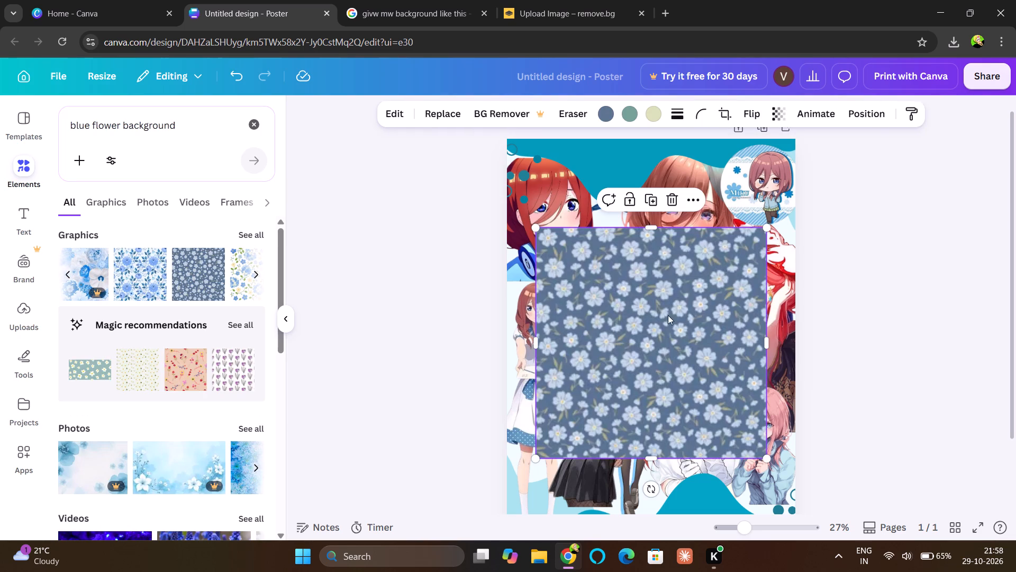
Align the floral pattern with the poster's top-left corner and enlarge it until it covers the whole page.
drag(692, 355, 663, 266)
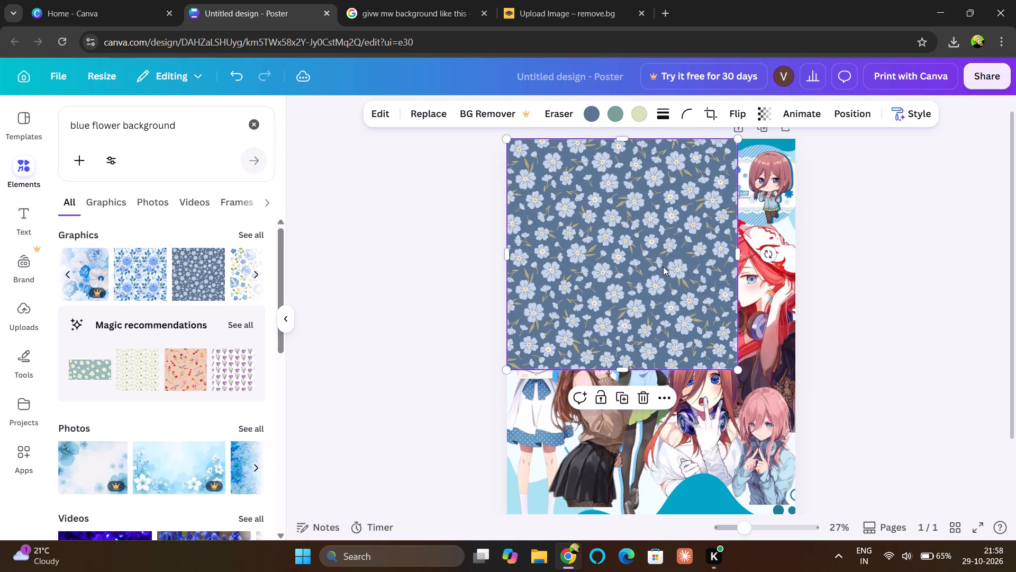
drag(740, 371, 787, 472)
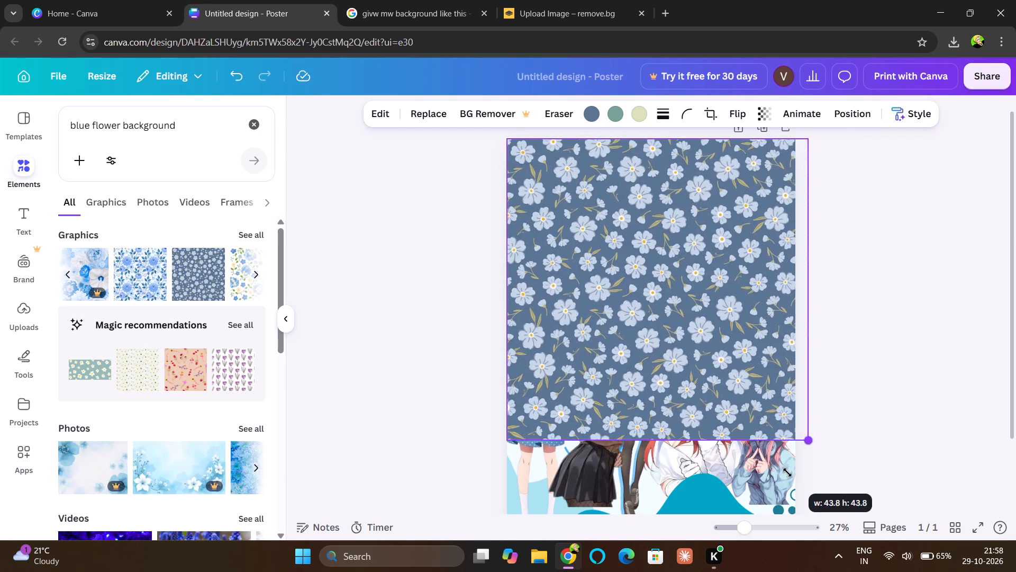
drag(787, 472, 865, 541)
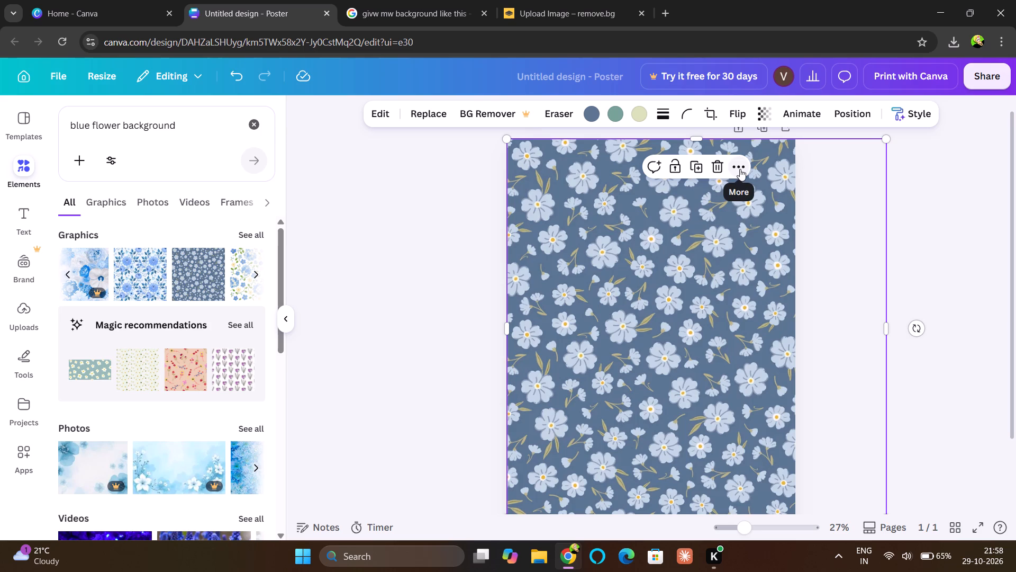
Send the floral pattern to the back, behind all the Miku cutouts, and deselect it.
click(740, 169)
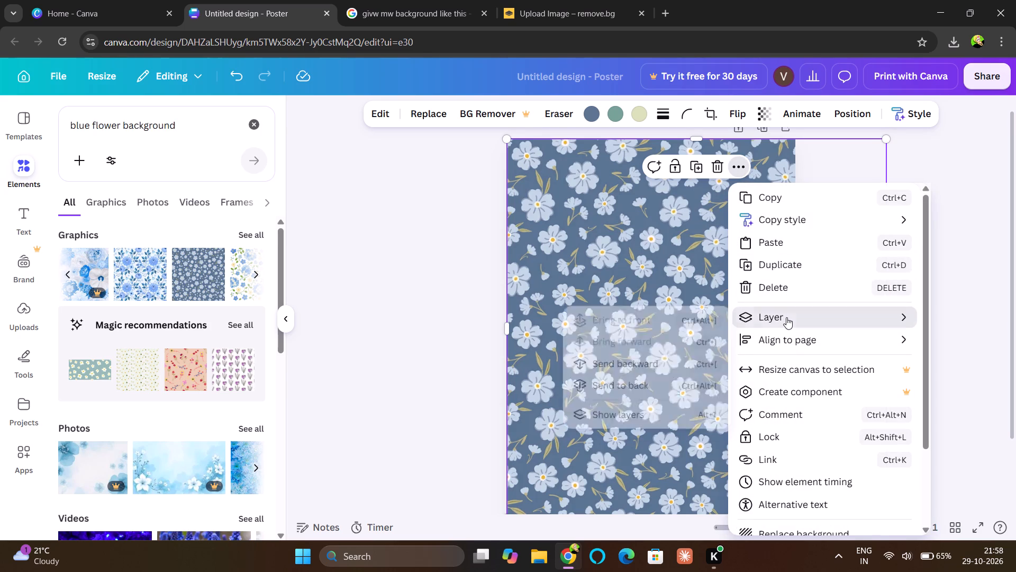
click(786, 317)
click(668, 385)
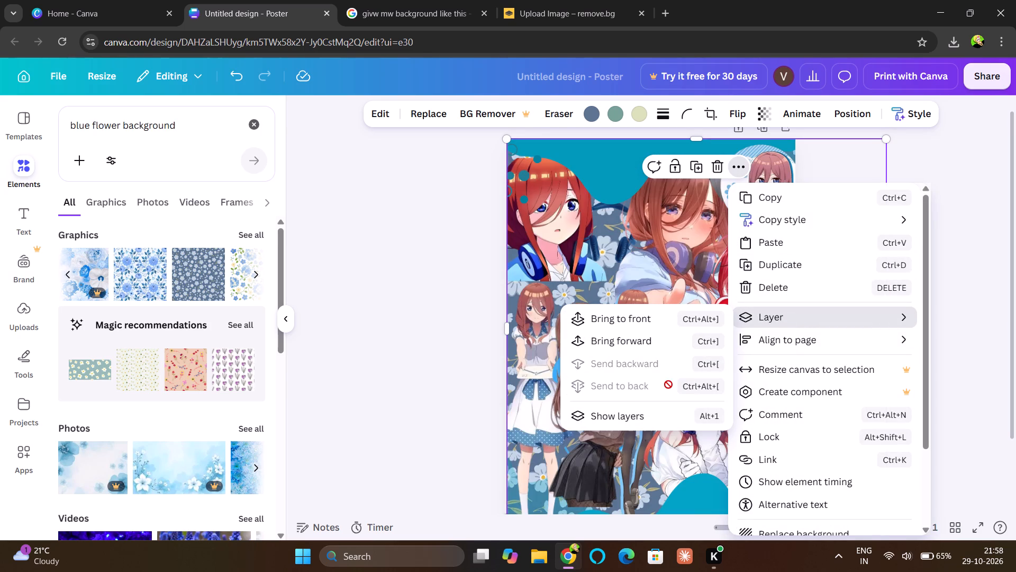
click(424, 331)
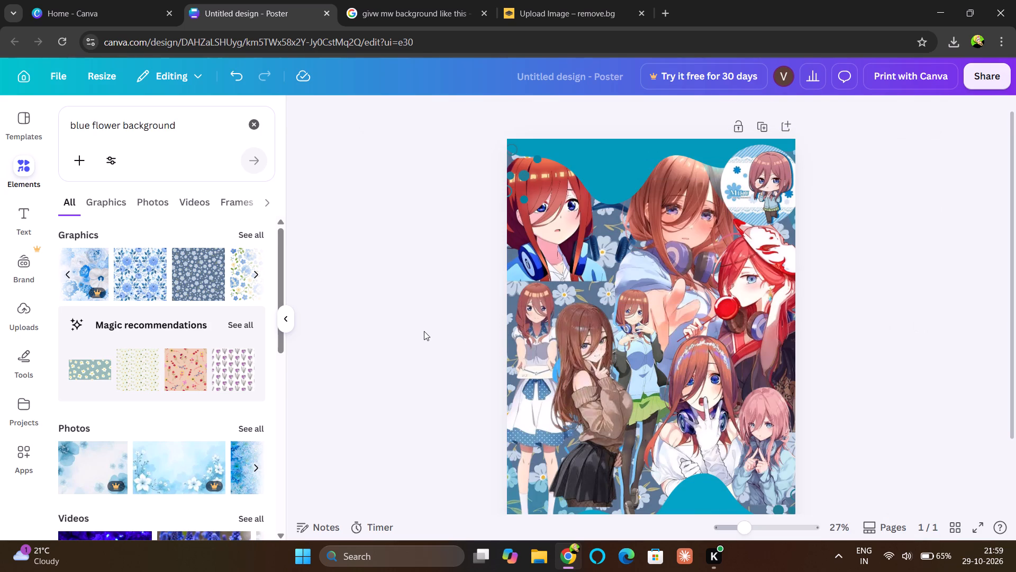
Shift the brown-sweater Miku cutout slightly left, keeping its vertical position.
click(541, 366)
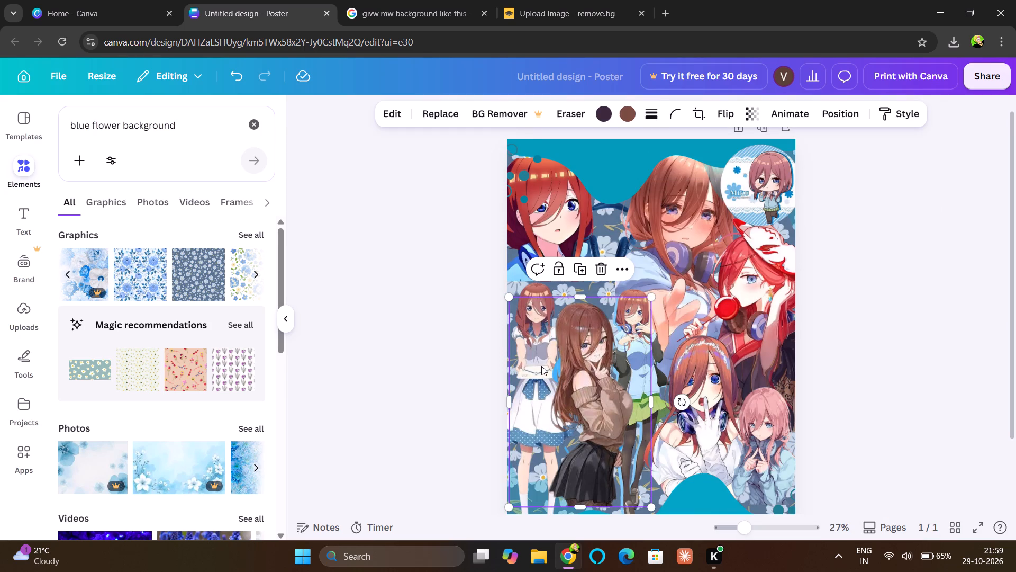
drag(581, 360, 575, 362)
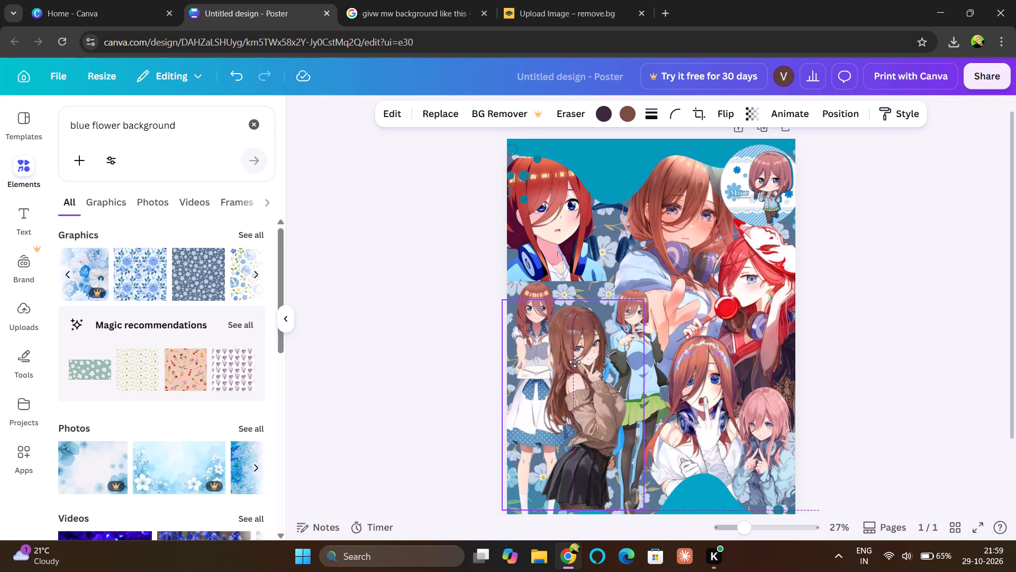
drag(575, 362, 575, 360)
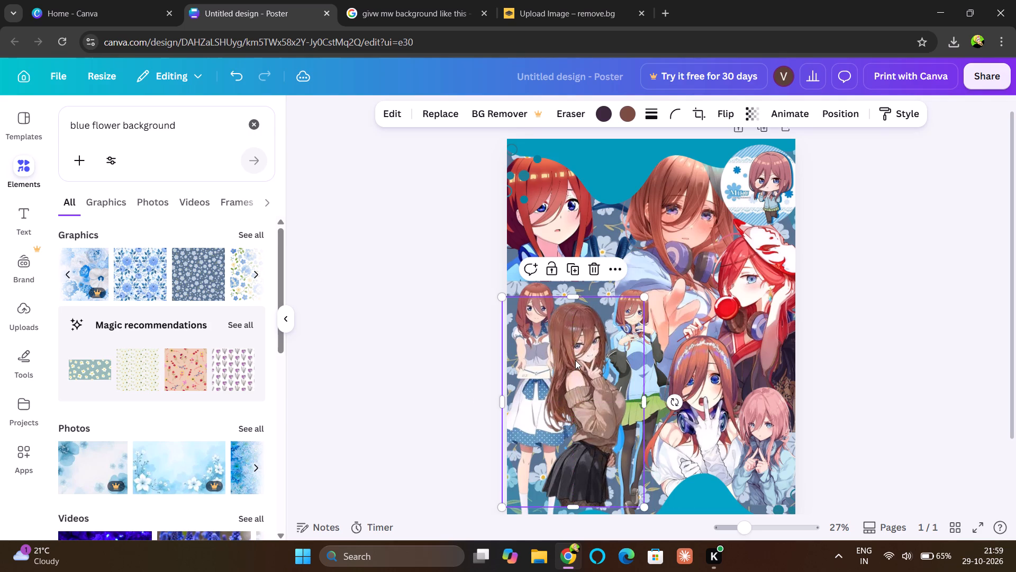
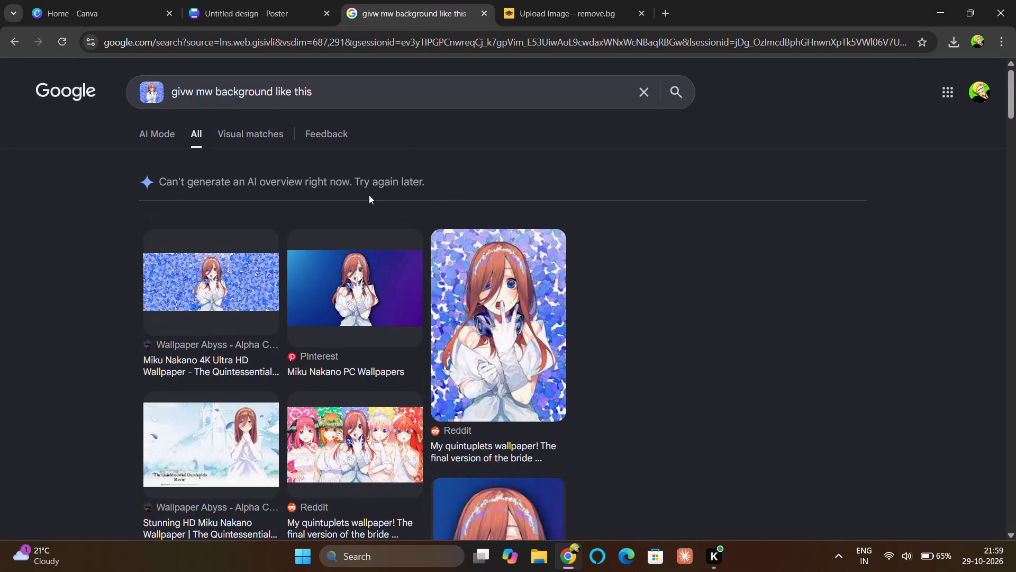
Browse the image results and save the 7680 × 3240 Miku wallpaper with blue petals to Downloads as PNG 1031378.
scroll(365, 201, down, 6)
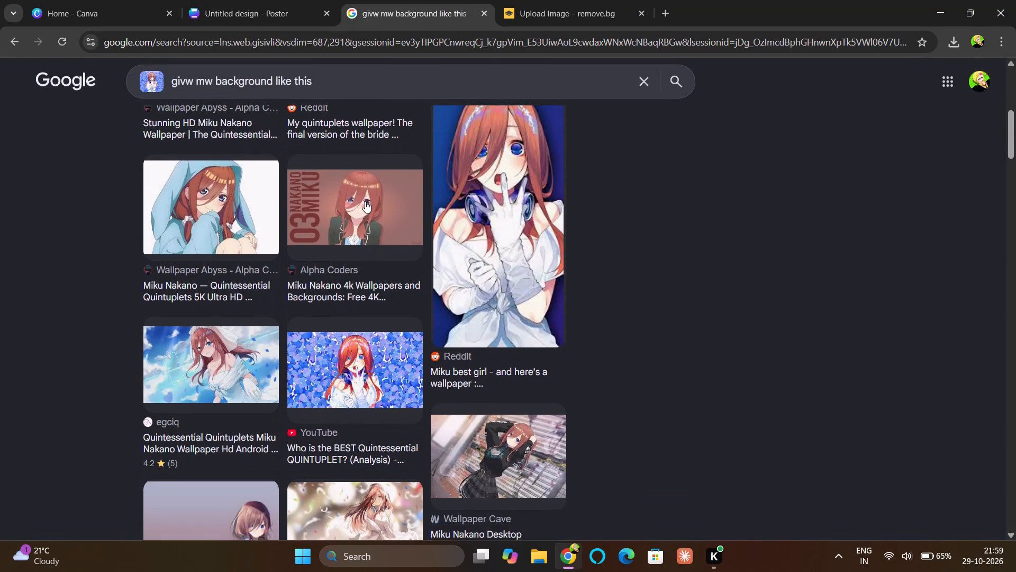
scroll(365, 201, down, 5)
scroll(365, 201, up, 1)
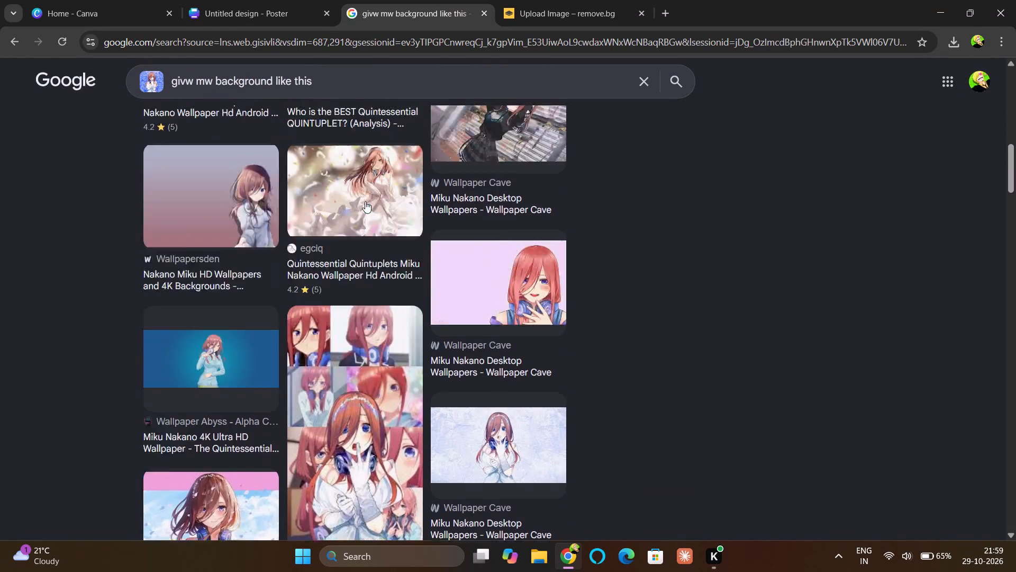
scroll(365, 201, up, 3)
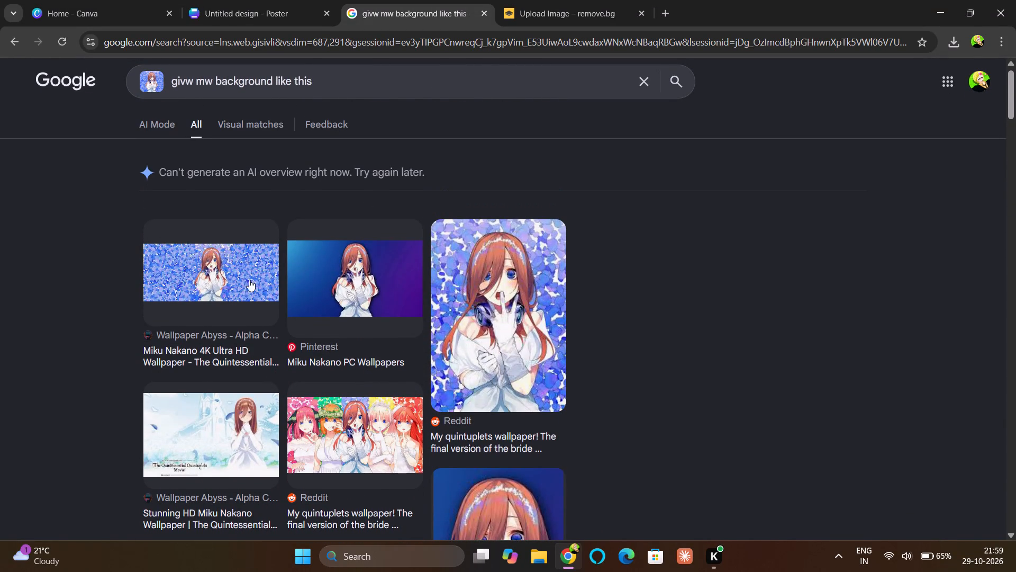
click(241, 279)
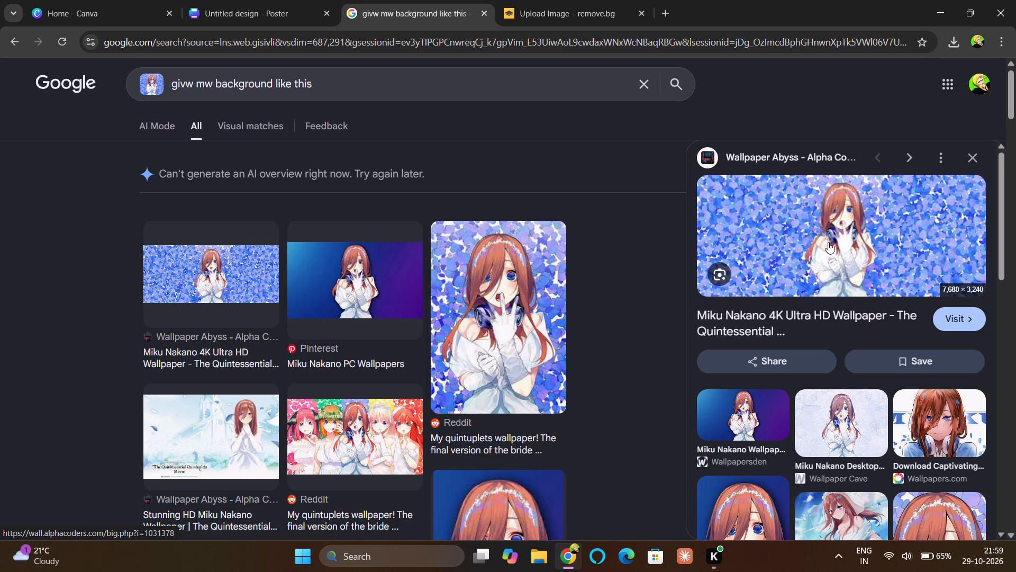
right_click(828, 242)
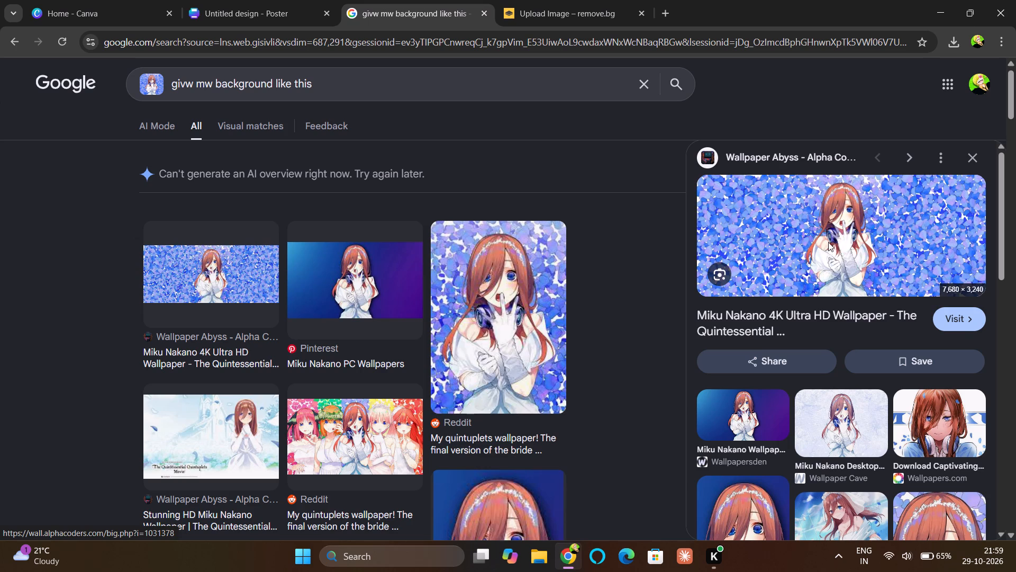
click(892, 441)
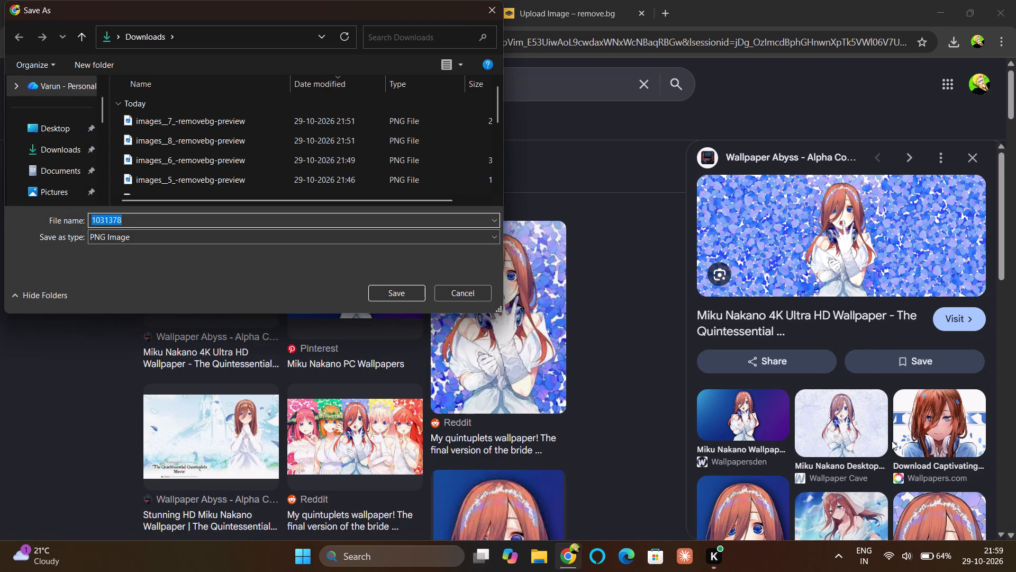
key(Return)
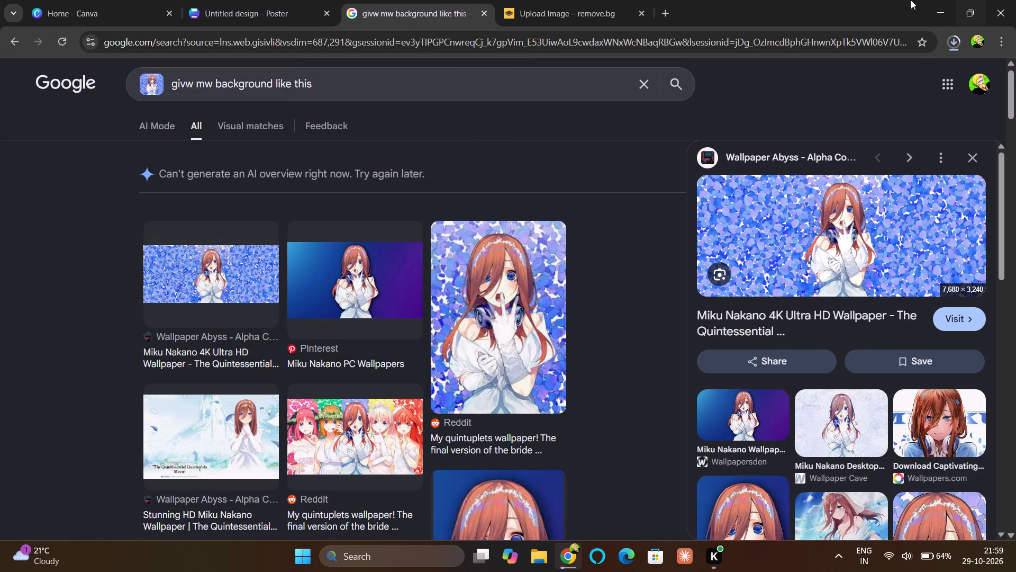
Open the downloaded 1031378.png in Photos.
click(945, 41)
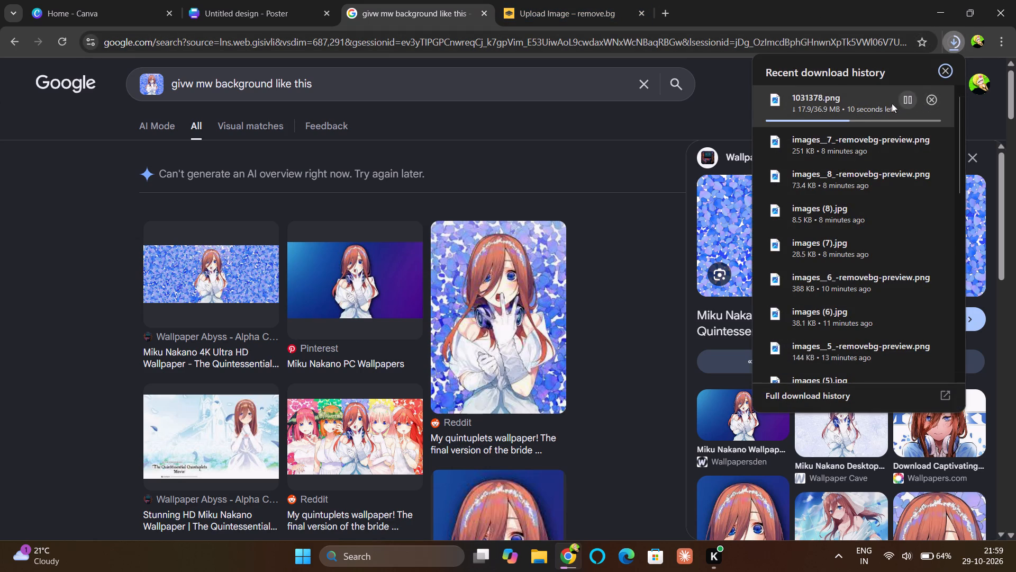
click(853, 108)
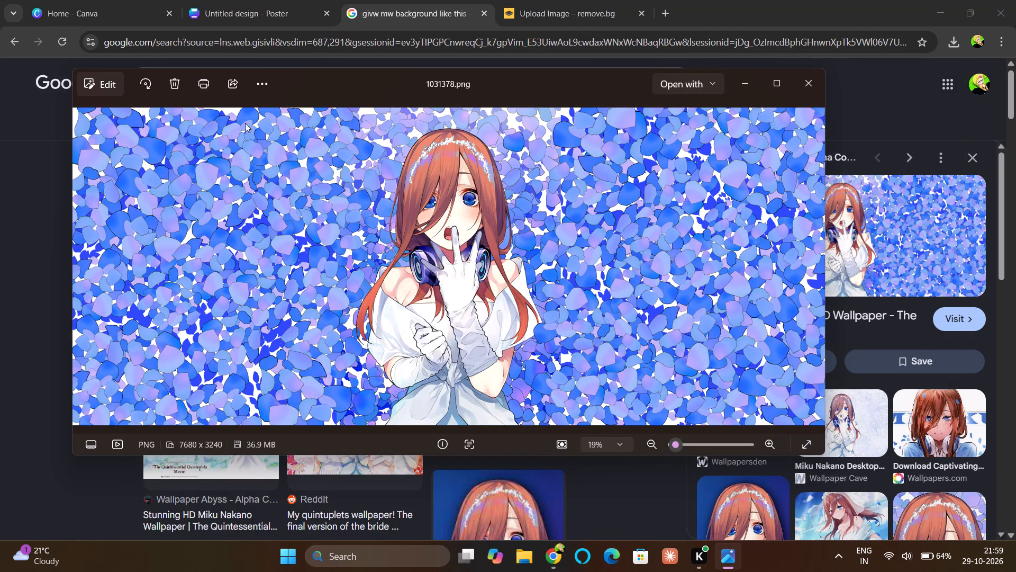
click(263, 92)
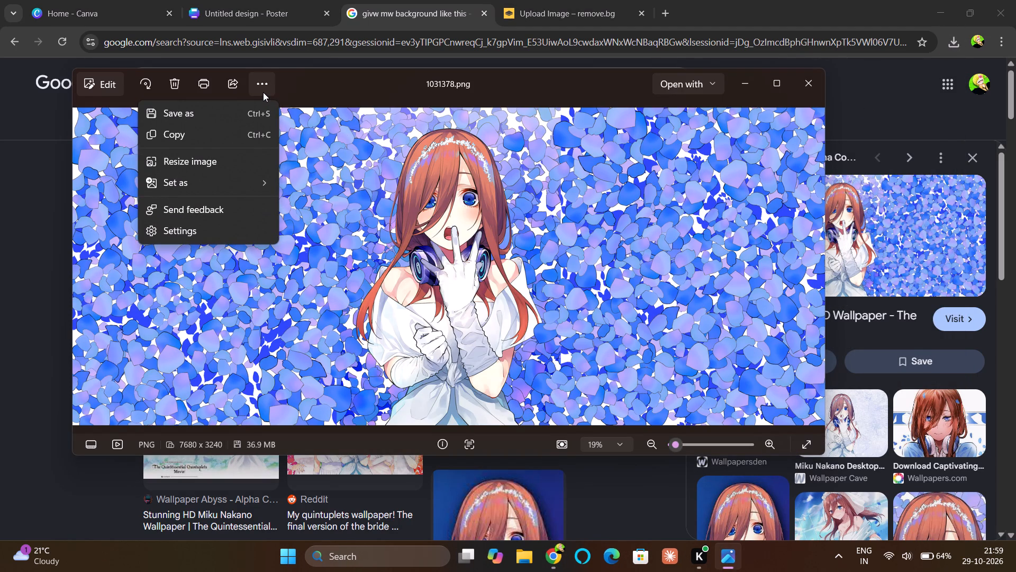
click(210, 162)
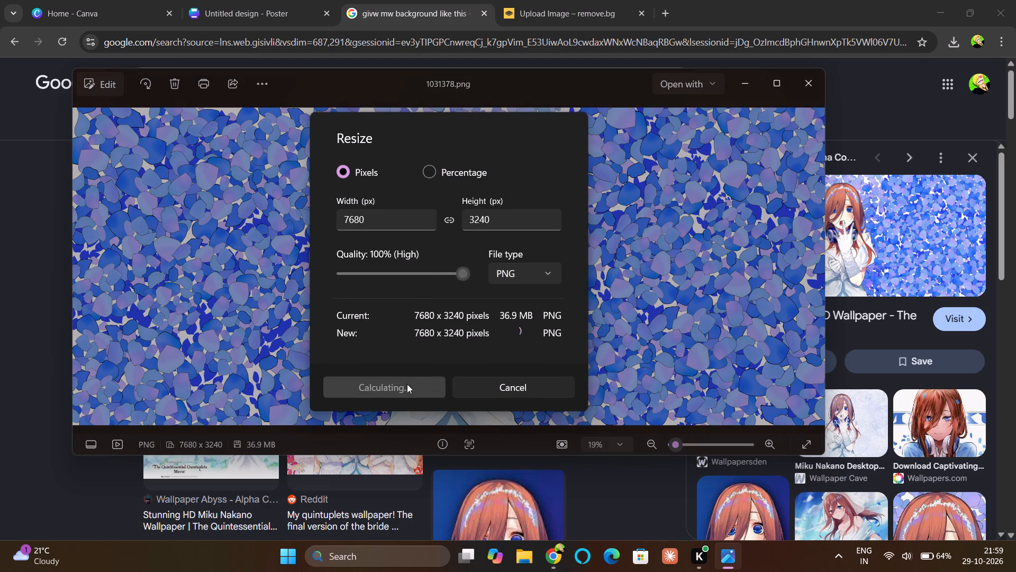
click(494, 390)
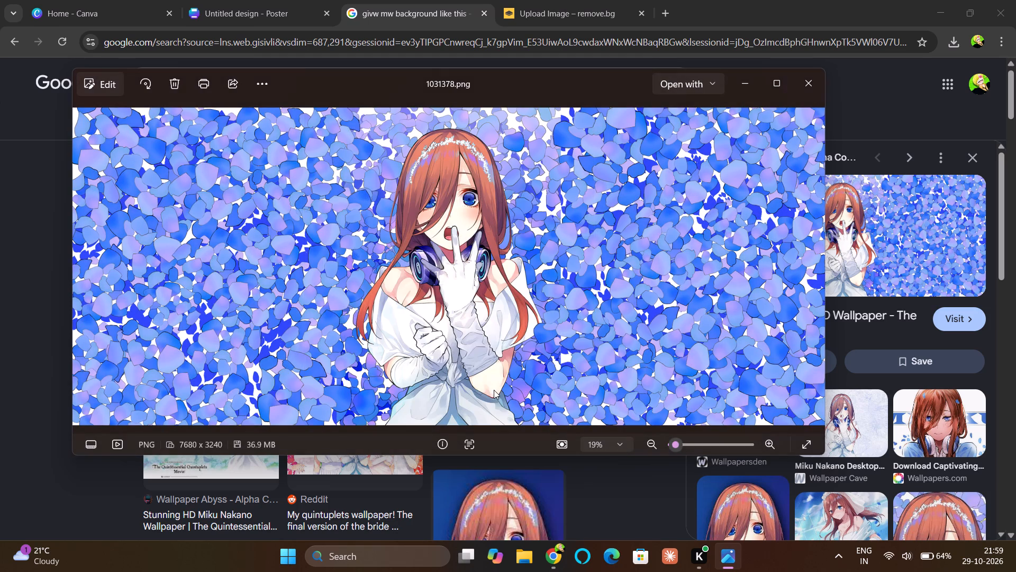
Crop the wallpaper to the petal-only area right of Miku, about 2875 × 3240 pixels at full height.
click(110, 80)
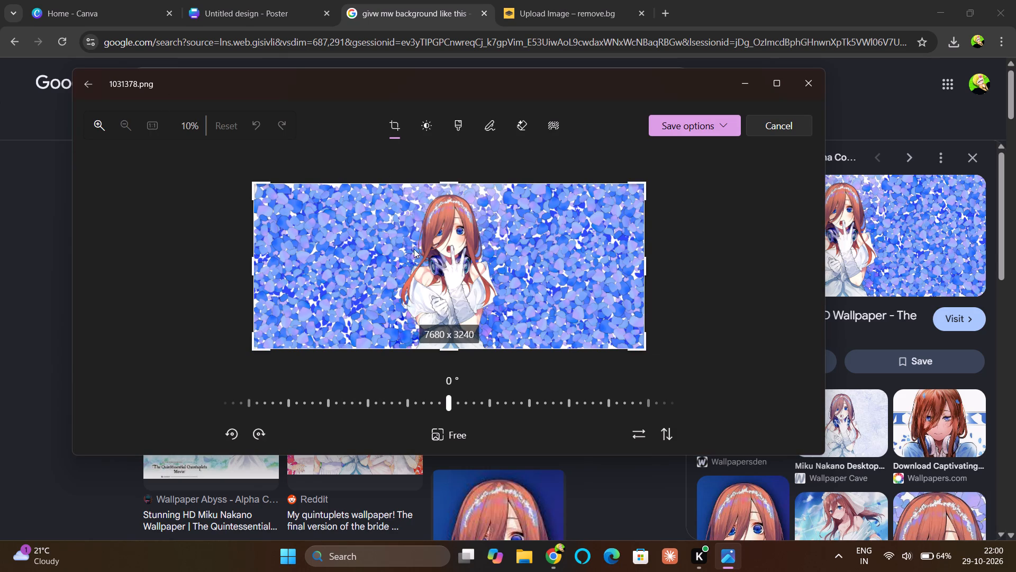
drag(258, 348, 500, 338)
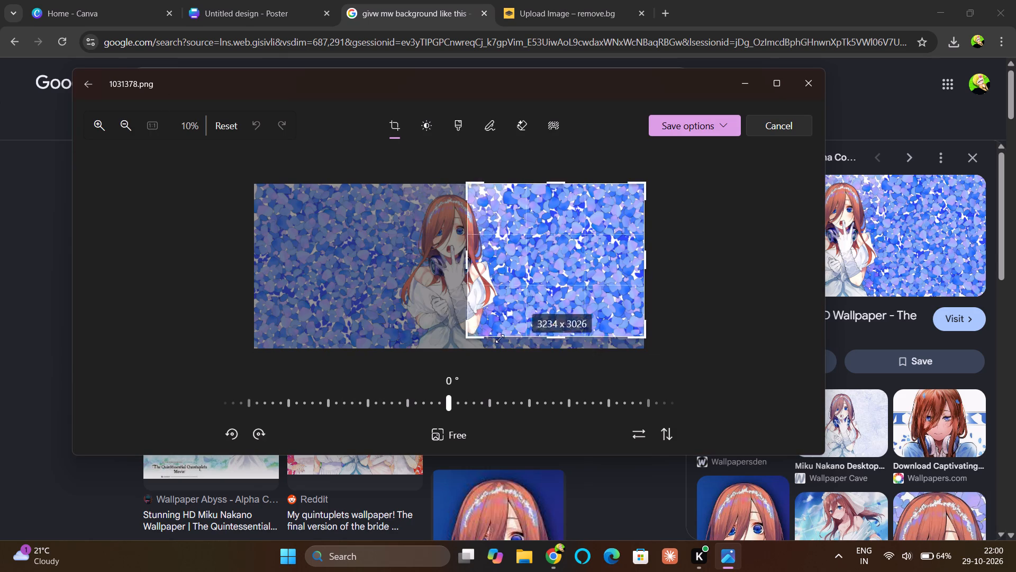
drag(500, 338, 500, 354)
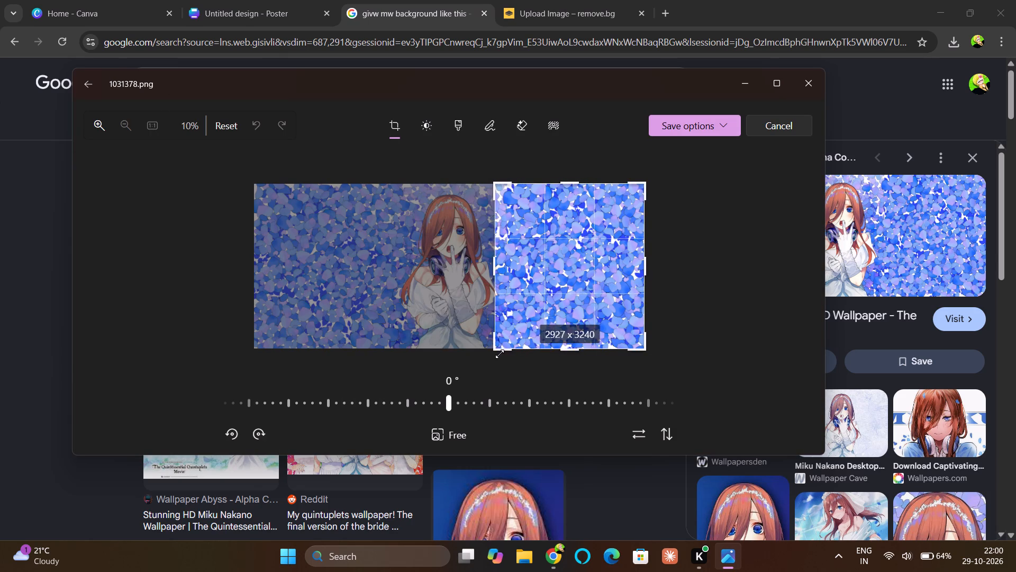
drag(500, 354, 502, 355)
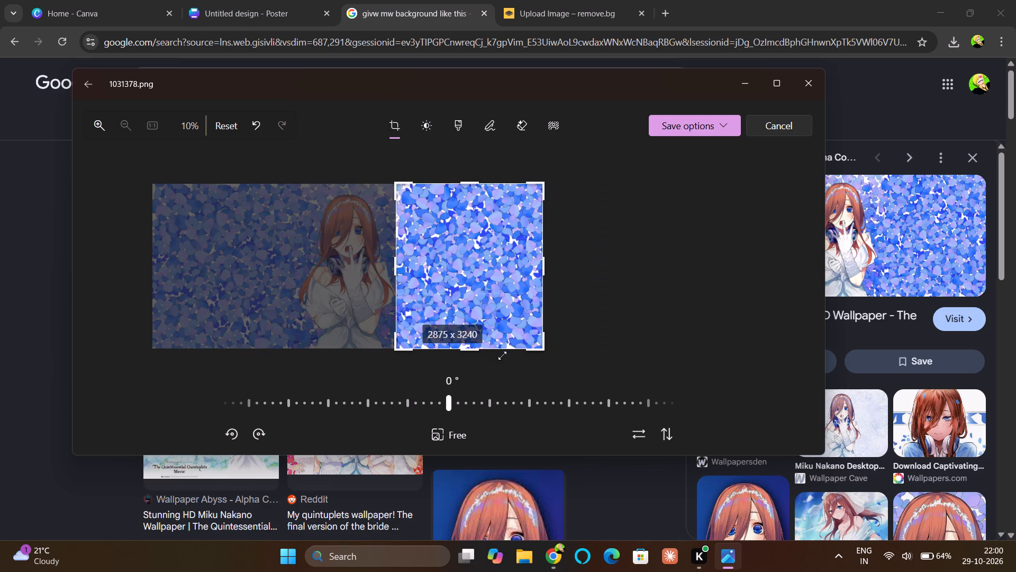
Save the cropped petal image in Downloads as a separate PNG named bgm and close Photos.
click(716, 124)
click(690, 154)
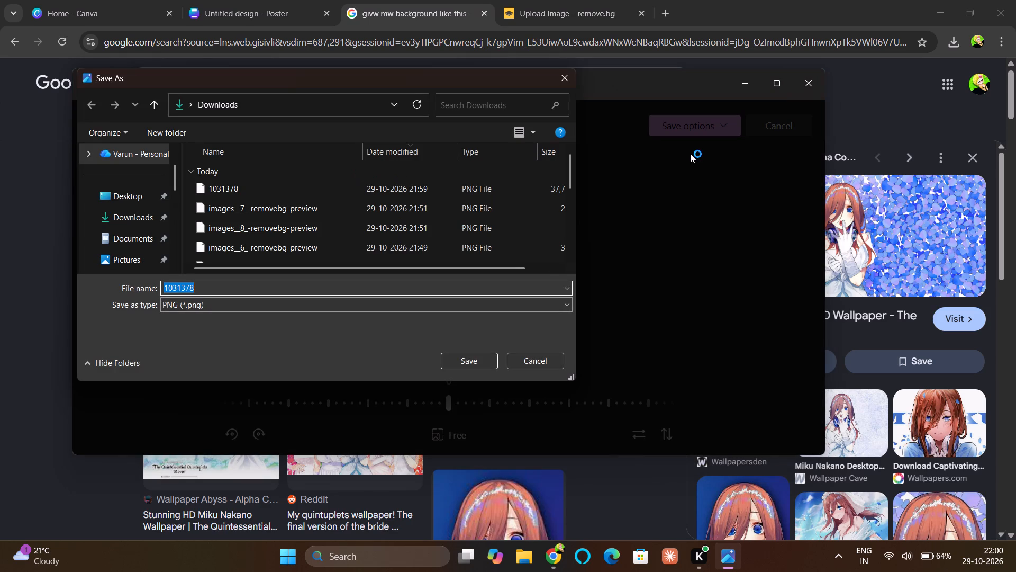
key(BackSpace)
text(bgm)
key(Return)
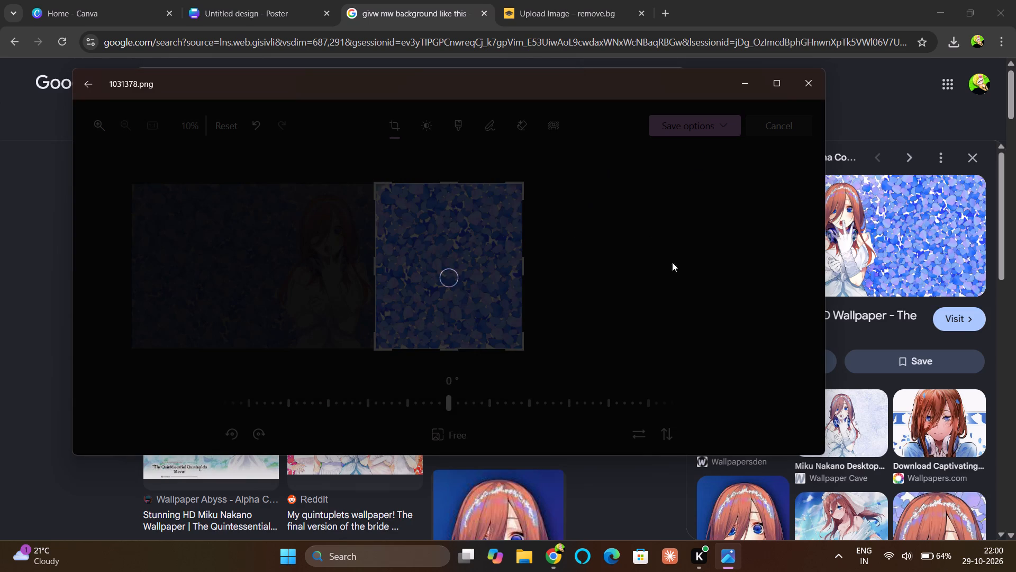
click(804, 83)
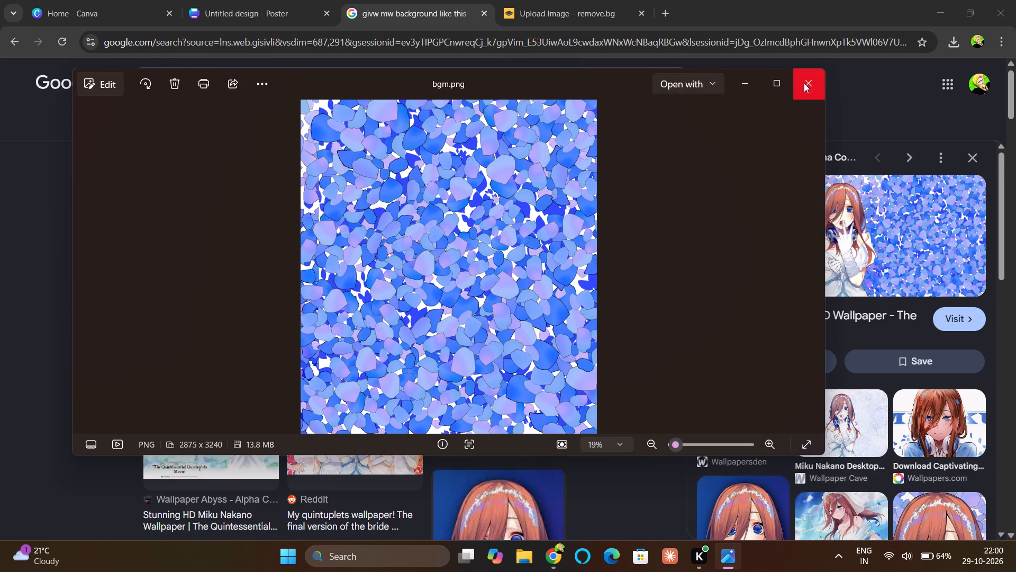
Switch to the Canva poster and upload the bgm image from Downloads.
click(300, 16)
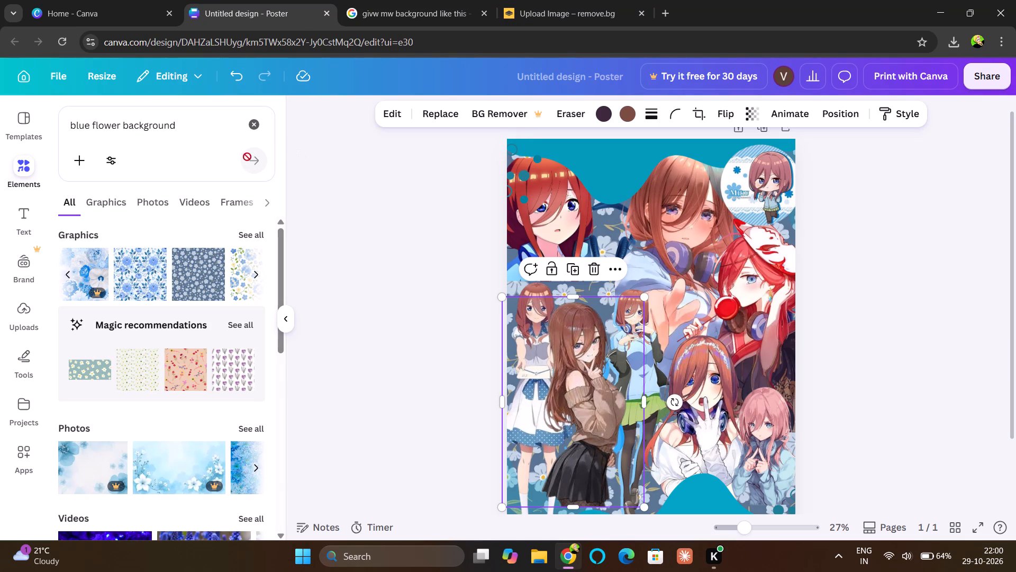
click(26, 311)
click(131, 166)
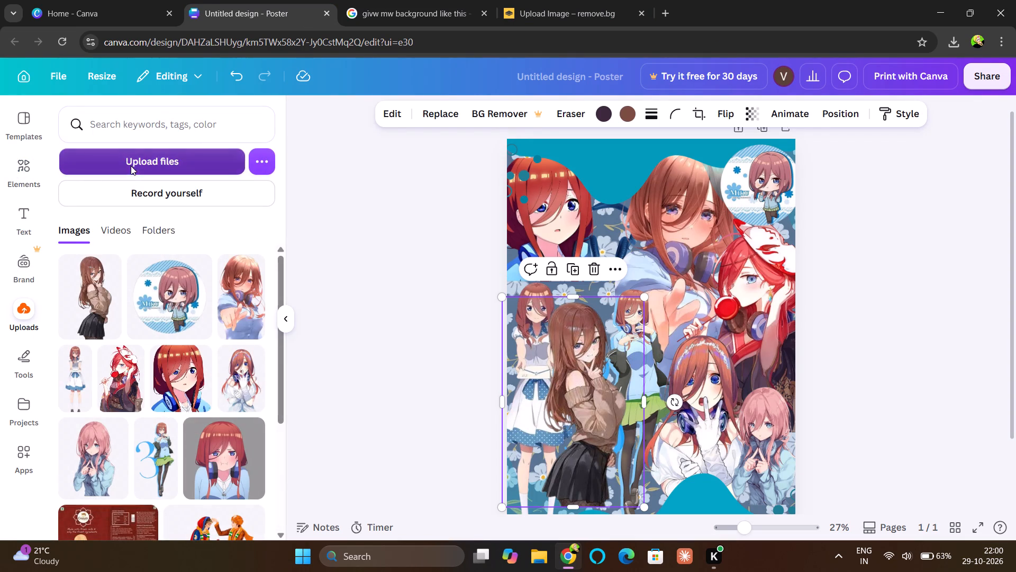
click(216, 116)
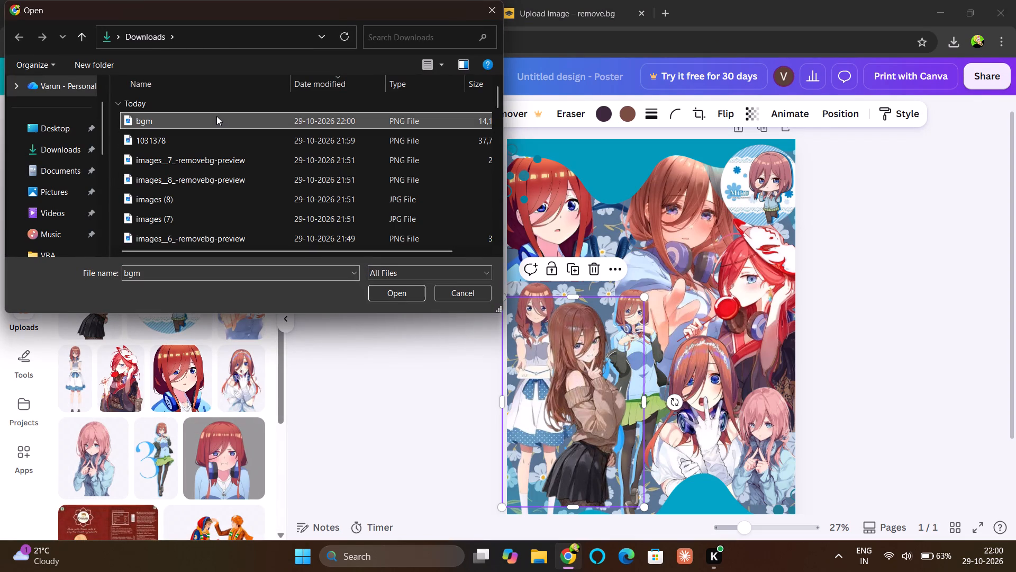
key(Return)
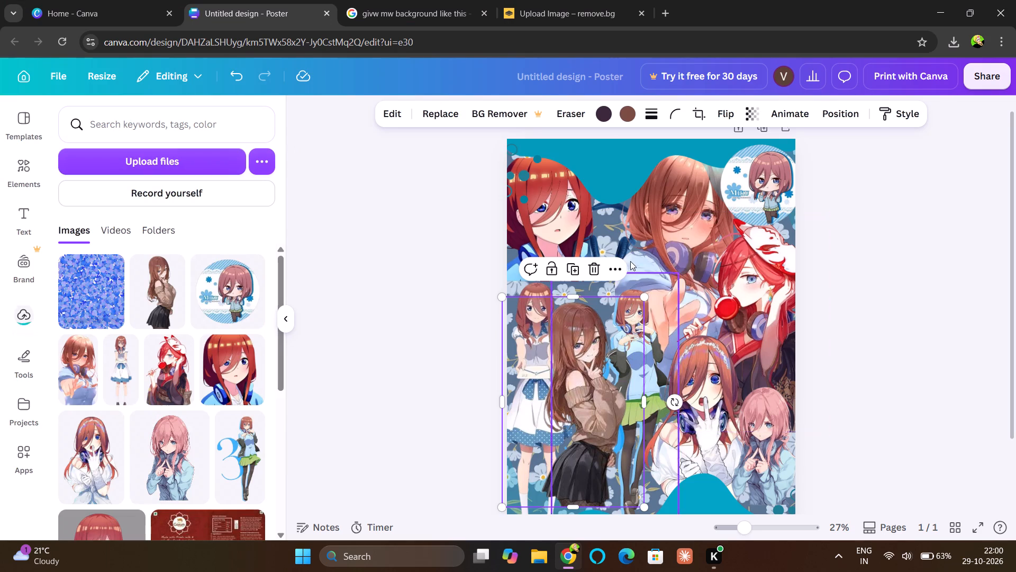
Undo the brown-sweater cutout's shift and the slate-blue floral pattern's layering, sizing and placement until the pattern is gone.
key(ctrl+z)
key(ctrl+z)
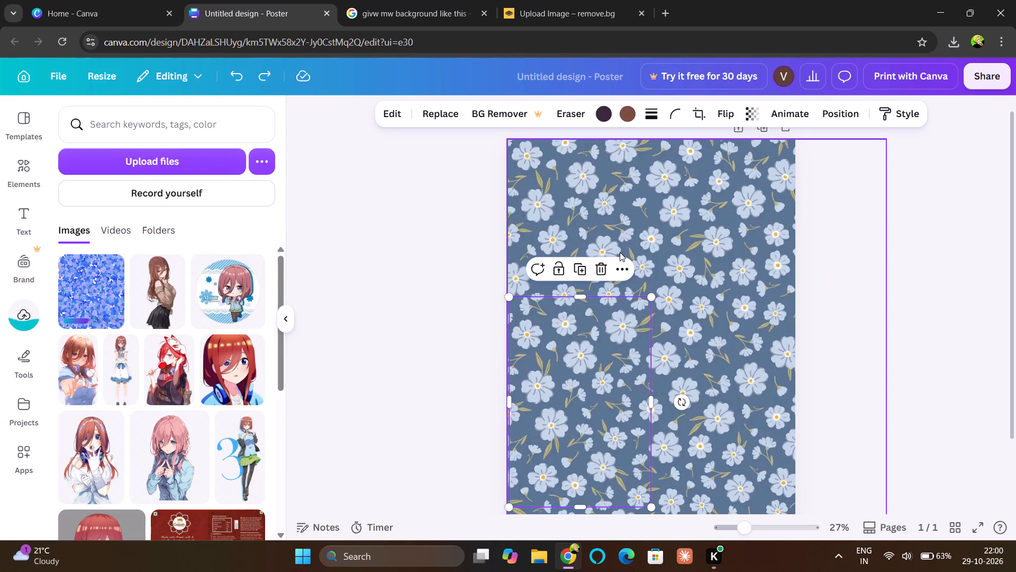
key(ctrl+z)
key(ctrl+z)
key(ctrl+z)
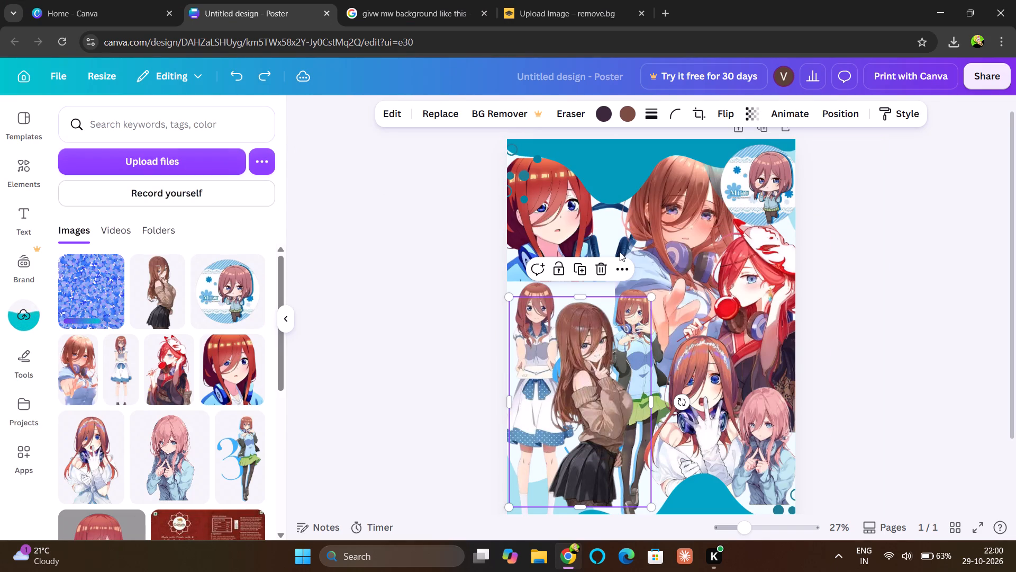
Add the blue petal image to the poster, align it with the page's top edge and enlarge it to cover the page.
click(95, 281)
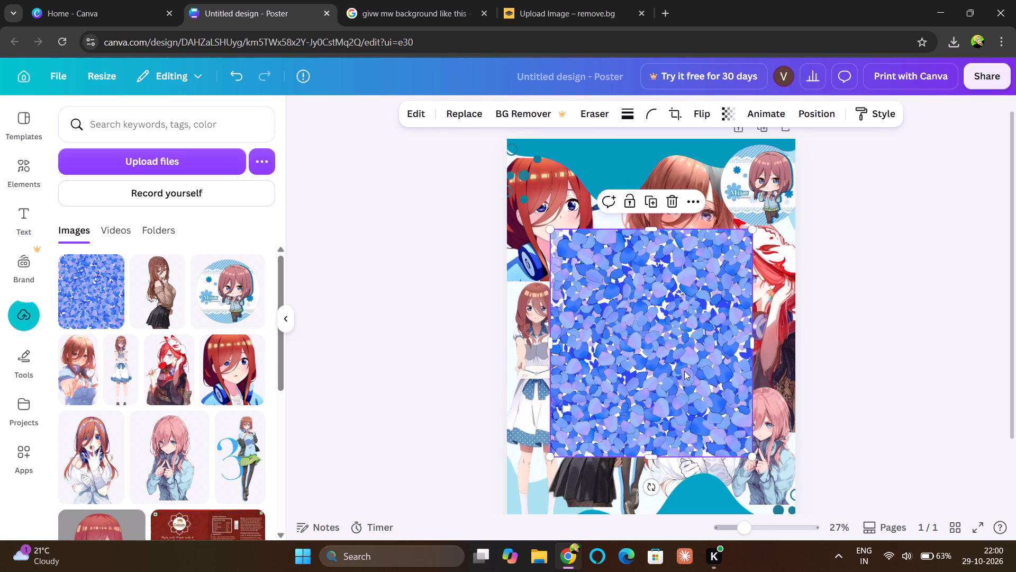
drag(672, 310, 622, 225)
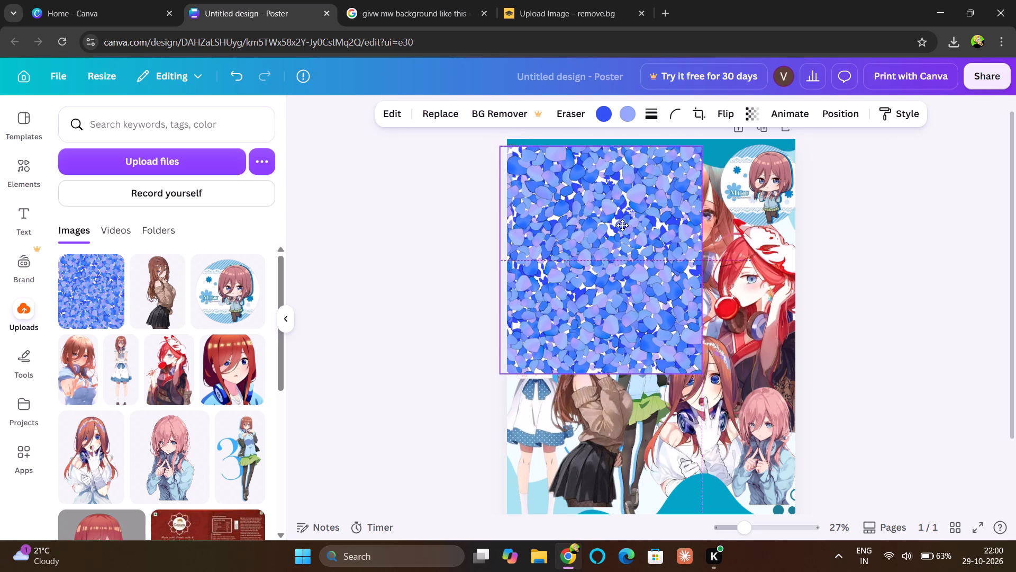
drag(622, 225, 623, 221)
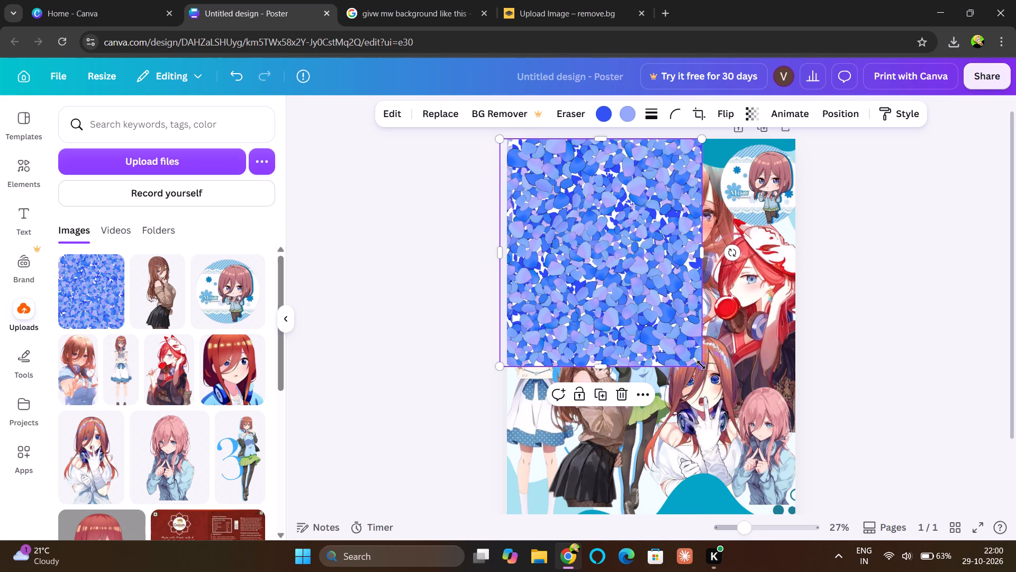
drag(701, 365, 821, 528)
Send the blue petal image to the back, behind all the Miku cutouts, and deselect it.
click(709, 160)
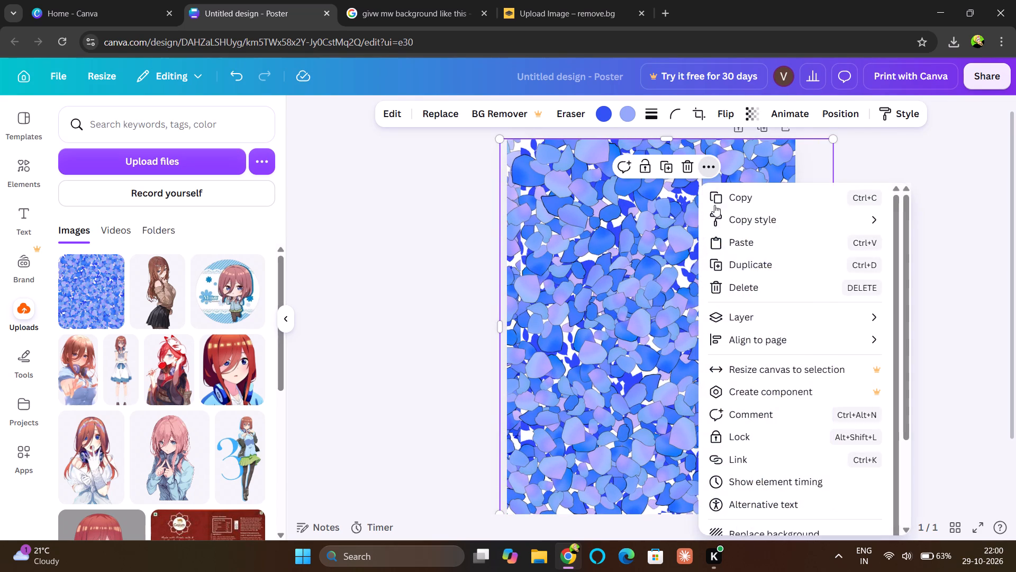
click(754, 318)
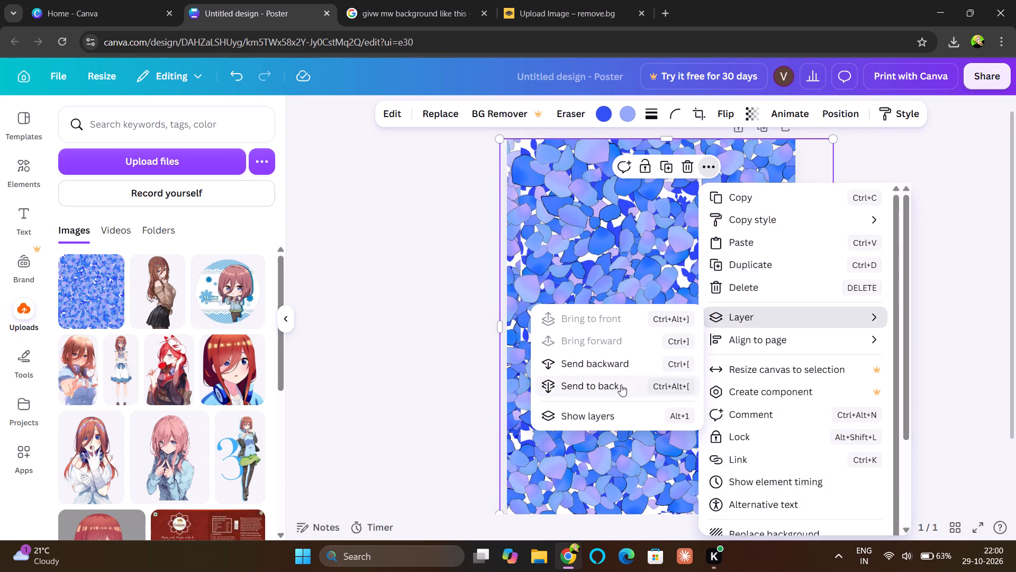
click(621, 385)
click(375, 314)
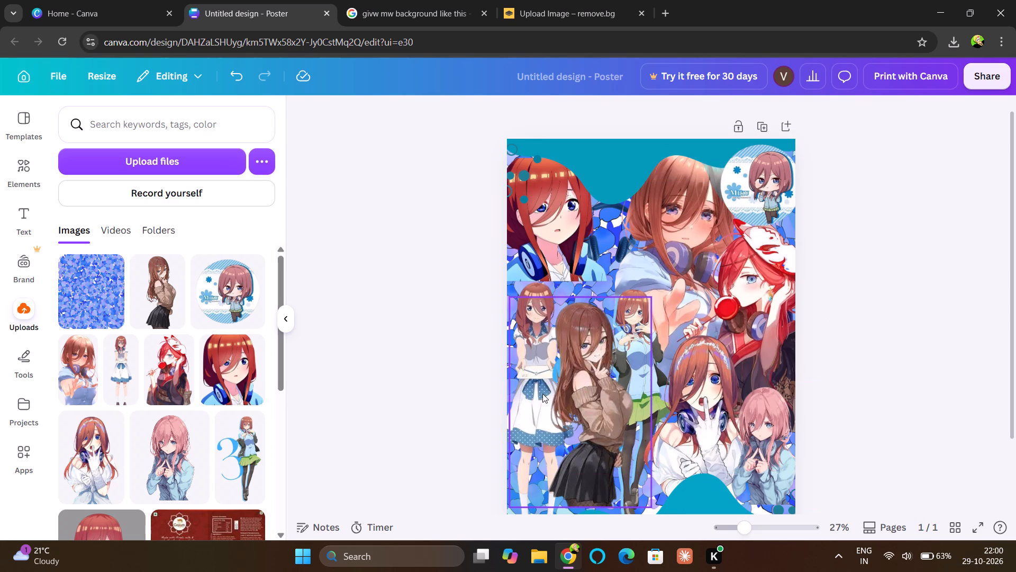
Move the brown-sweater Miku cutout off the page, beyond the poster's right edge.
drag(589, 365, 831, 343)
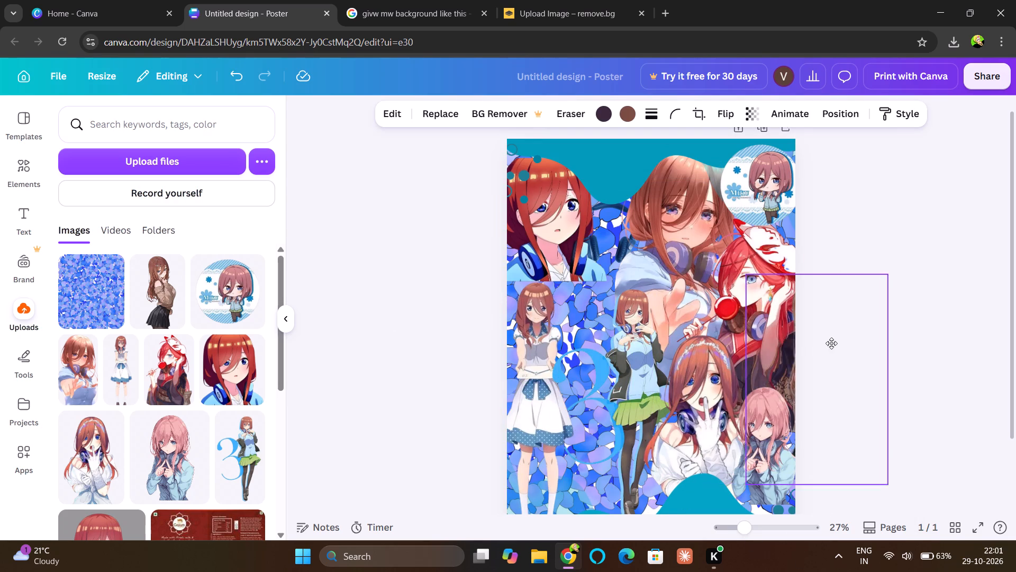
drag(831, 343, 868, 337)
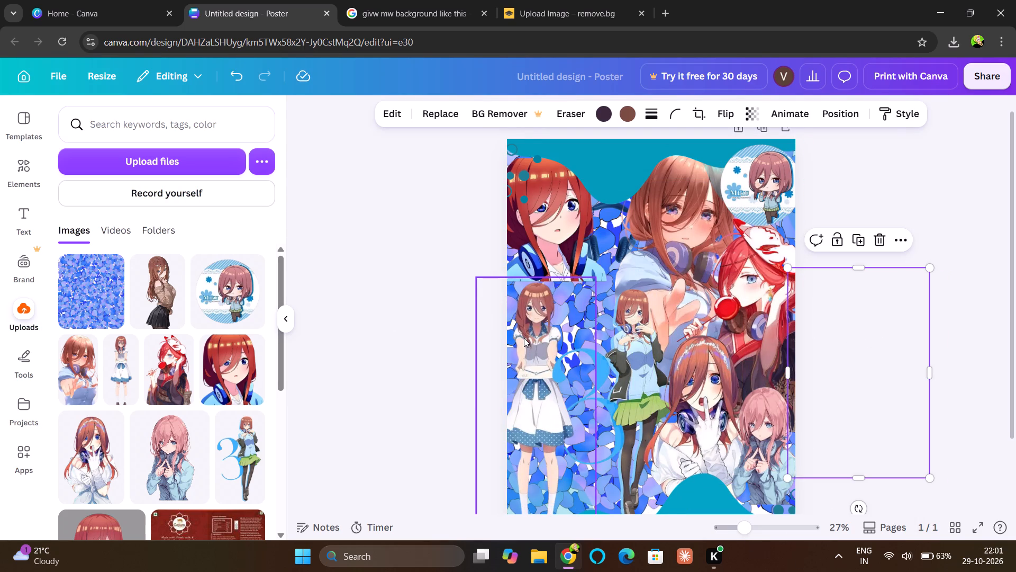
Undo the brown-sweater Miku cutout's move off the page.
click(524, 338)
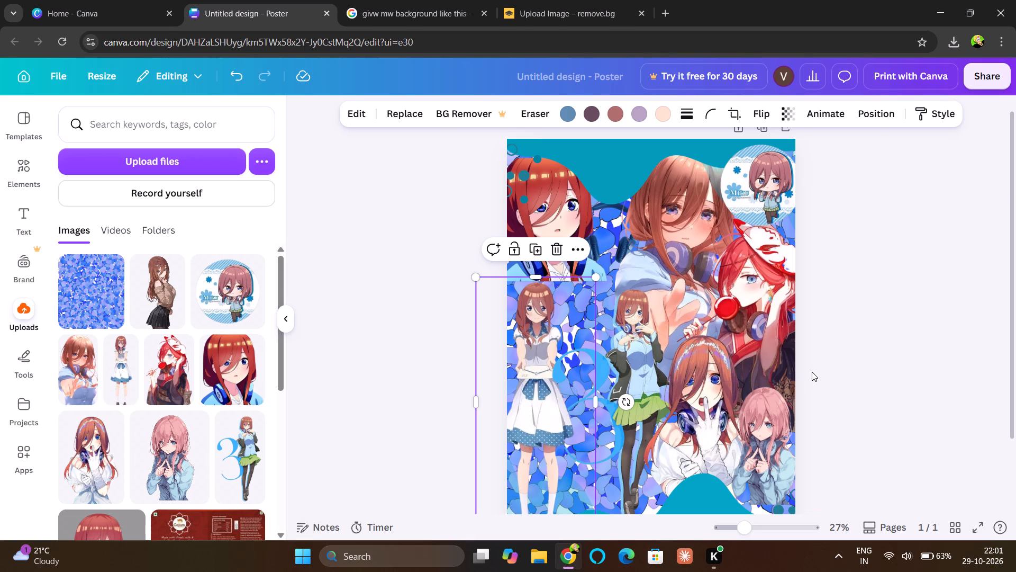
key(ctrl+z)
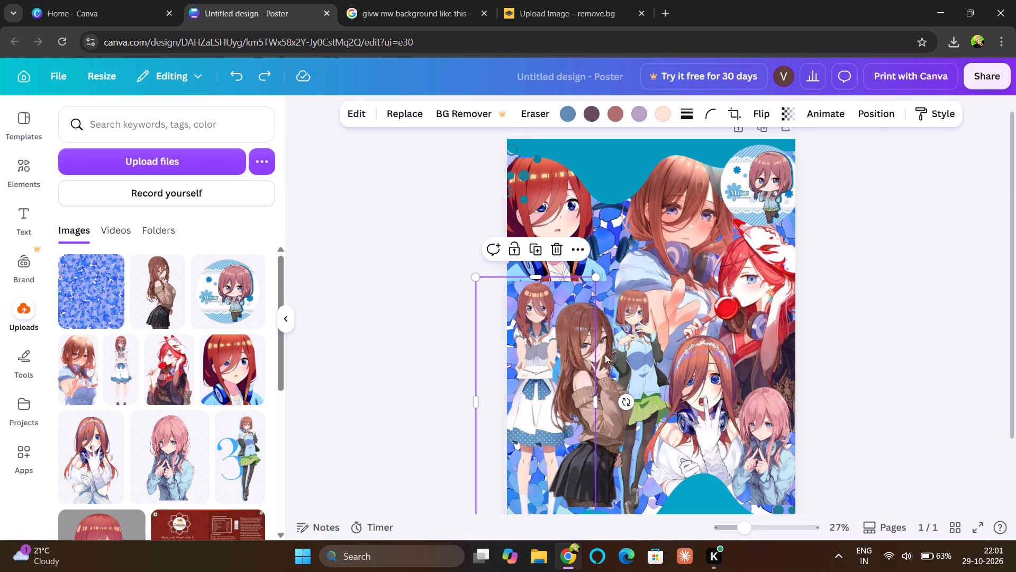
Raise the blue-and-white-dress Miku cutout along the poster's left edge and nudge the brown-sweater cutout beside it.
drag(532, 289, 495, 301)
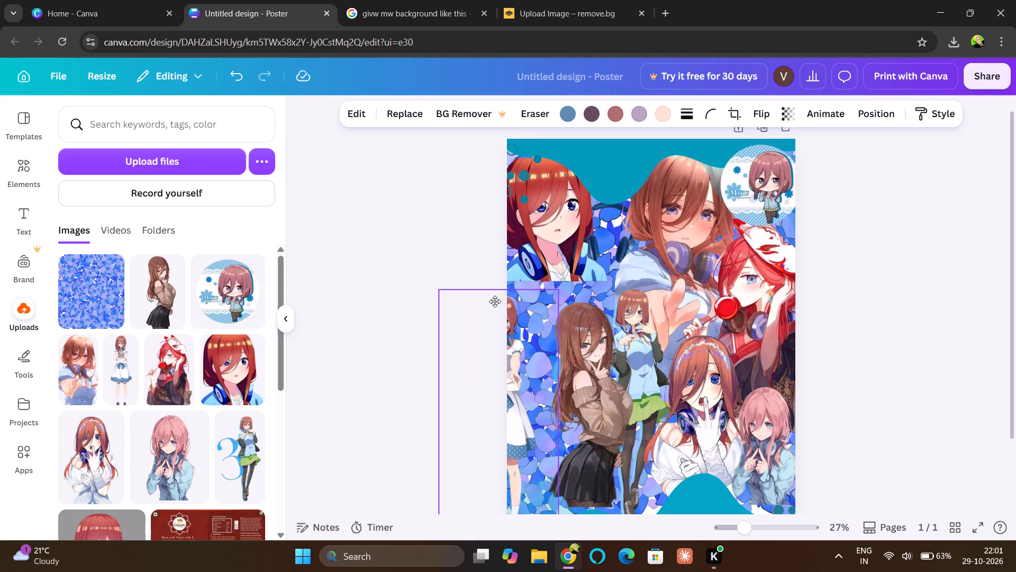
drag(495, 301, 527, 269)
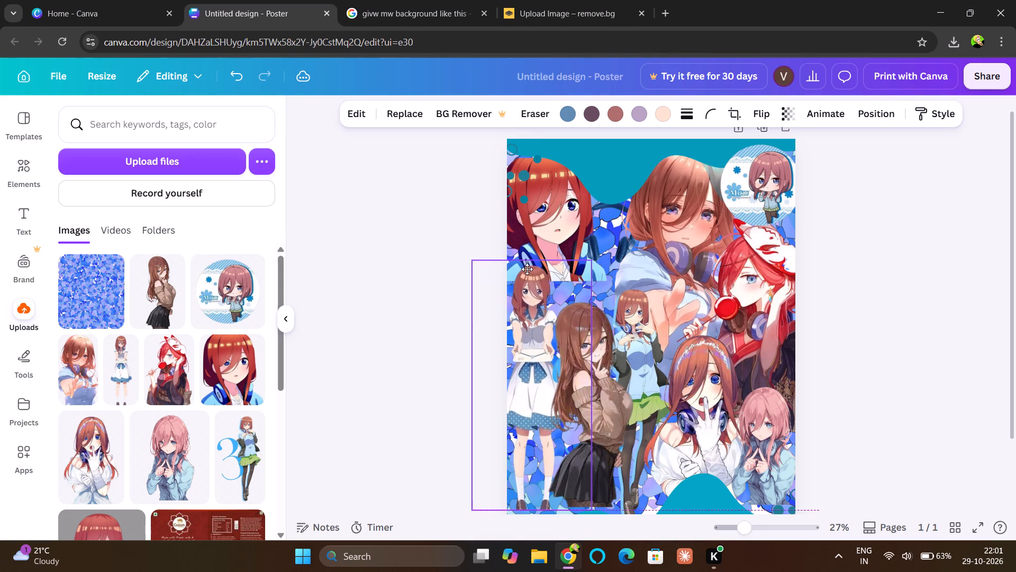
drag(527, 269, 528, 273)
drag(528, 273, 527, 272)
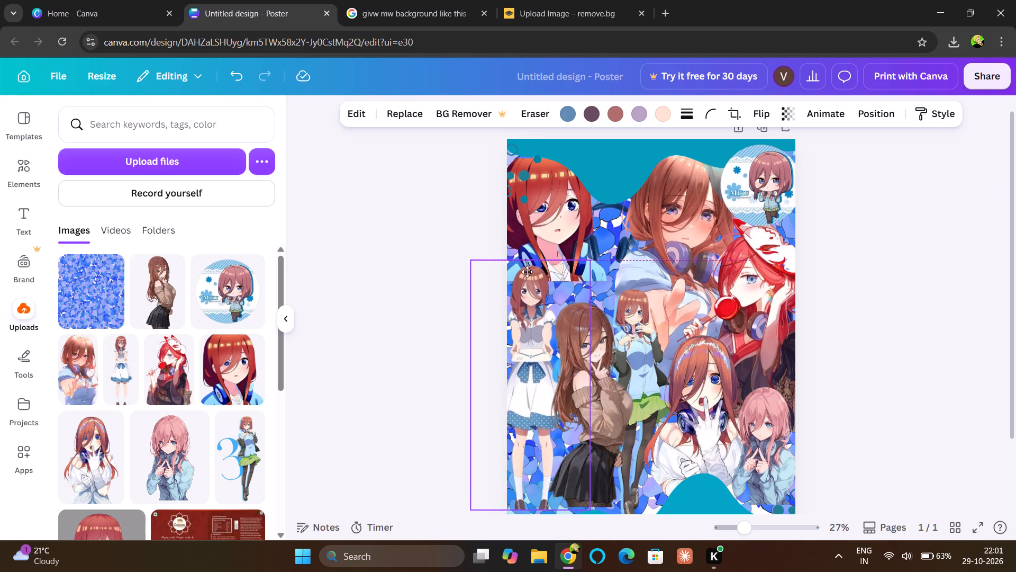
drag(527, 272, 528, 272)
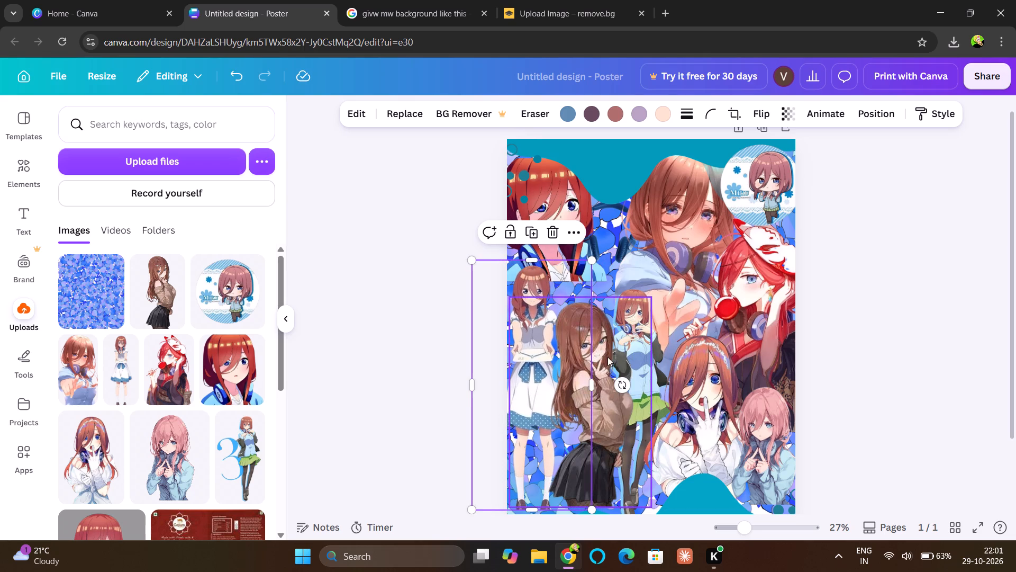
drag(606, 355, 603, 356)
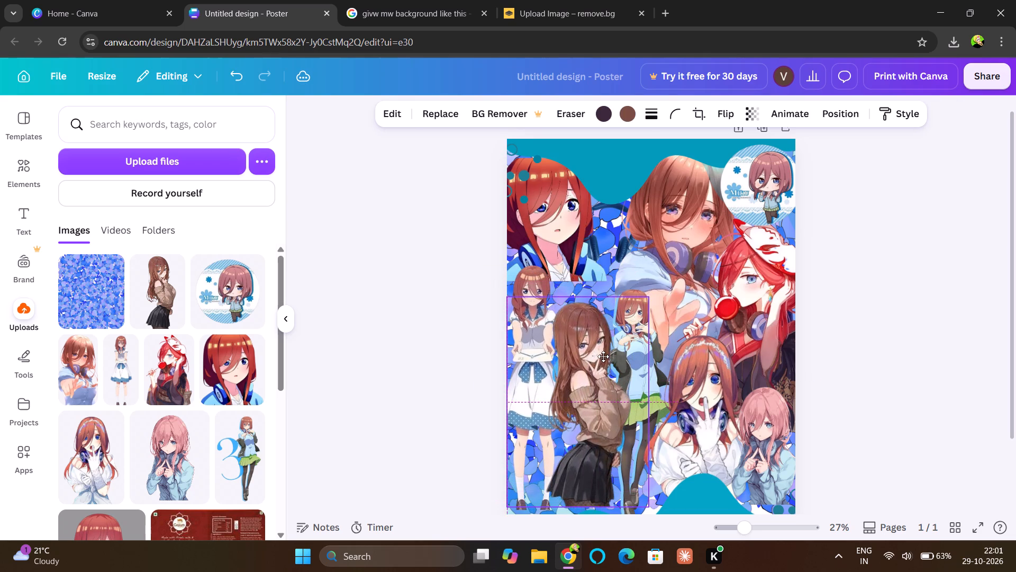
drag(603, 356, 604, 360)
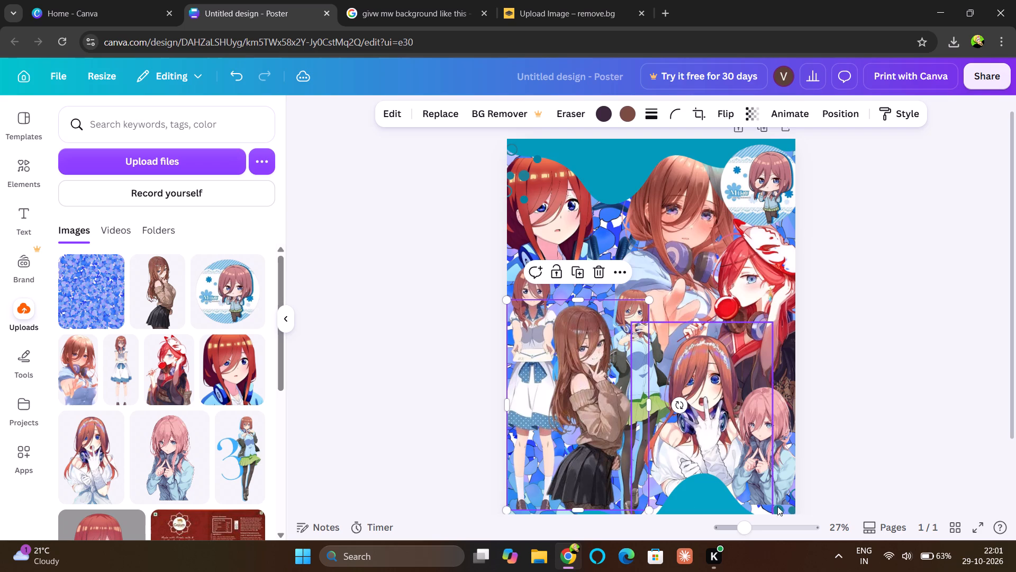
Delete the teal wave shapes along the poster's bottom and top edges.
click(693, 503)
drag(693, 503, 692, 470)
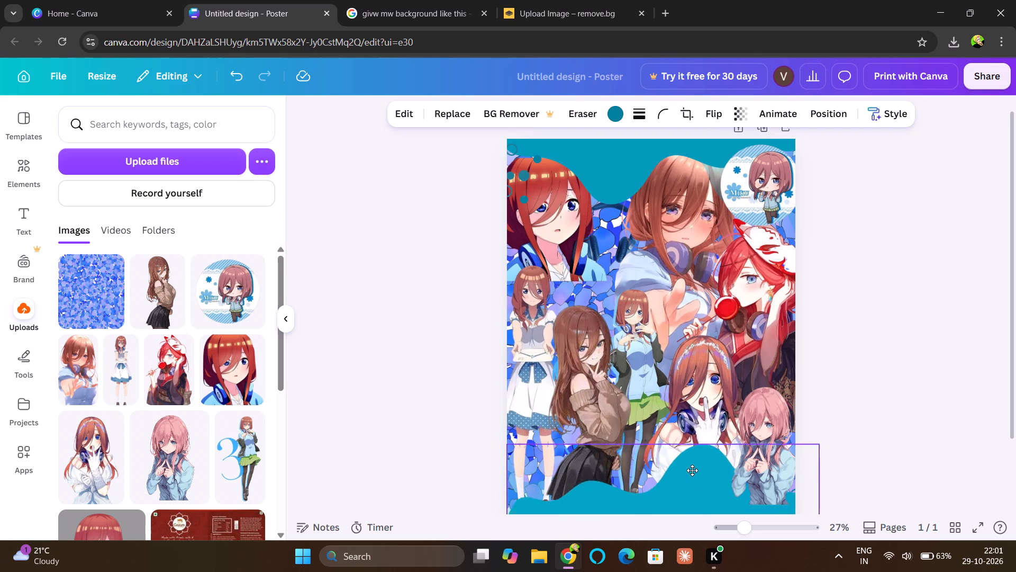
drag(692, 470, 688, 480)
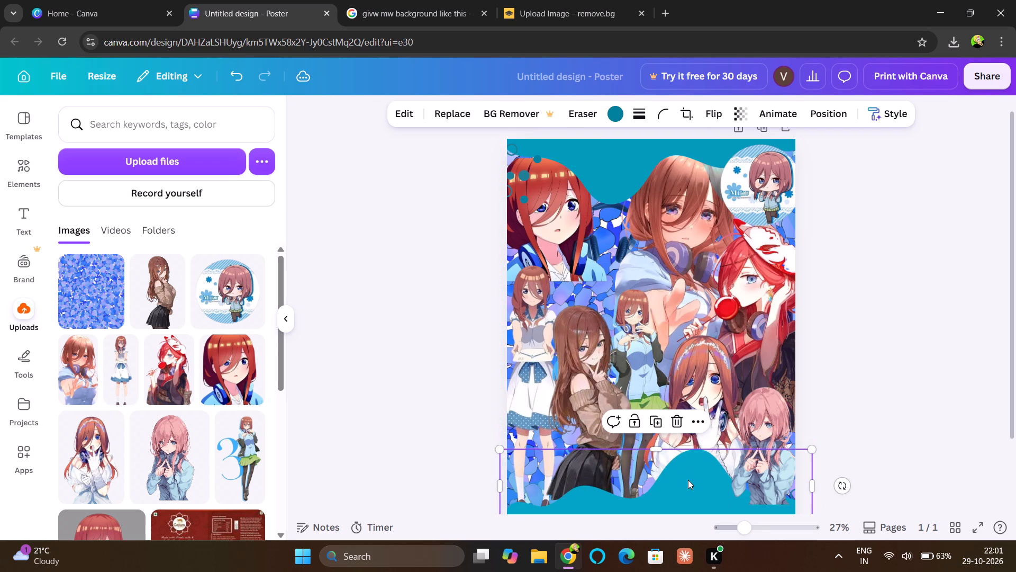
click(677, 423)
click(612, 151)
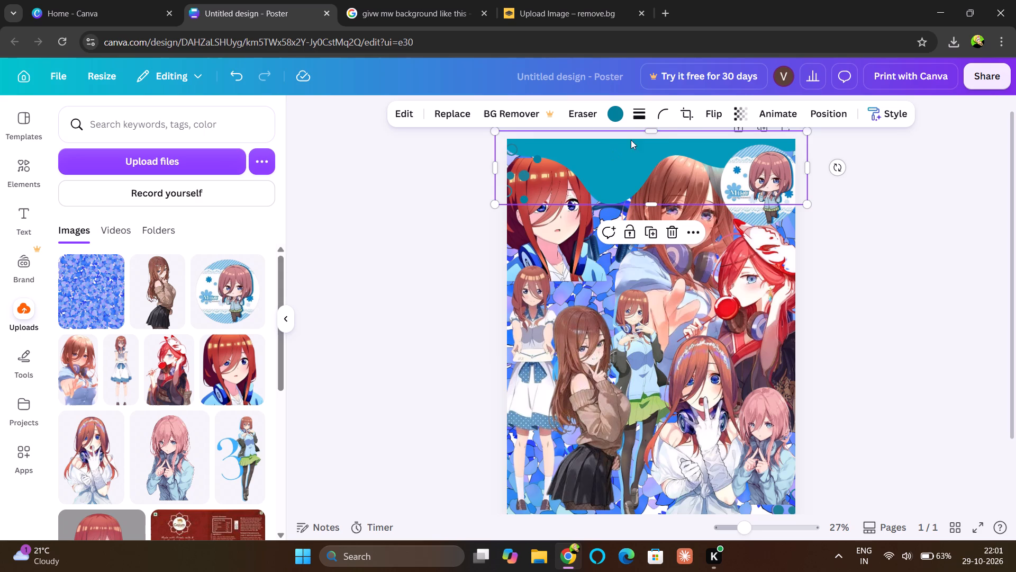
click(670, 235)
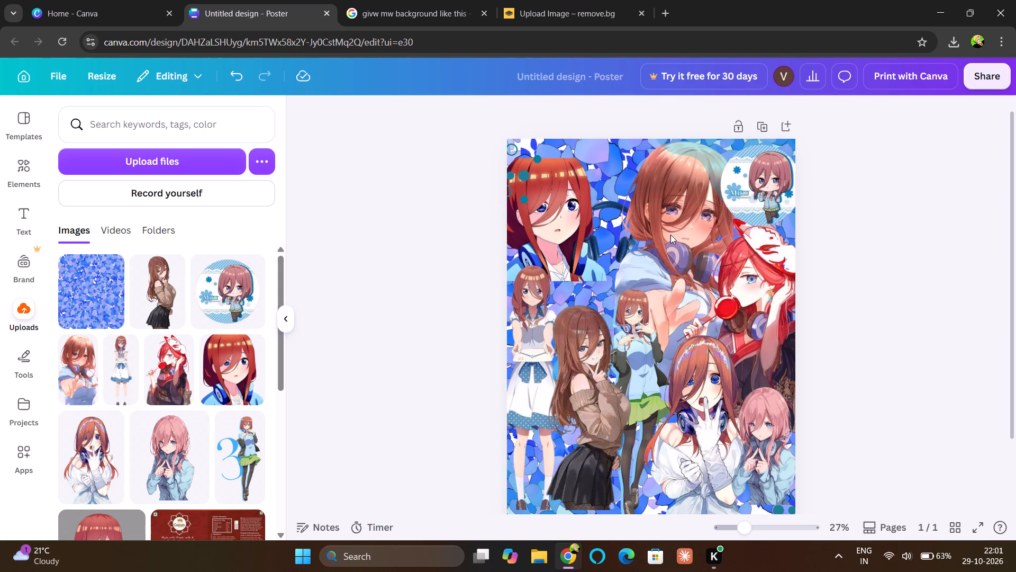
Delete the translucent teal decoration over the large Miku's hair in the poster's upper-right corner.
click(694, 144)
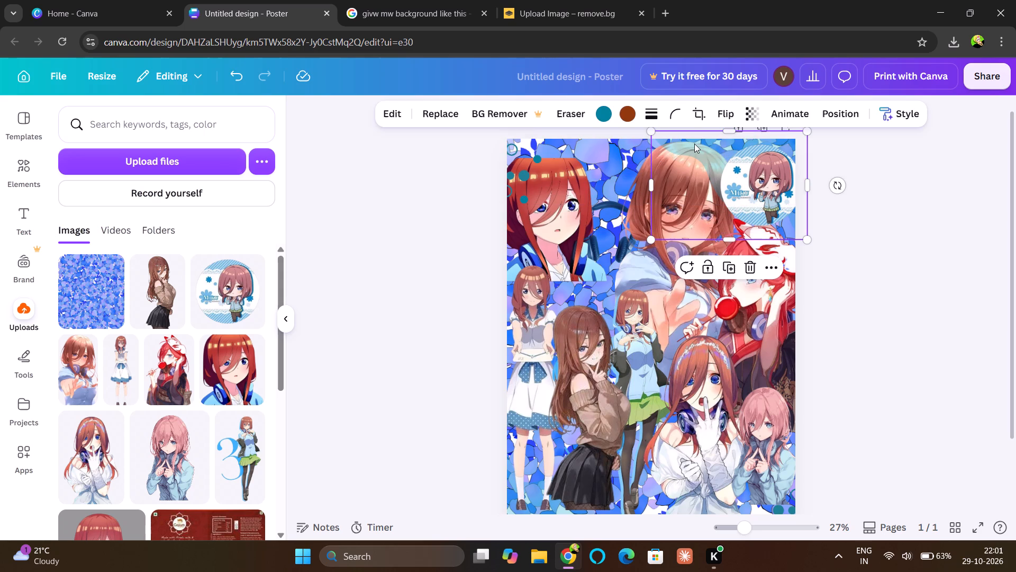
click(754, 265)
Shrink the round chibi badge to about 12.1 by 12.1 and place it in the poster's upper-right corner.
click(680, 200)
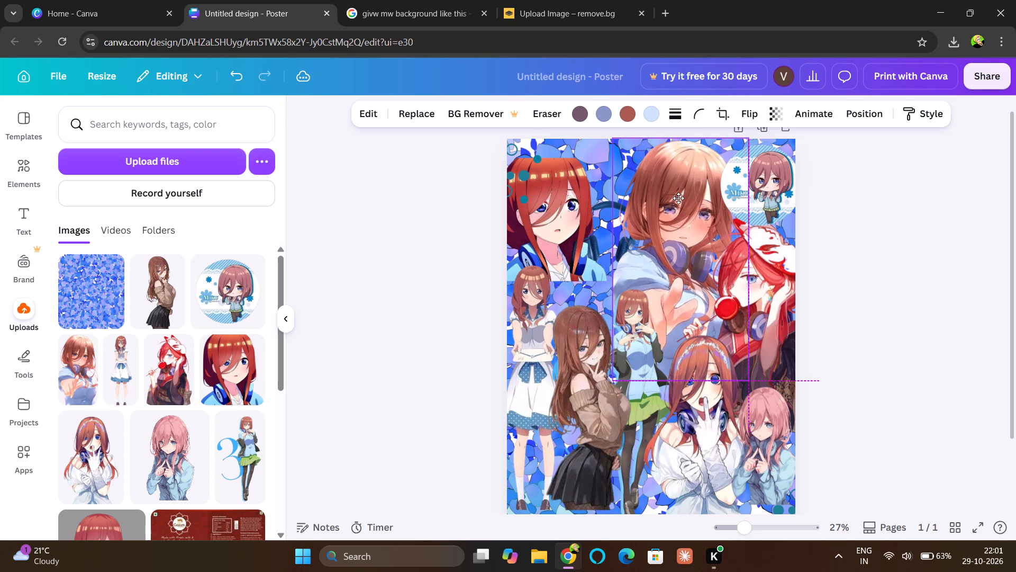
drag(758, 175, 629, 174)
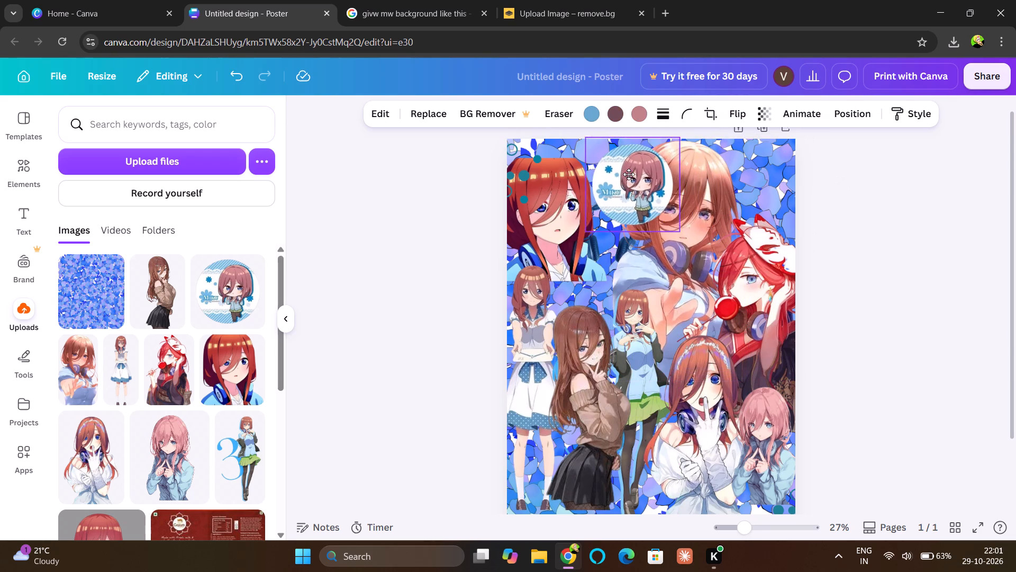
drag(629, 174, 612, 175)
drag(665, 234, 654, 227)
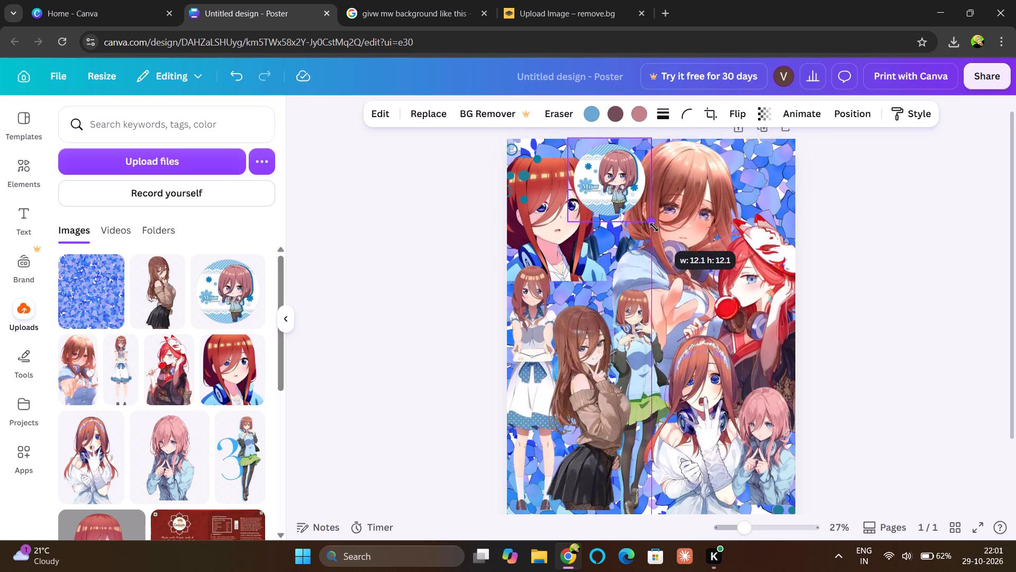
drag(654, 227, 650, 224)
drag(615, 175, 716, 171)
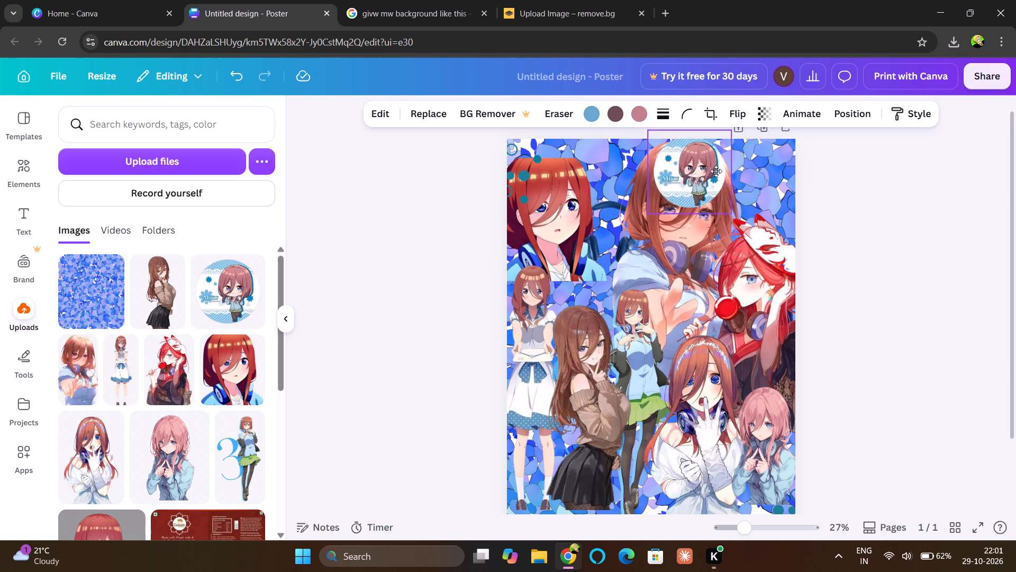
drag(716, 171, 768, 172)
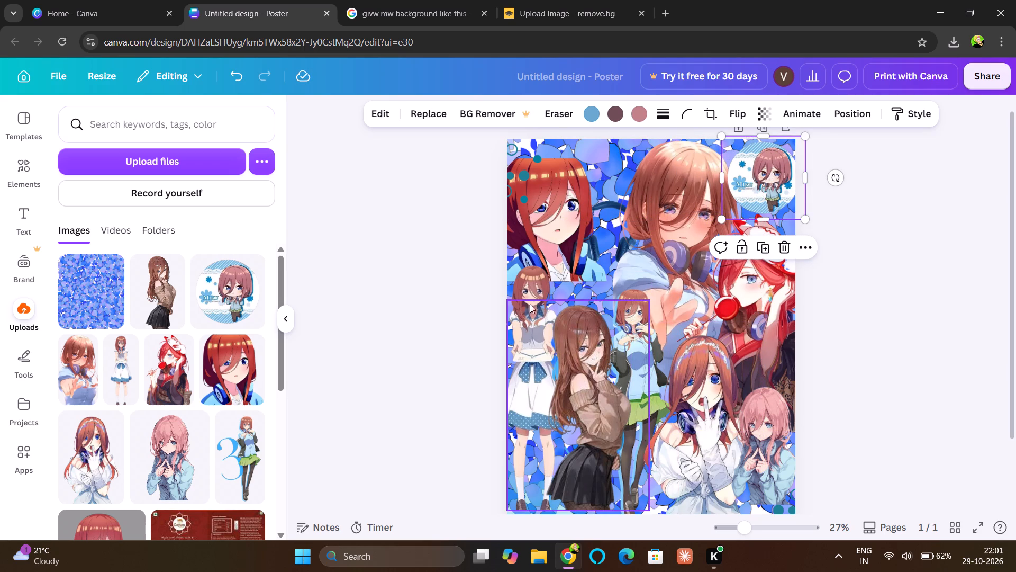
Move the red-haired Miku headshot up to the poster's top edge and deselect it.
drag(560, 219, 559, 201)
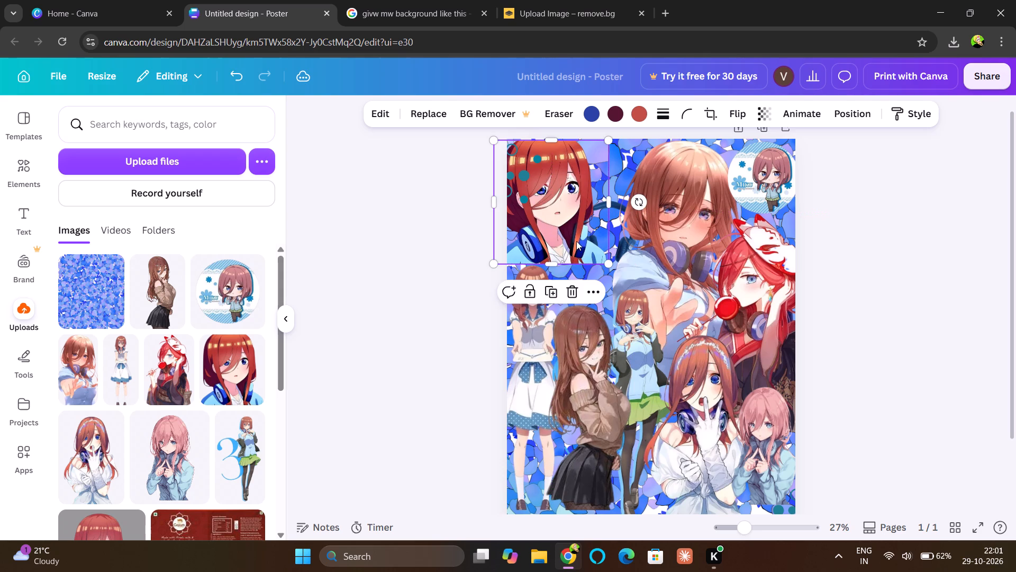
click(831, 291)
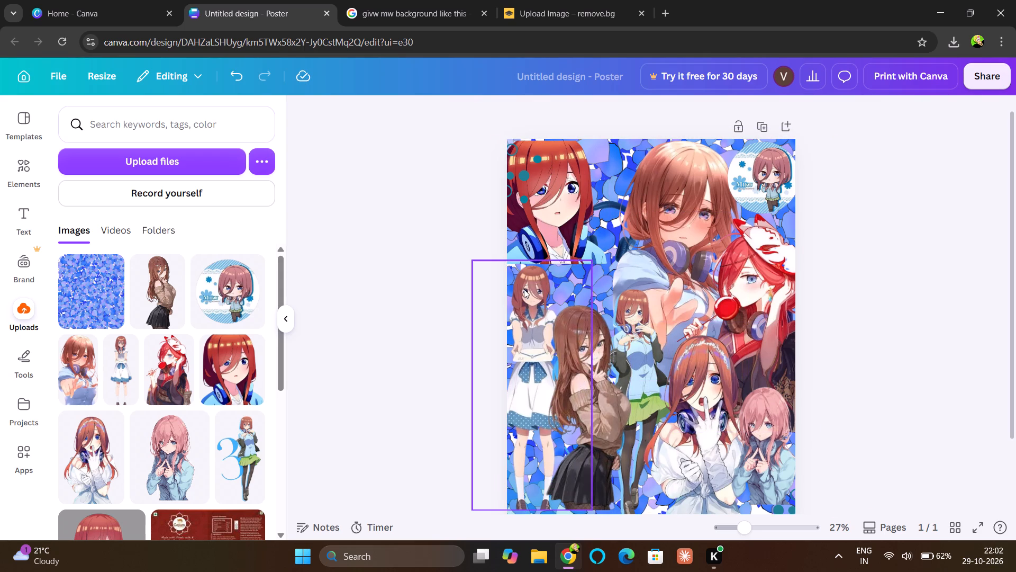
Set the blue-and-white-dress cutout aside near the poster's top and move the brown-sweater cutout to the lower-left edge.
drag(524, 288, 663, 237)
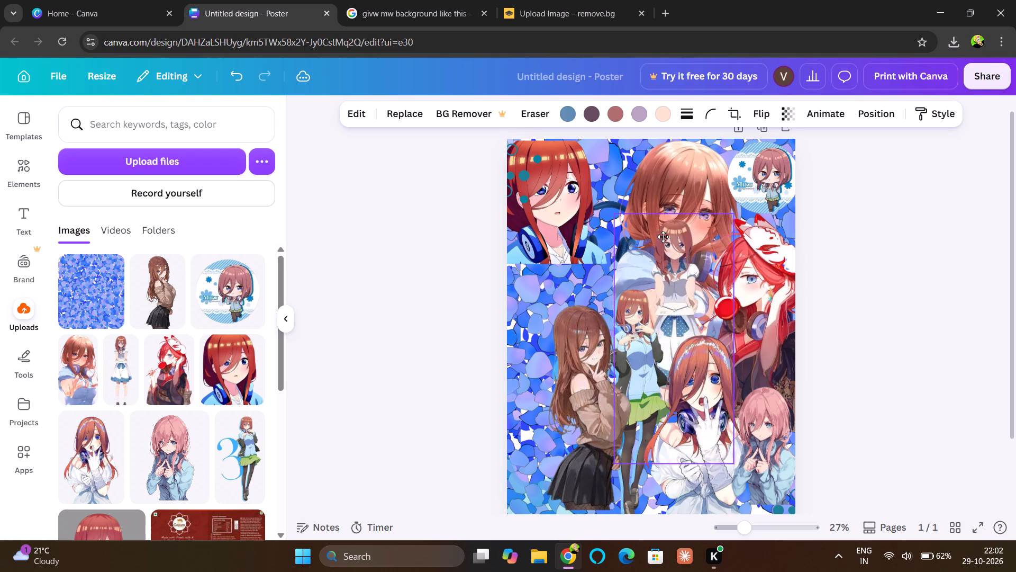
drag(663, 237, 613, 170)
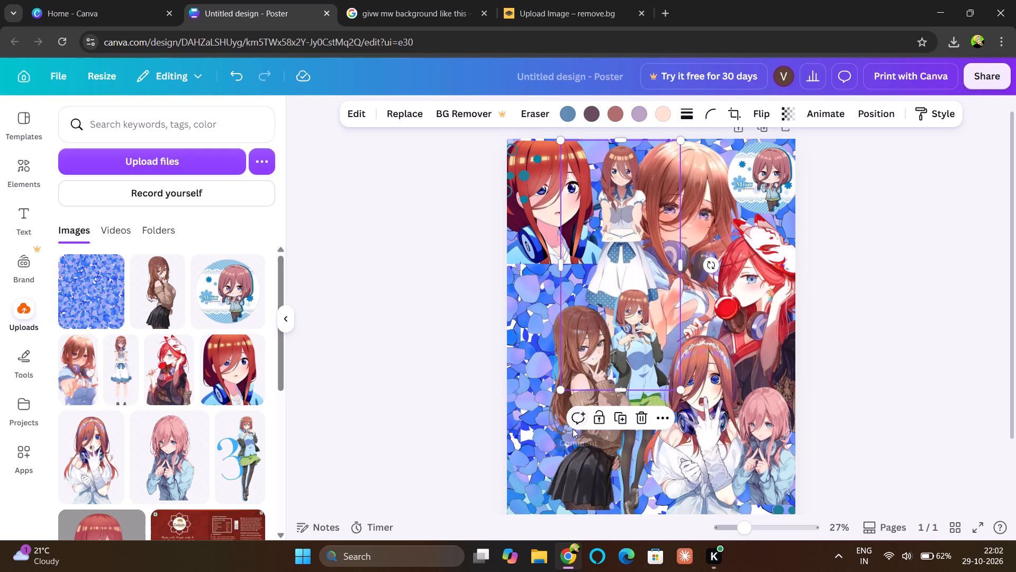
drag(578, 436, 536, 447)
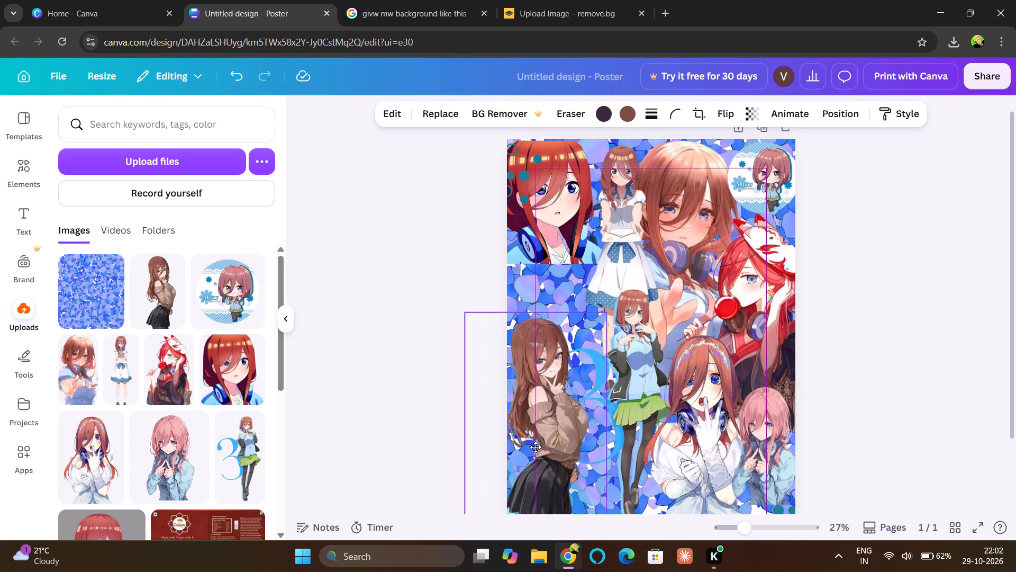
drag(536, 447, 533, 443)
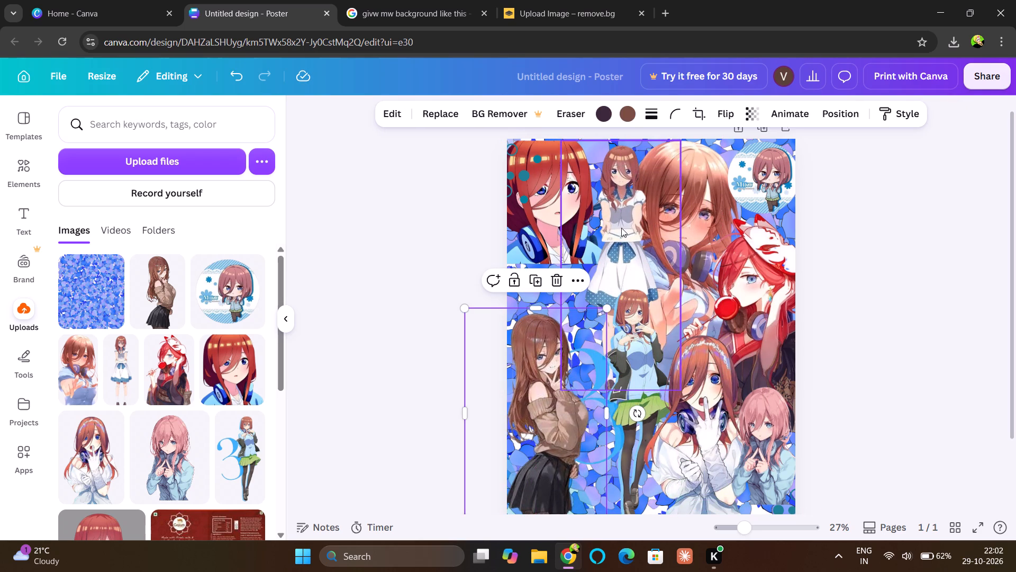
Place the blue-and-white-dress cutout between the brown-sweater and green-skirt cutouts, and bring it forward one layer.
drag(621, 228, 599, 357)
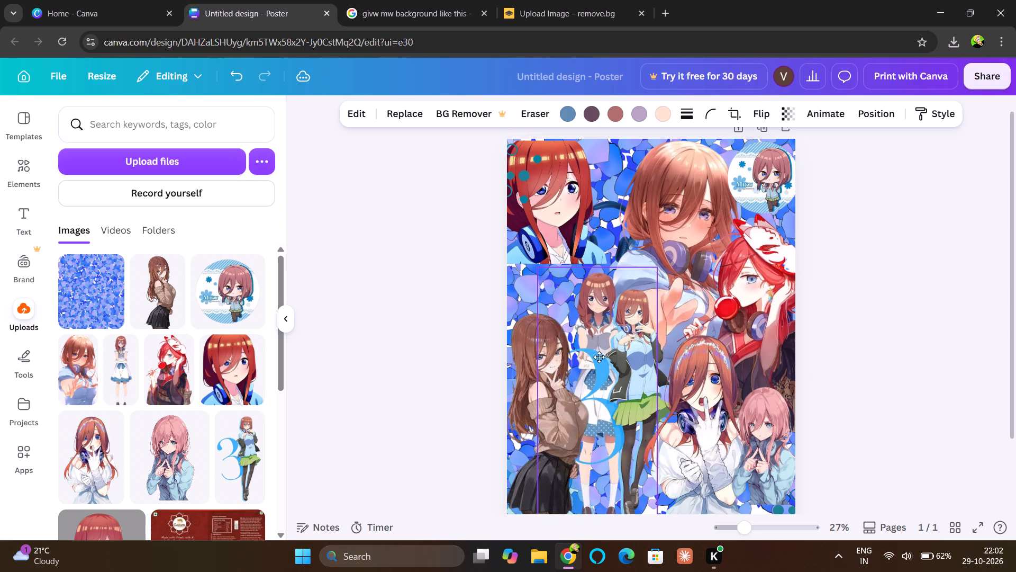
drag(599, 357, 593, 335)
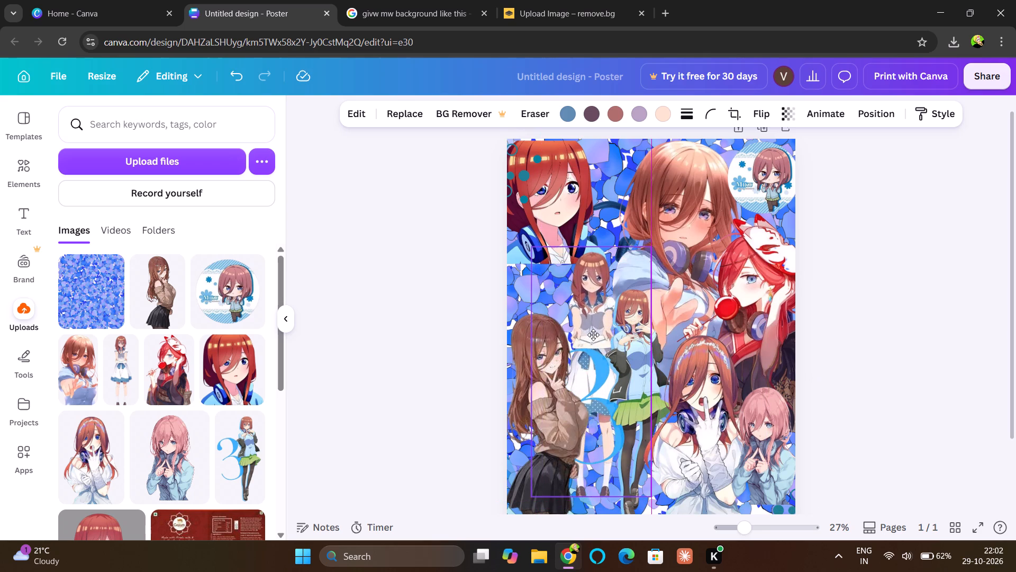
drag(593, 335, 593, 328)
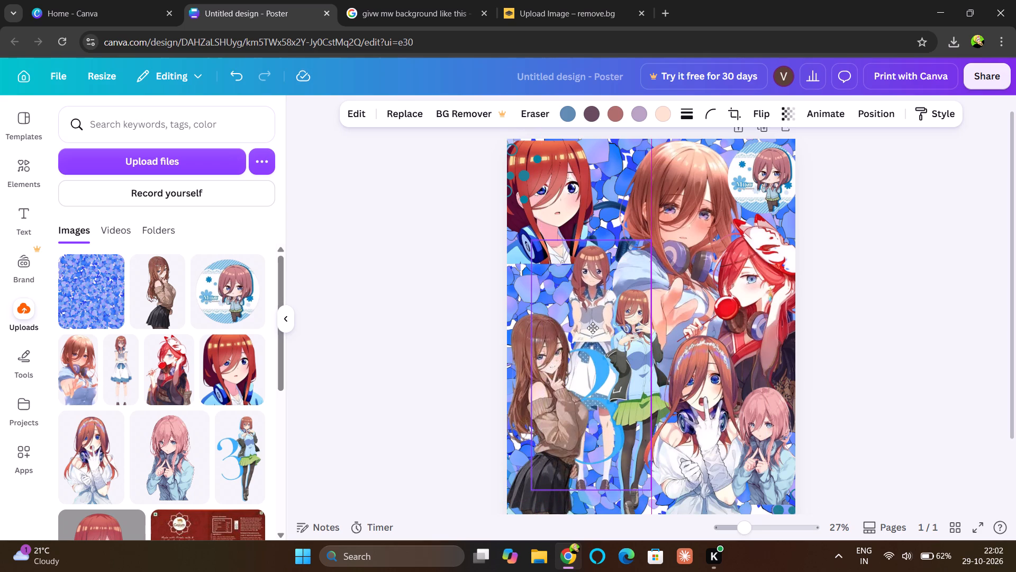
drag(593, 328, 589, 327)
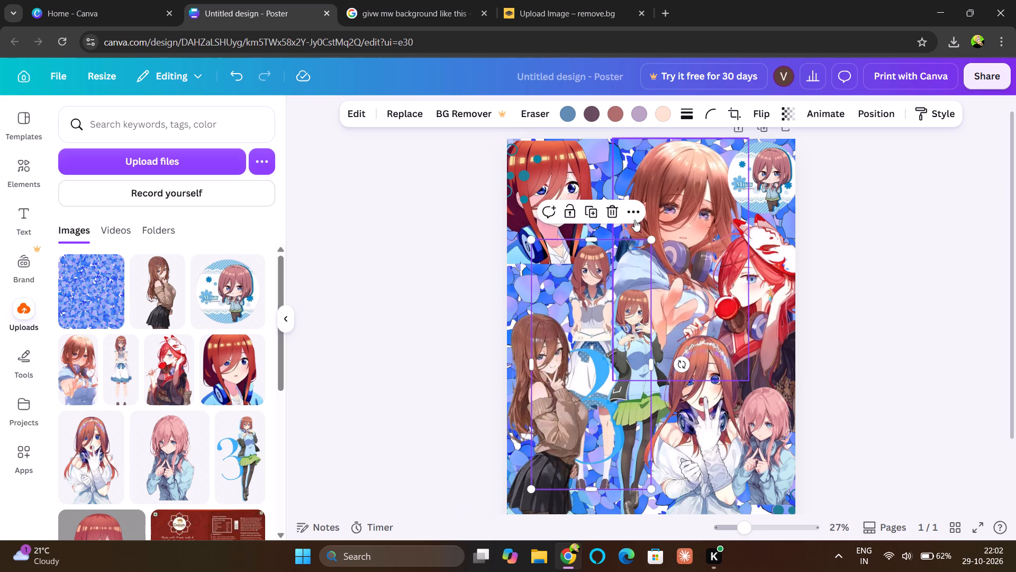
click(632, 209)
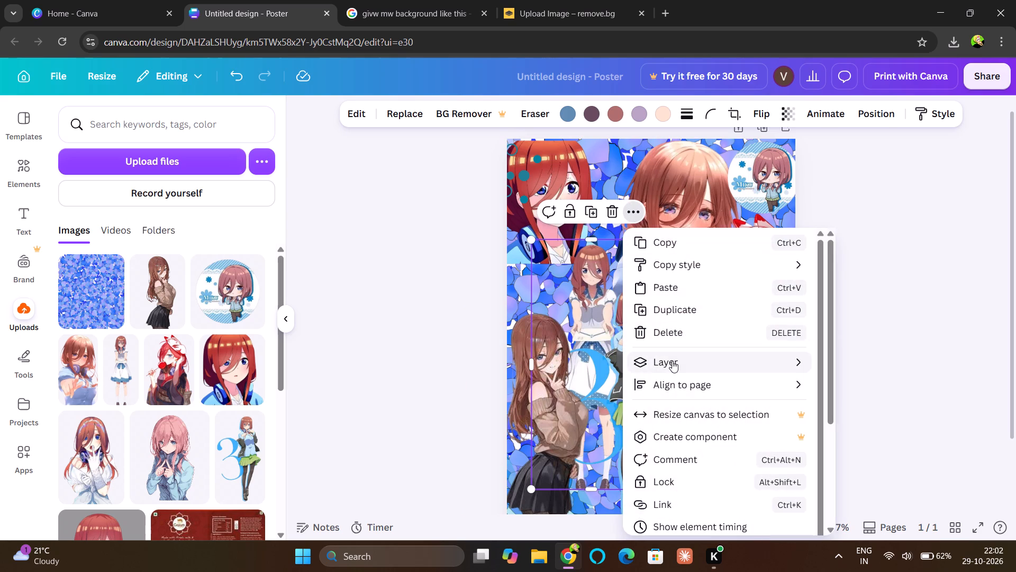
click(672, 361)
click(856, 387)
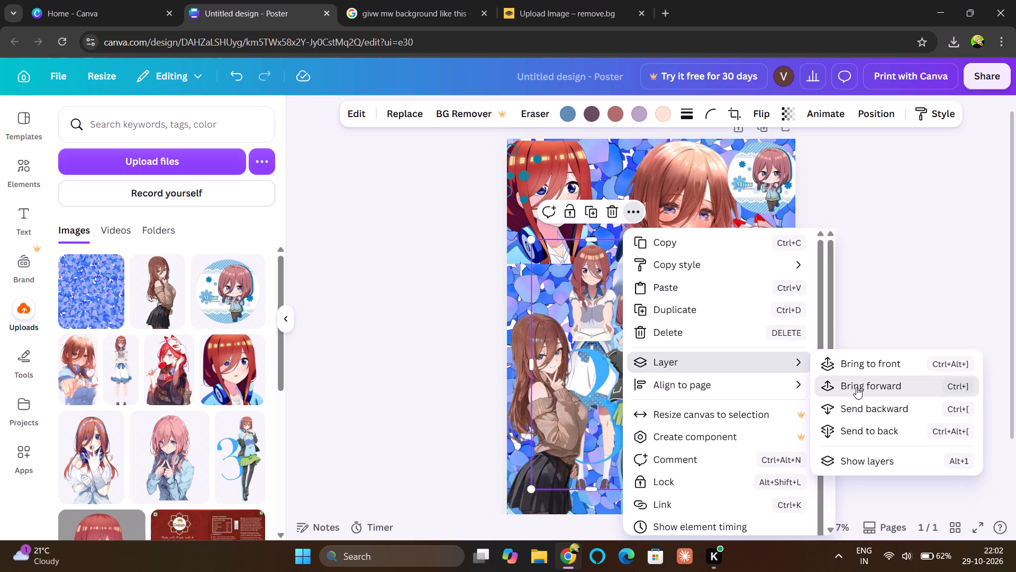
click(894, 268)
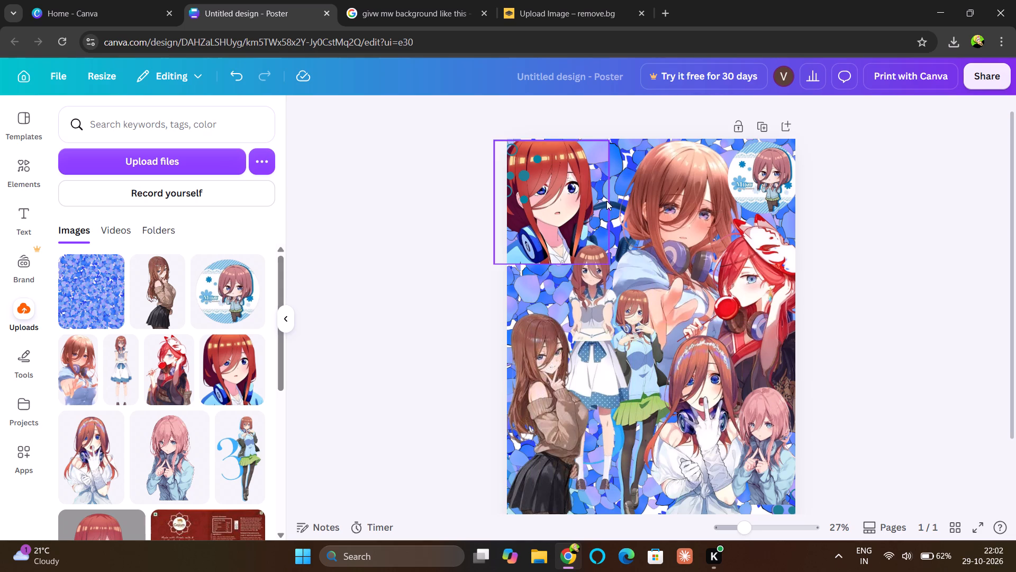
Move the headphones up to the poster's top edge, between the red-haired headshot and the large Miku cutout.
drag(611, 203, 614, 154)
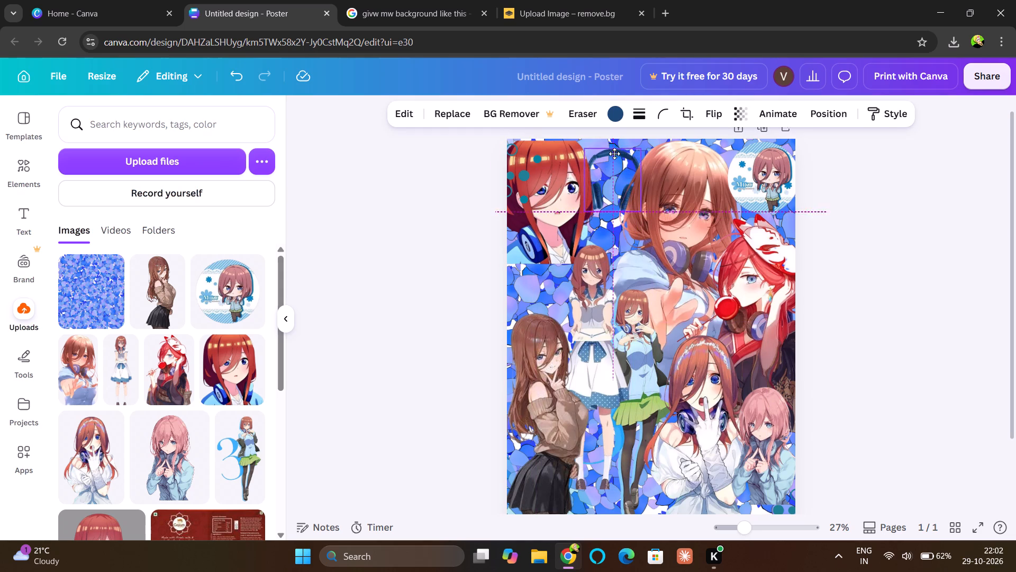
drag(614, 154, 614, 143)
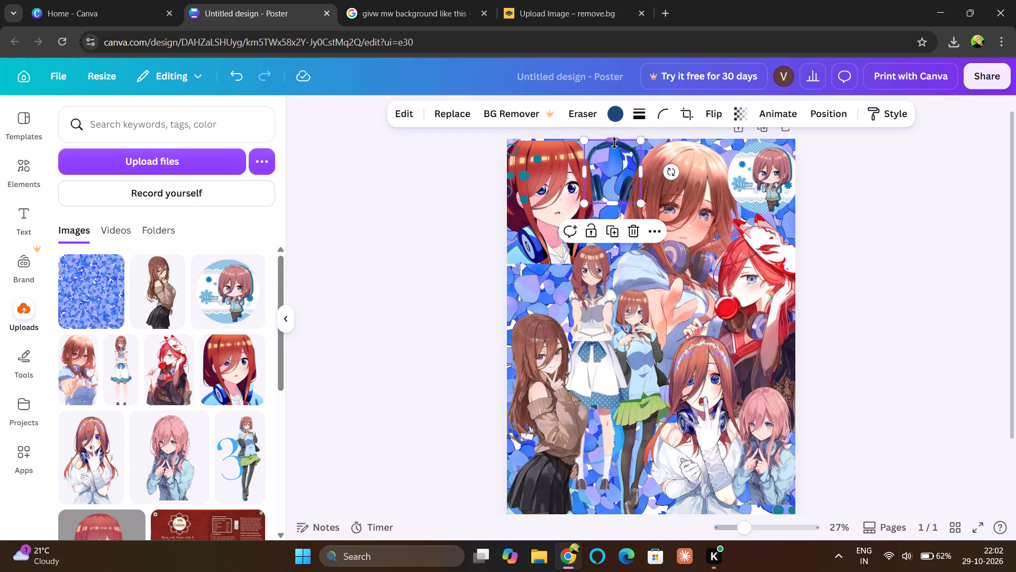
click(885, 404)
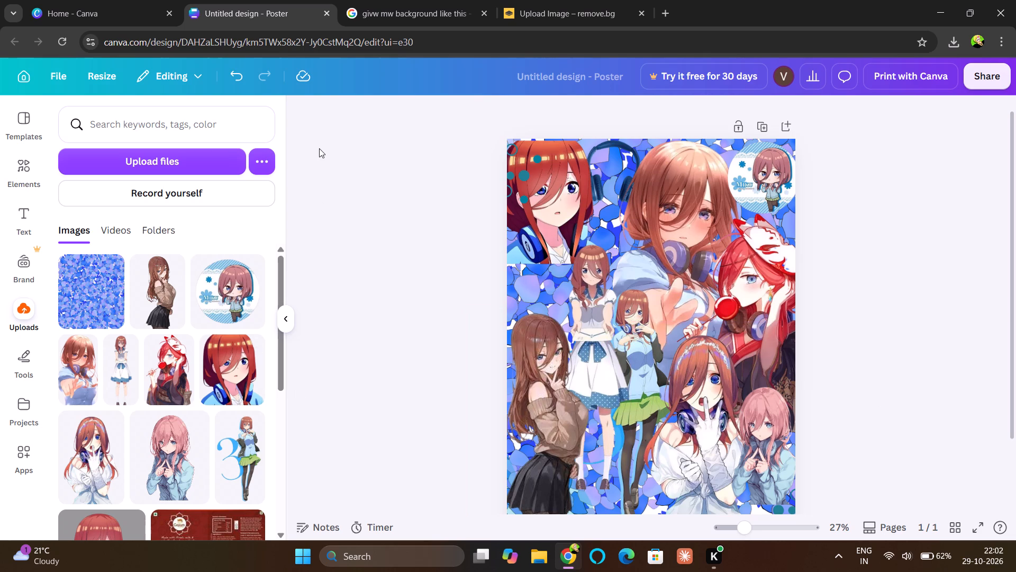
Leave the reverse-image results in the Google browser window and search for "miku nakanno photo for background".
click(439, 23)
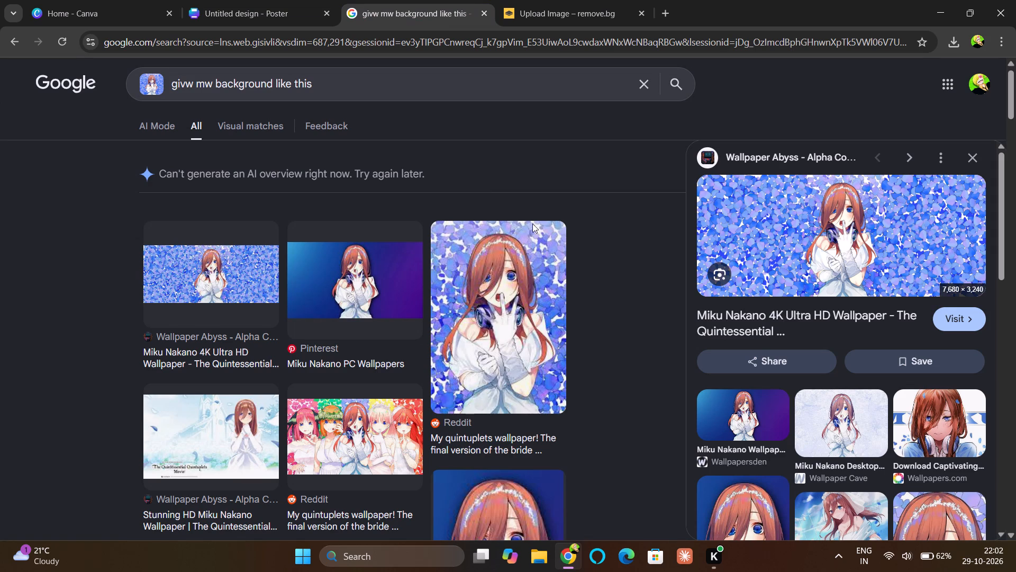
click(21, 37)
click(21, 37)
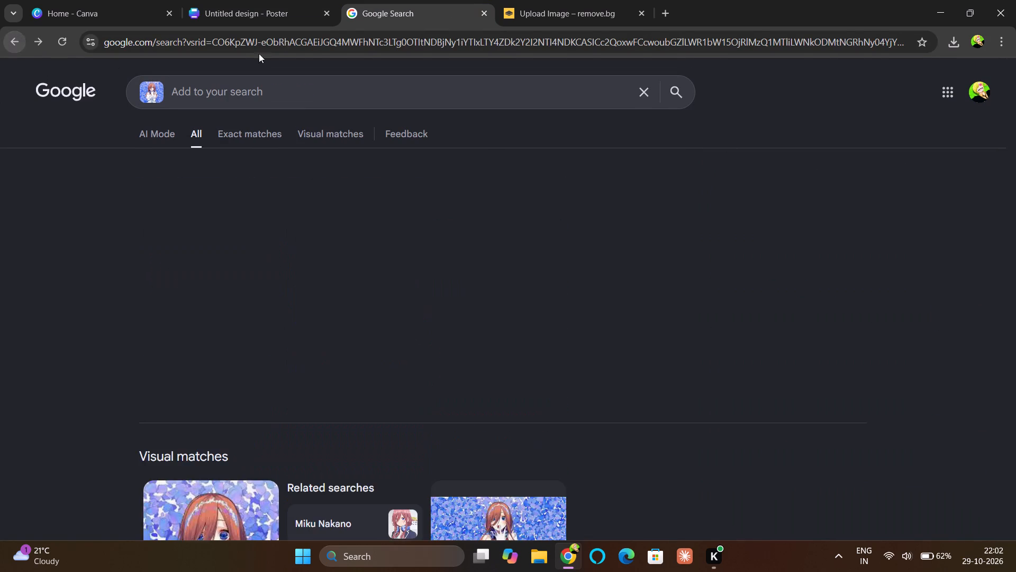
click(649, 100)
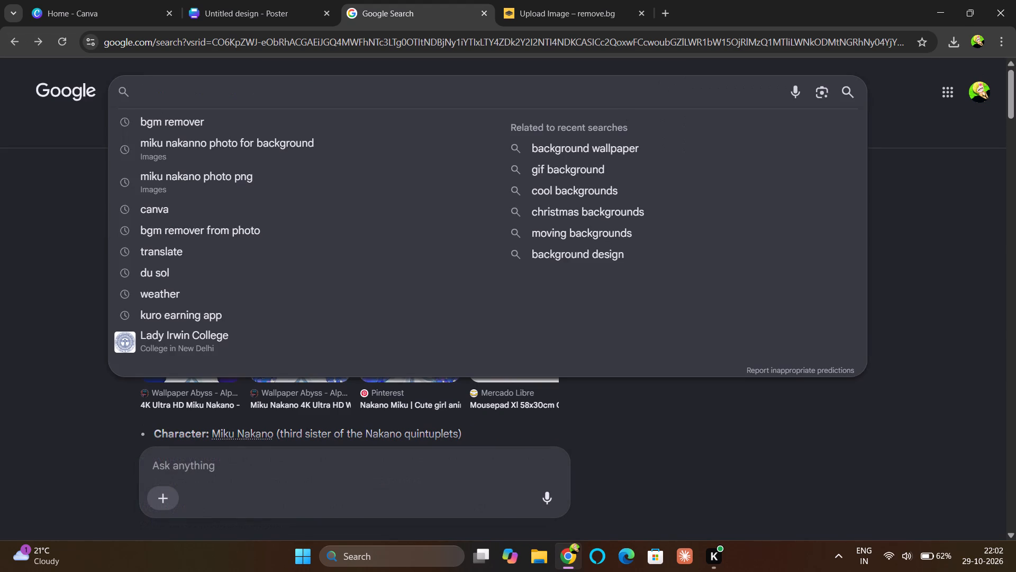
click(614, 452)
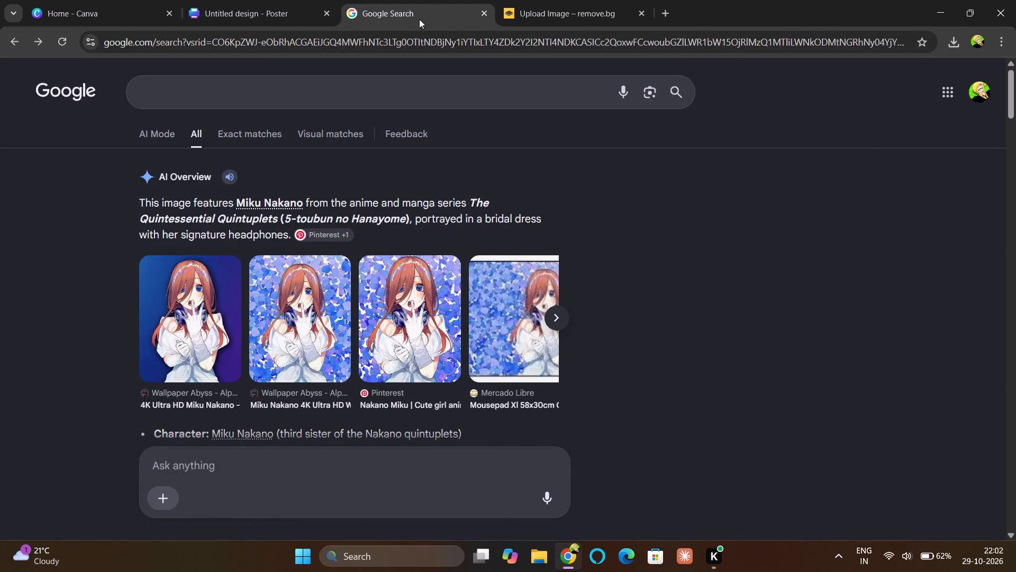
click(536, 42)
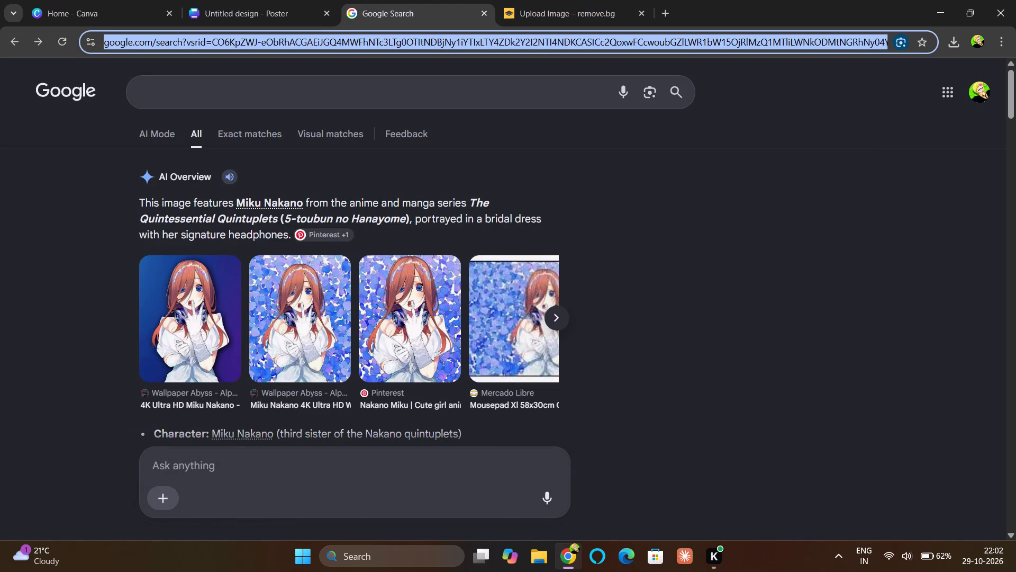
text(ki)
key(BackSpace)
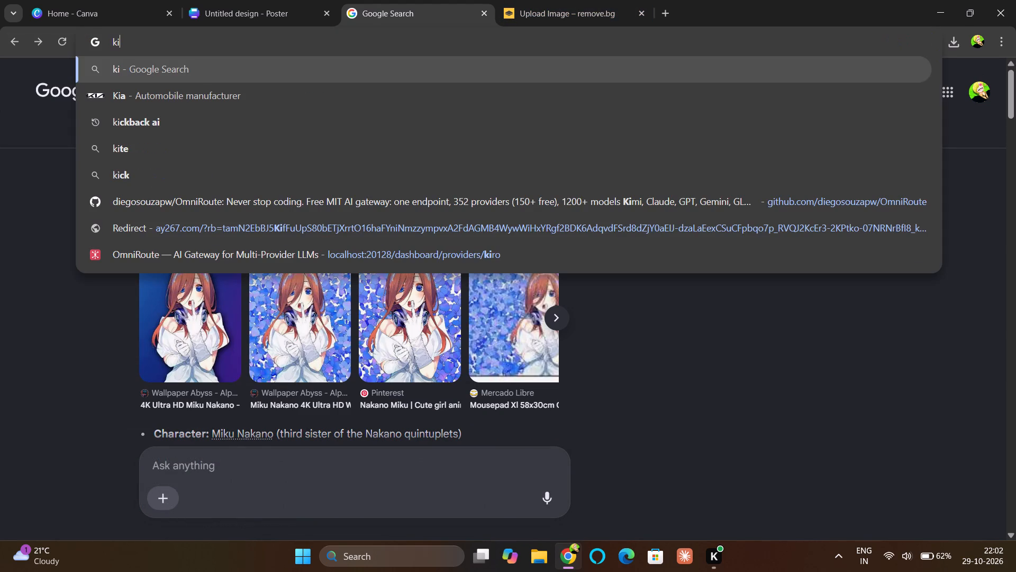
key(BackSpace)
text(miku)
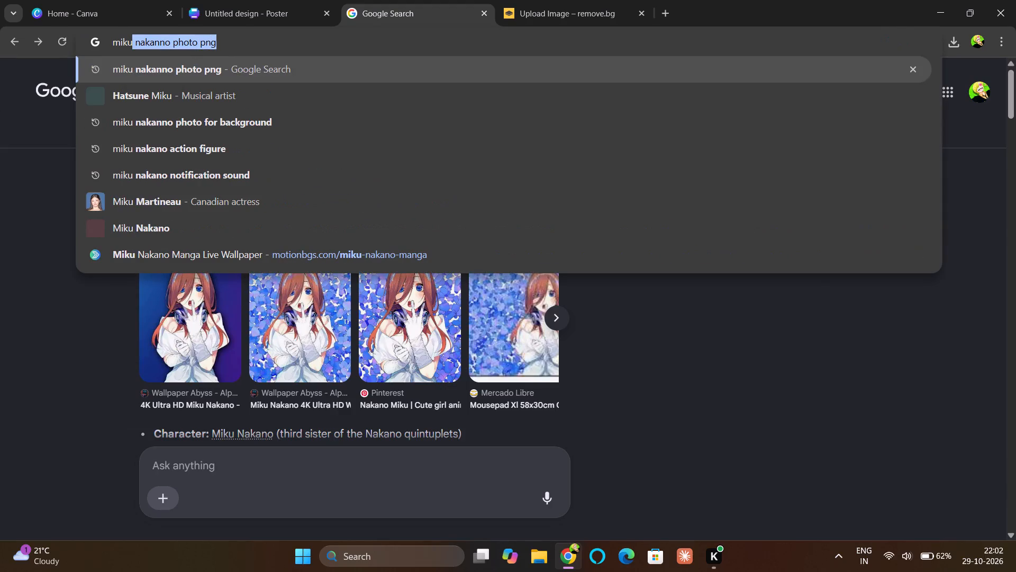
key(Down)
key(Down)
key(Return)
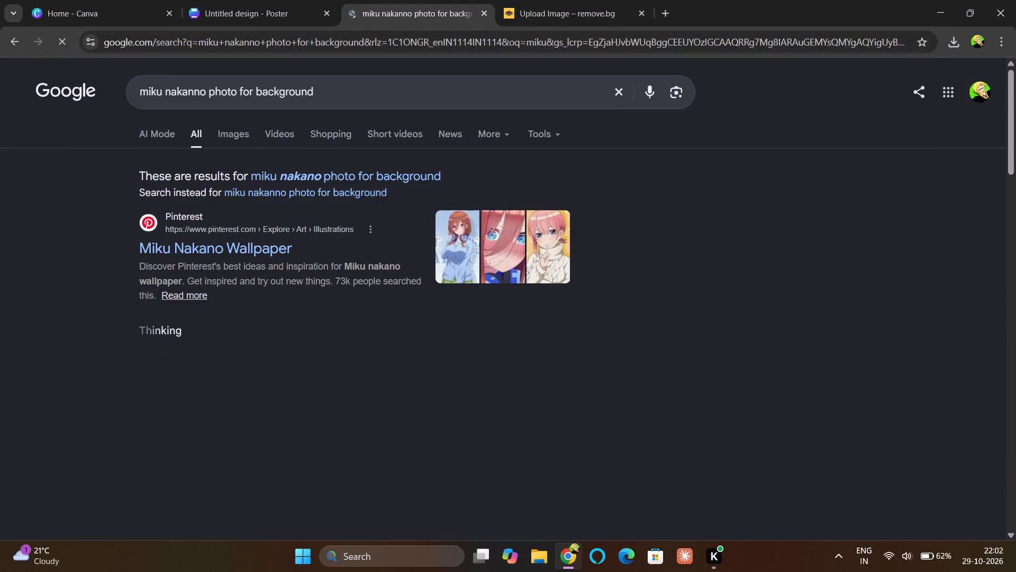
Change the Google search to "miku nakanno photo png" and show only image results.
click(476, 92)
key(BackSpace)
key(BackSpace)
key(BackSpace)
key(BackSpace)
key(BackSpace)
key(BackSpace)
key(BackSpace)
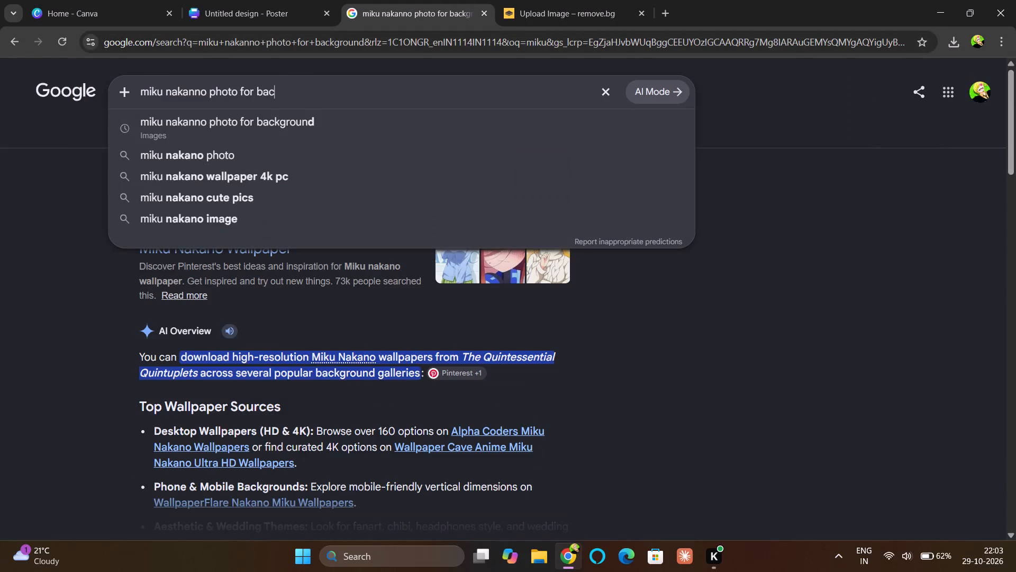
key(BackSpace)
key(BackSpace)
key(BackSpace)
key(BackSpace)
key(BackSpace)
key(BackSpace)
key(BackSpace)
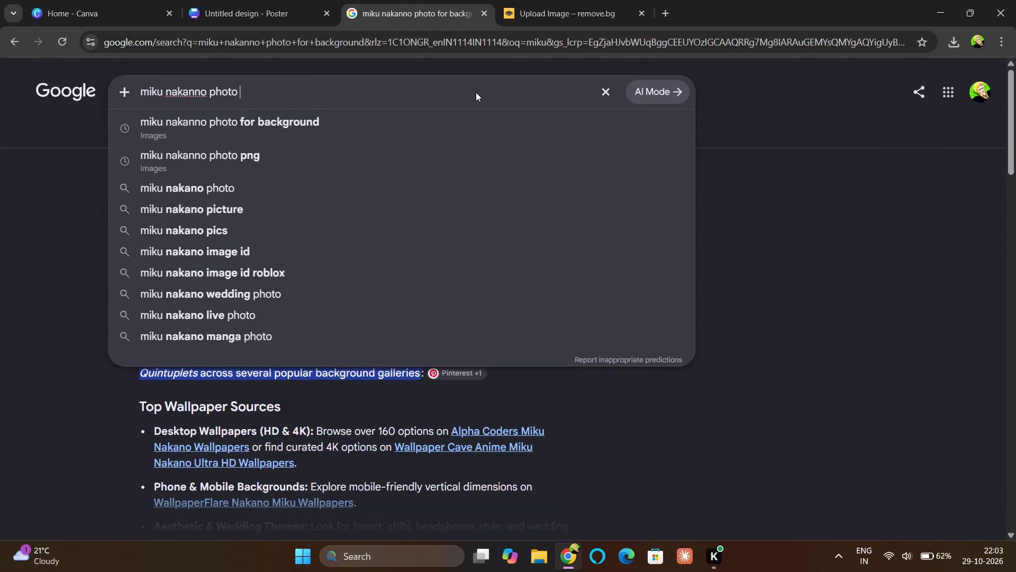
text(png)
key(Return)
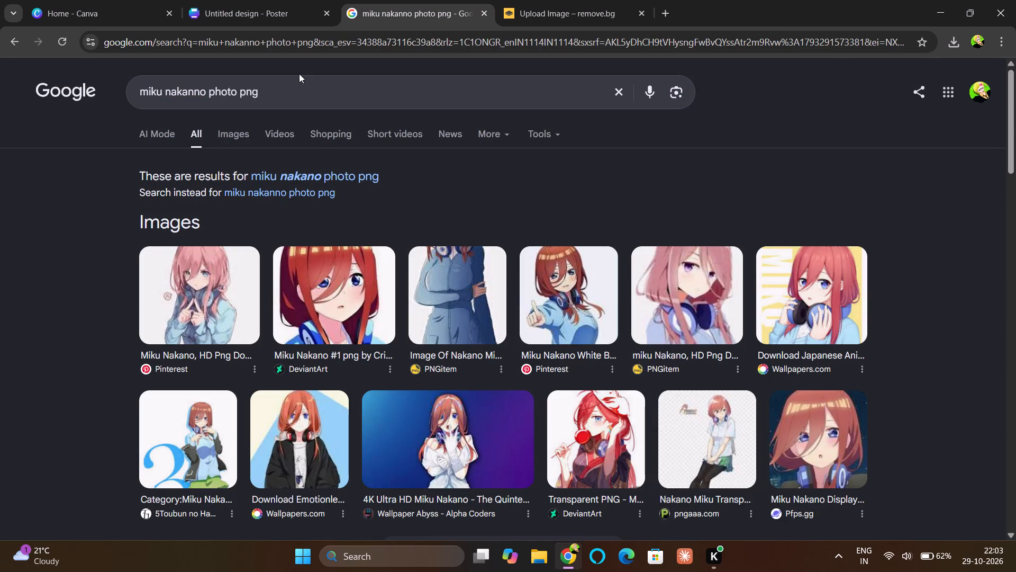
click(235, 135)
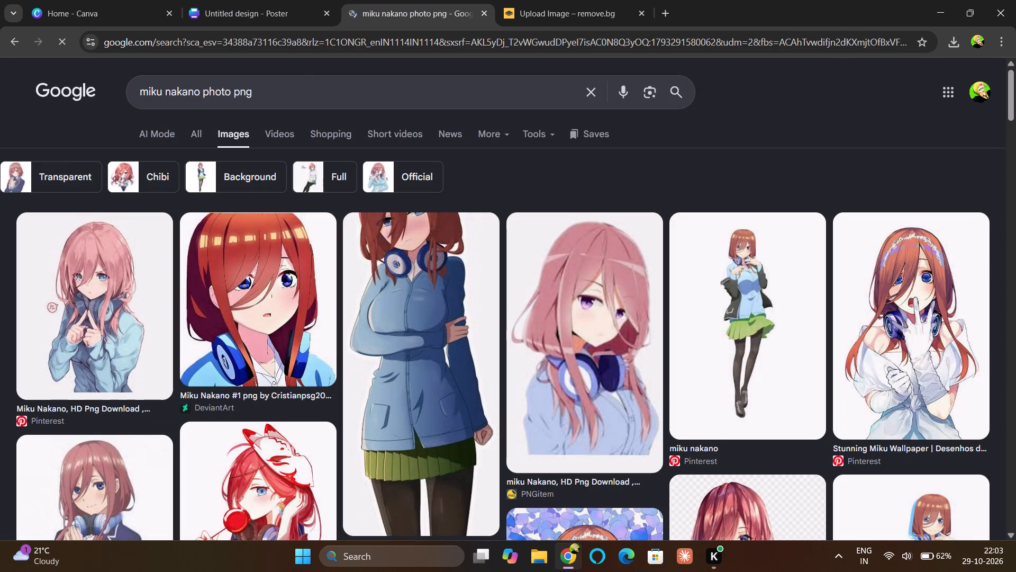
Look through the Miku Nakano image results for further pictures suitable for the poster.
scroll(501, 353, down, 8)
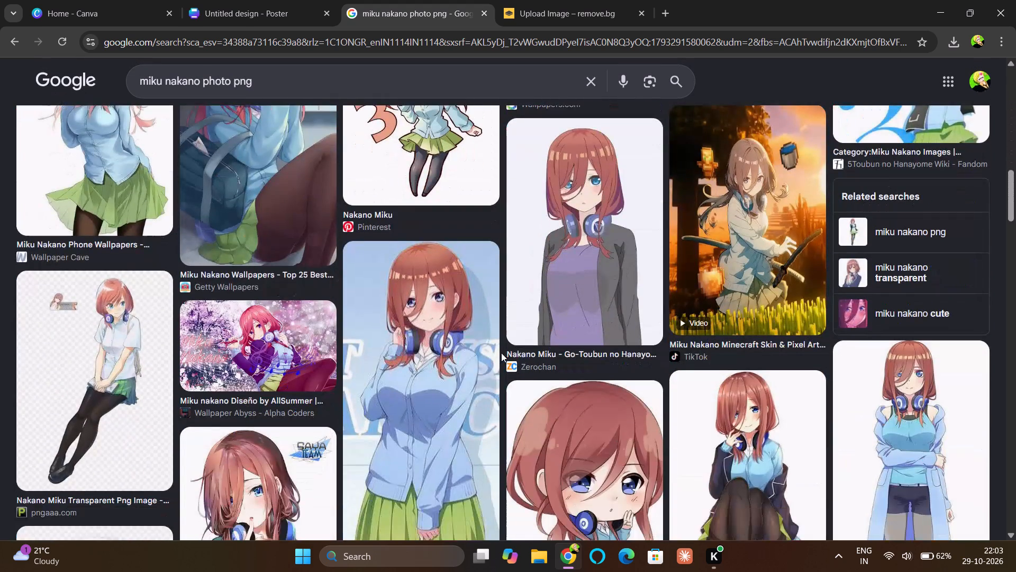
scroll(501, 353, down, 8)
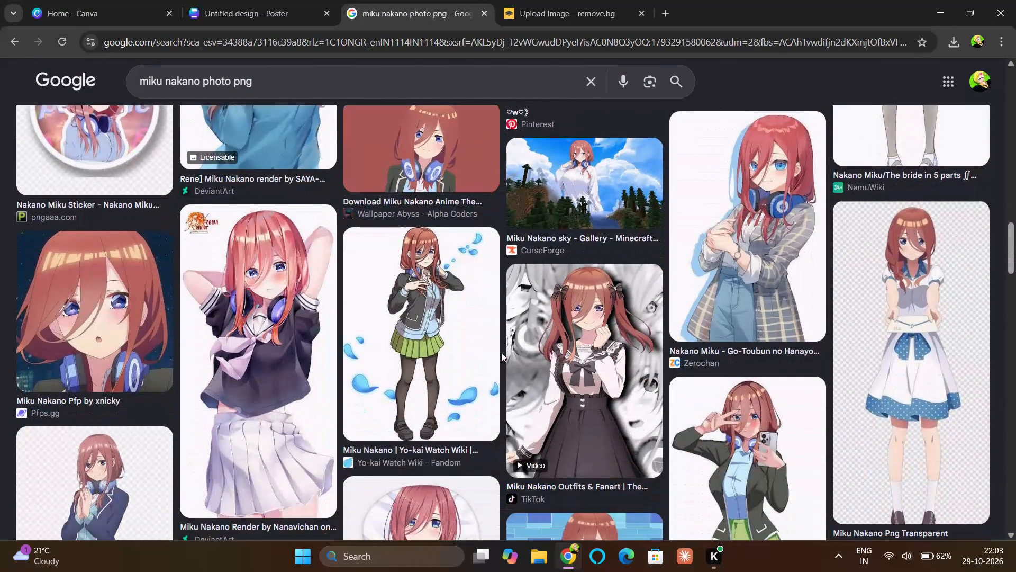
scroll(501, 353, down, 4)
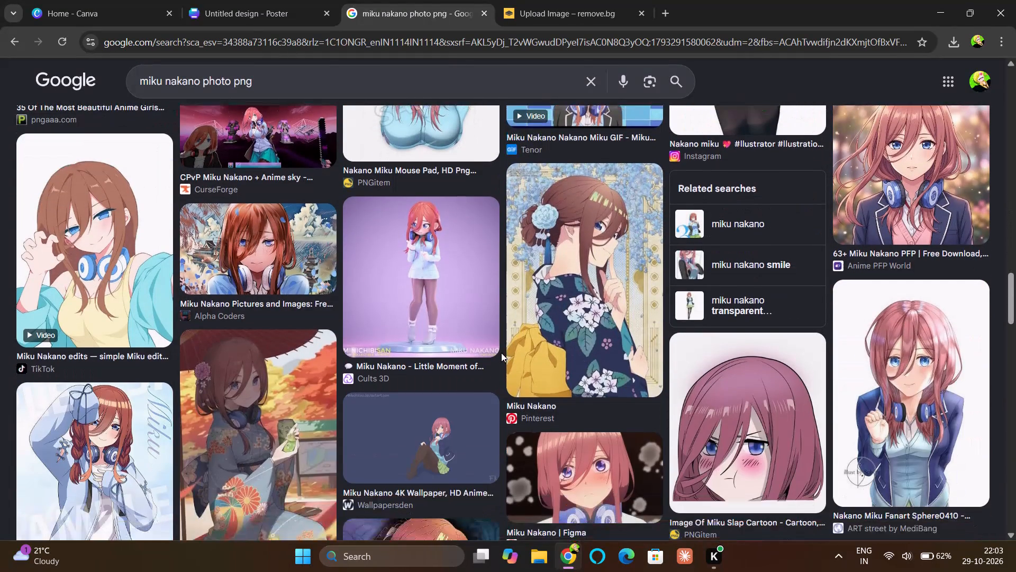
scroll(501, 353, down, 1)
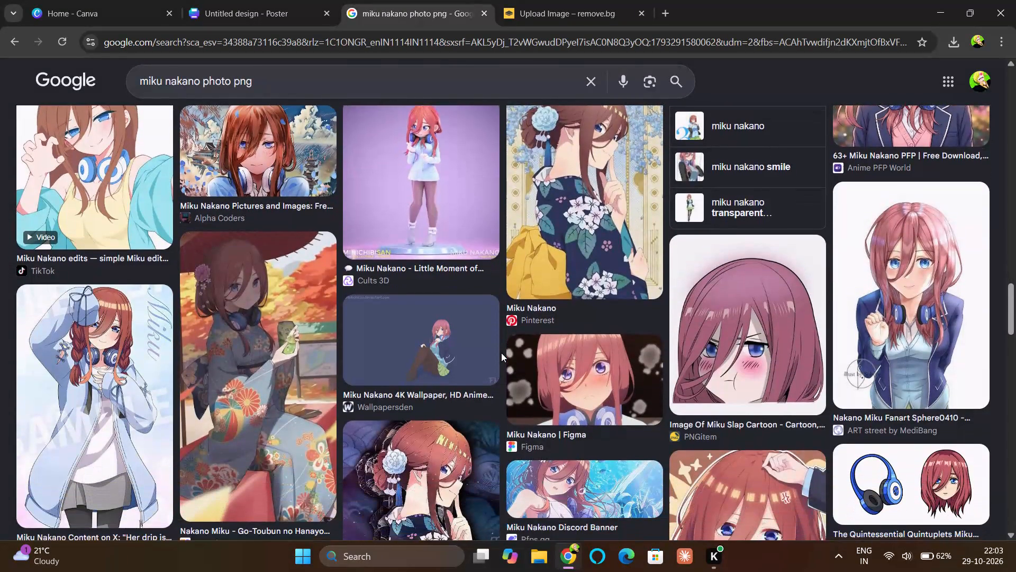
scroll(501, 353, down, 1)
scroll(565, 302, down, 2)
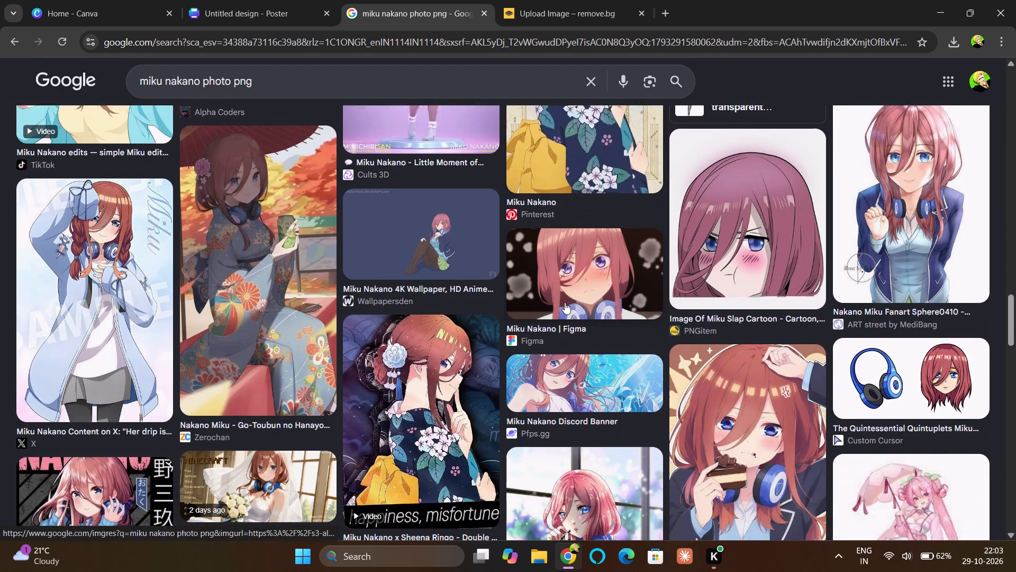
scroll(565, 302, down, 4)
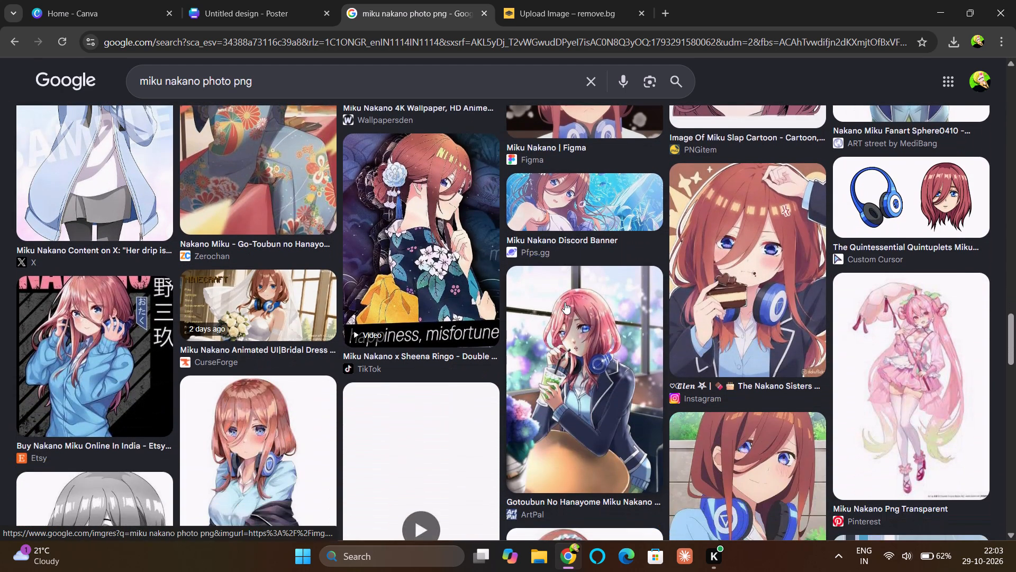
scroll(565, 302, down, 4)
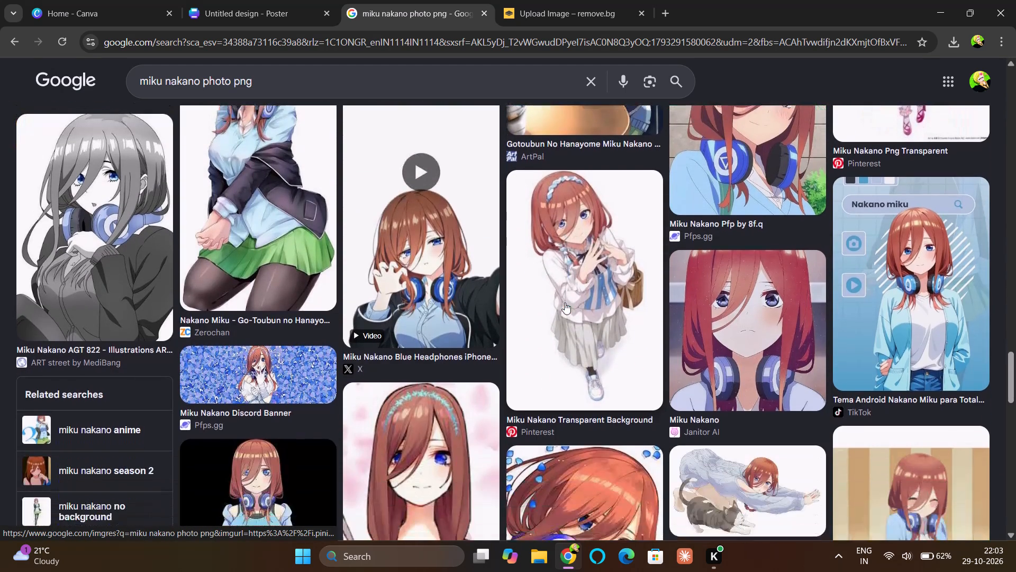
scroll(565, 302, down, 1)
Return to the Canva poster, check its save status and make the design available offline.
click(263, 10)
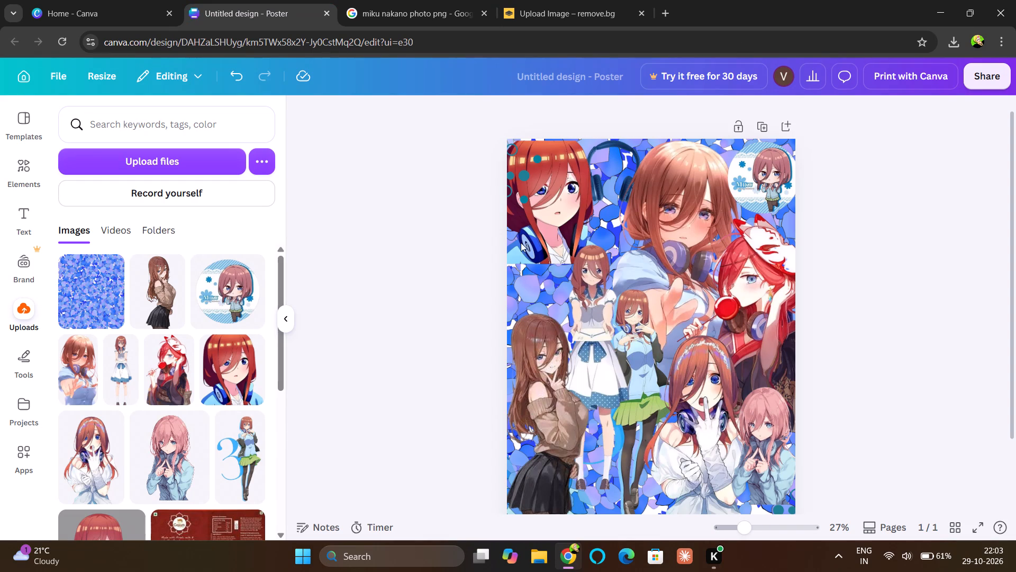
click(364, 266)
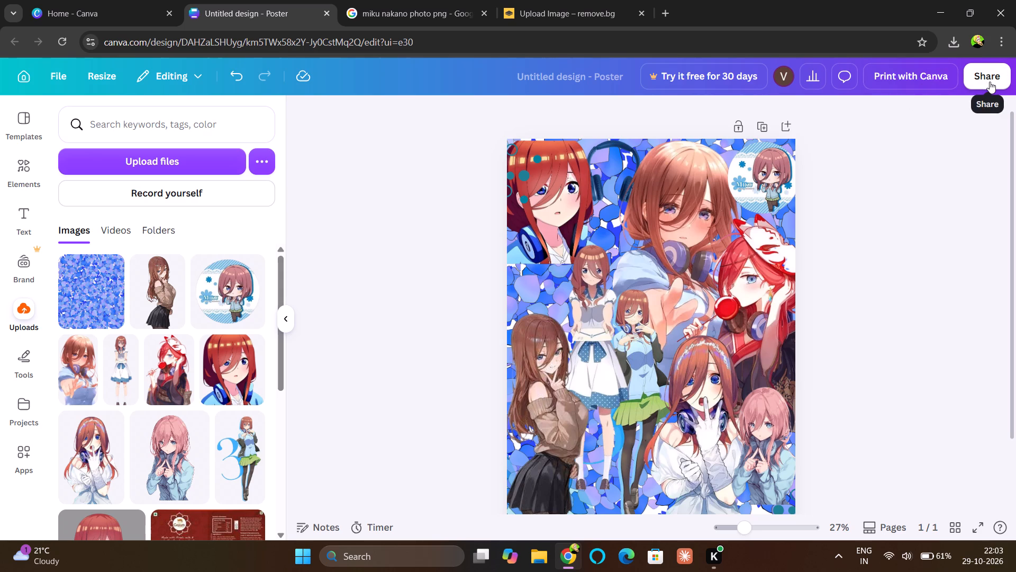
click(309, 78)
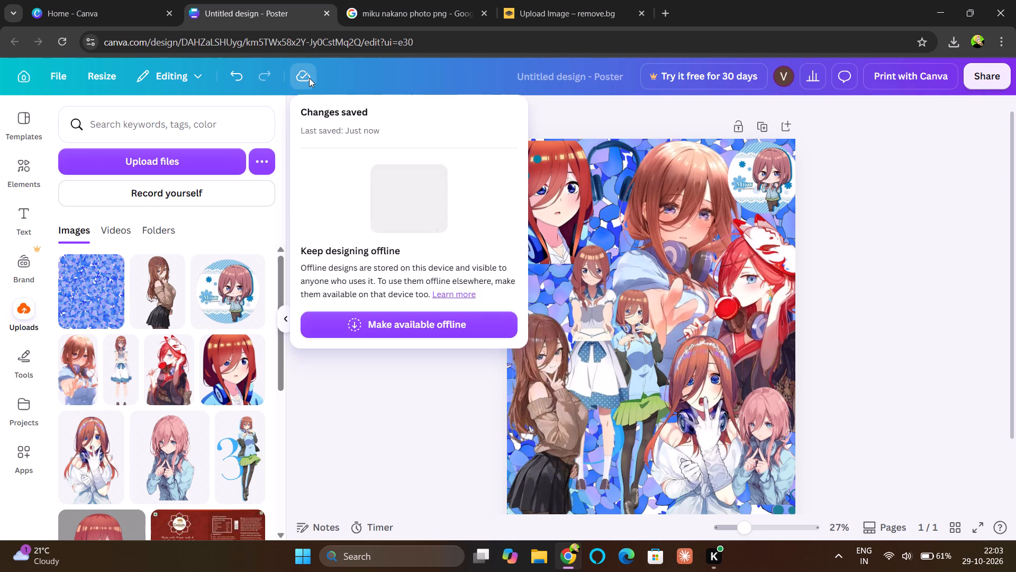
click(411, 333)
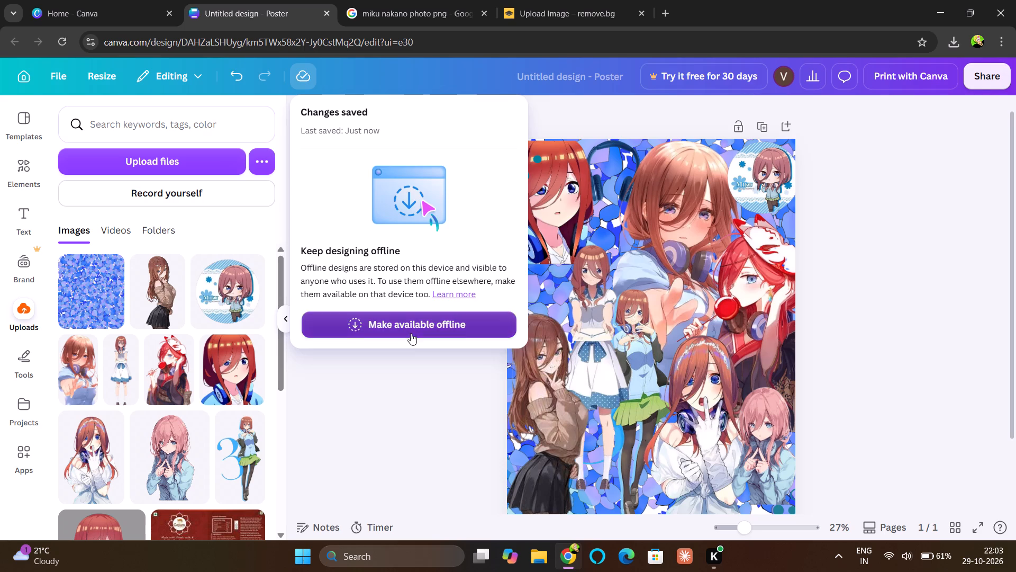